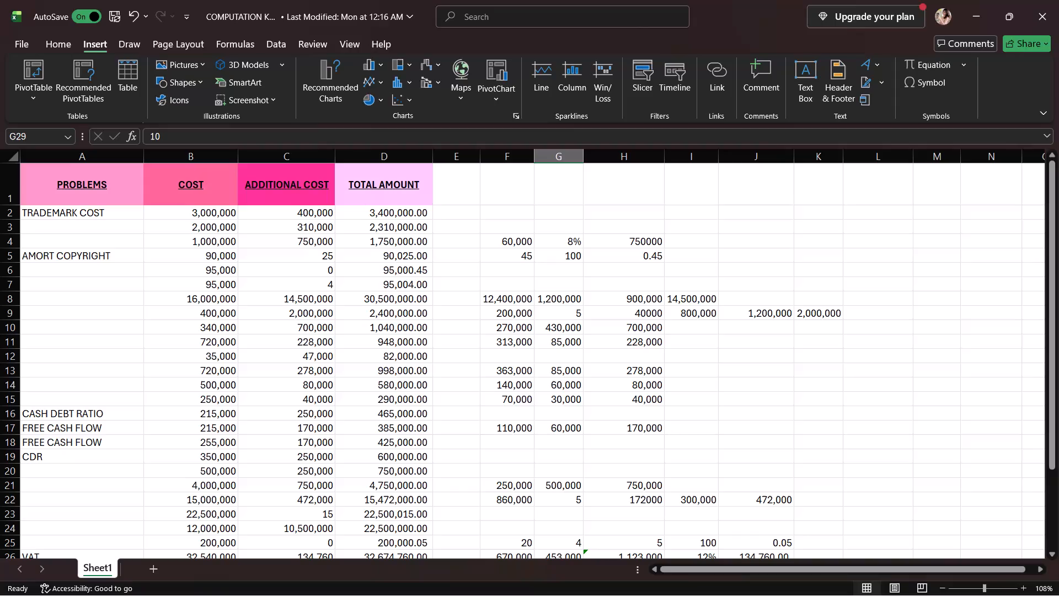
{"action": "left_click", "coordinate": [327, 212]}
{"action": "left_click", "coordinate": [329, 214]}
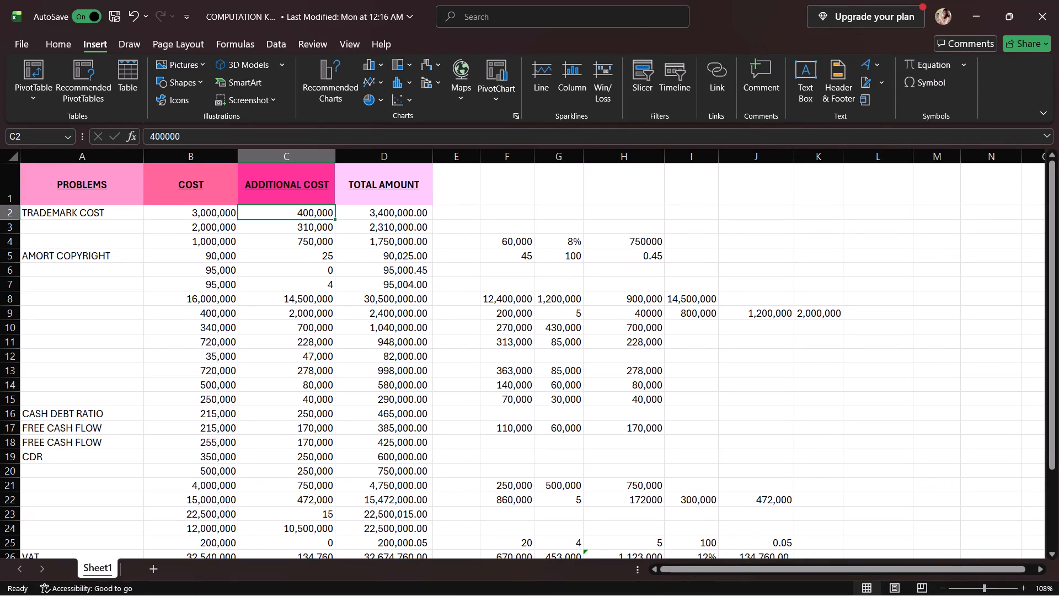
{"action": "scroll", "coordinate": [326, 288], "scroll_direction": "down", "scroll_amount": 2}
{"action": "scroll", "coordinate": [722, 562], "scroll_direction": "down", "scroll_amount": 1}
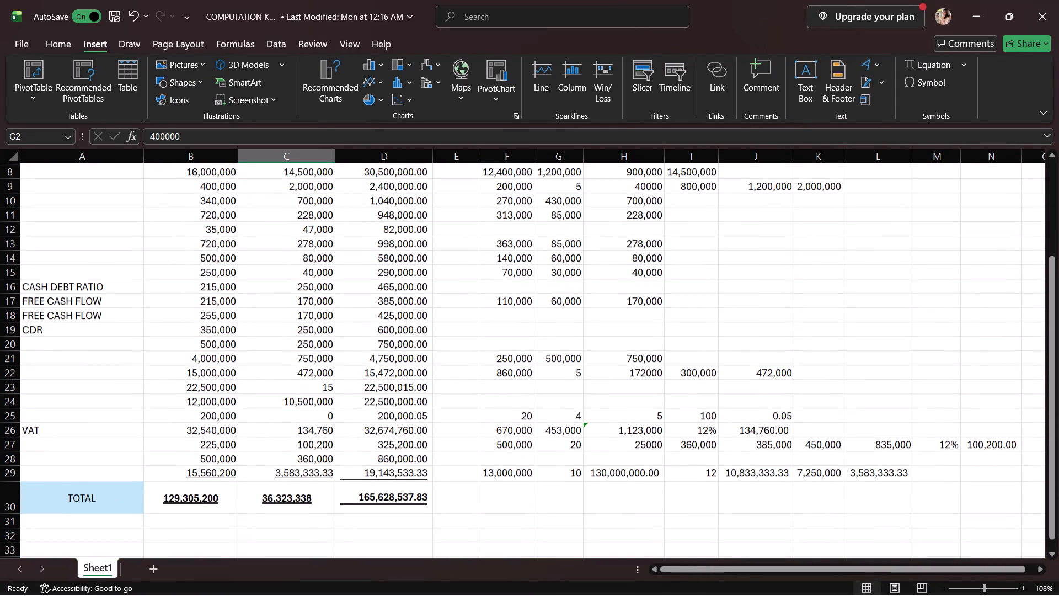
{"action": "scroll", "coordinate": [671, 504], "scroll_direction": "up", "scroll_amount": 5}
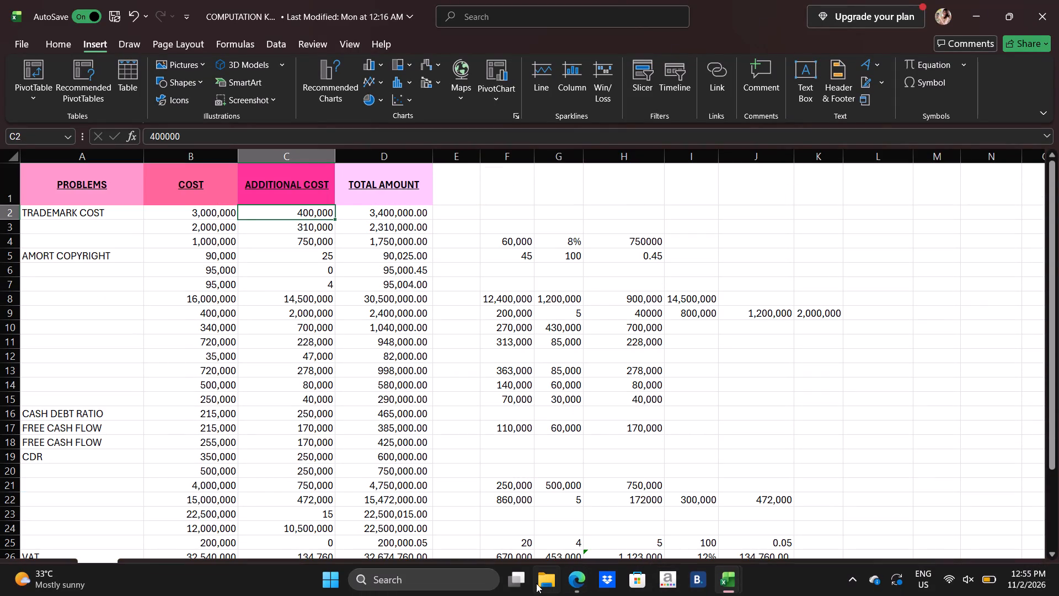
Open PRE2_PPE_Solutions.pdf from the Downloads folder in the browser and go to its first page.
{"action": "left_click", "coordinate": [537, 583]}
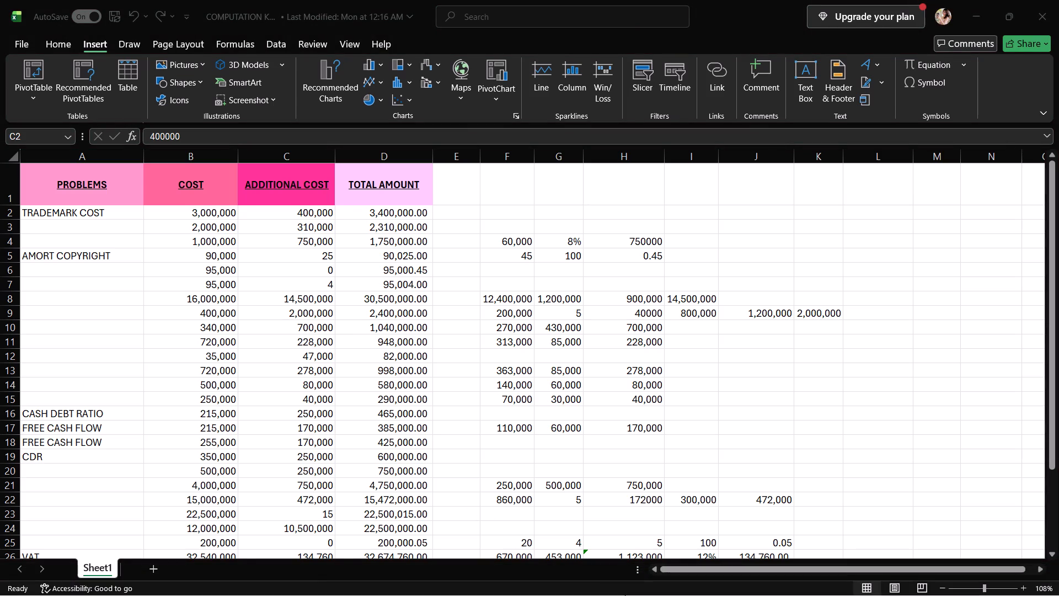
{"action": "left_click", "coordinate": [40, 328]}
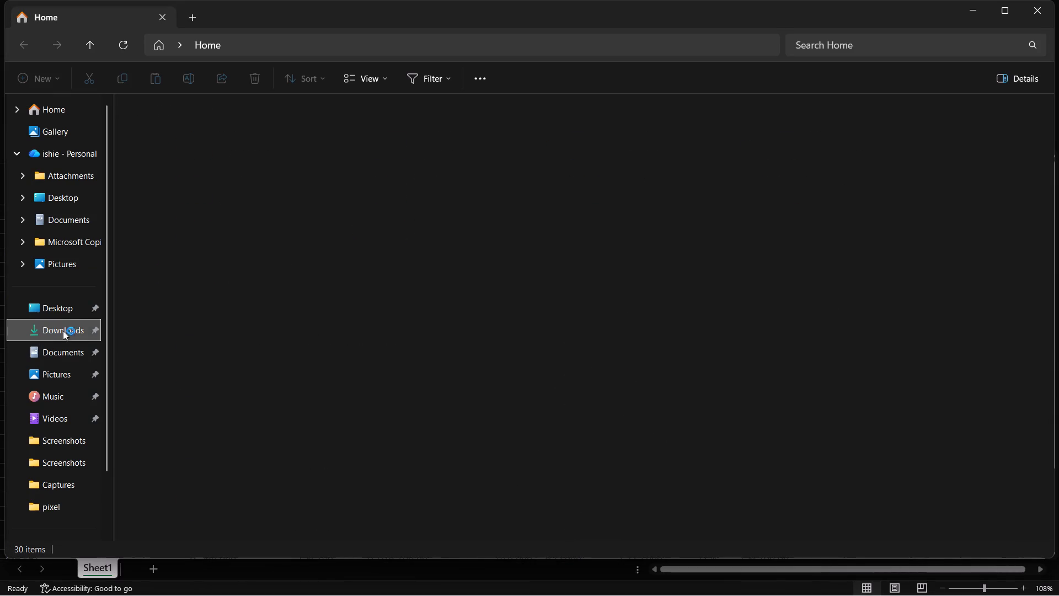
{"action": "scroll", "coordinate": [345, 311], "scroll_direction": "down", "scroll_amount": 5}
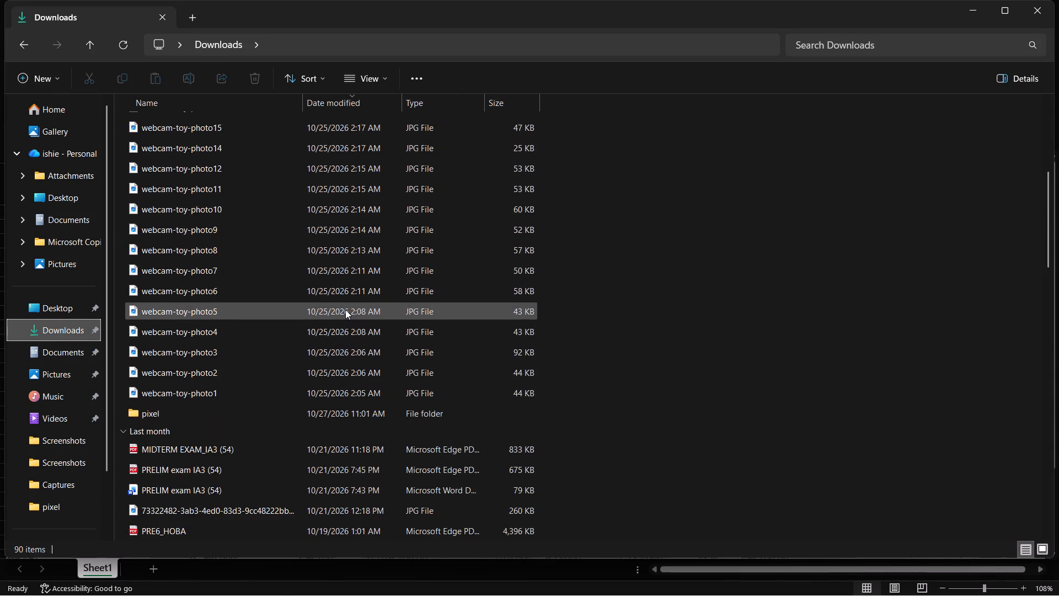
{"action": "scroll", "coordinate": [345, 310], "scroll_direction": "down", "scroll_amount": 6}
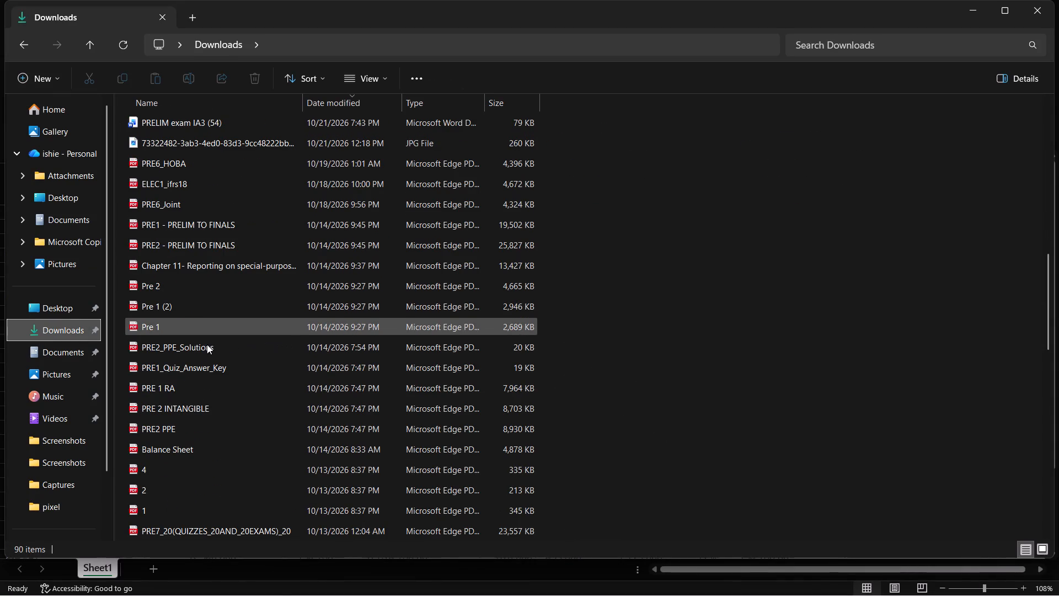
{"action": "double_click", "coordinate": [204, 346]}
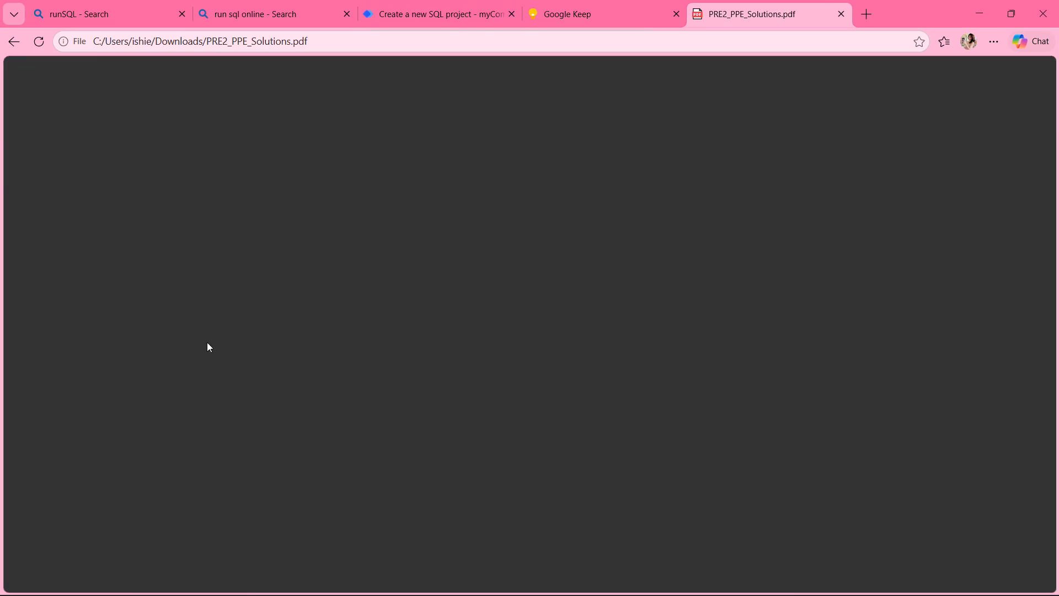
{"action": "scroll", "coordinate": [468, 292], "scroll_direction": "up", "scroll_amount": 5}
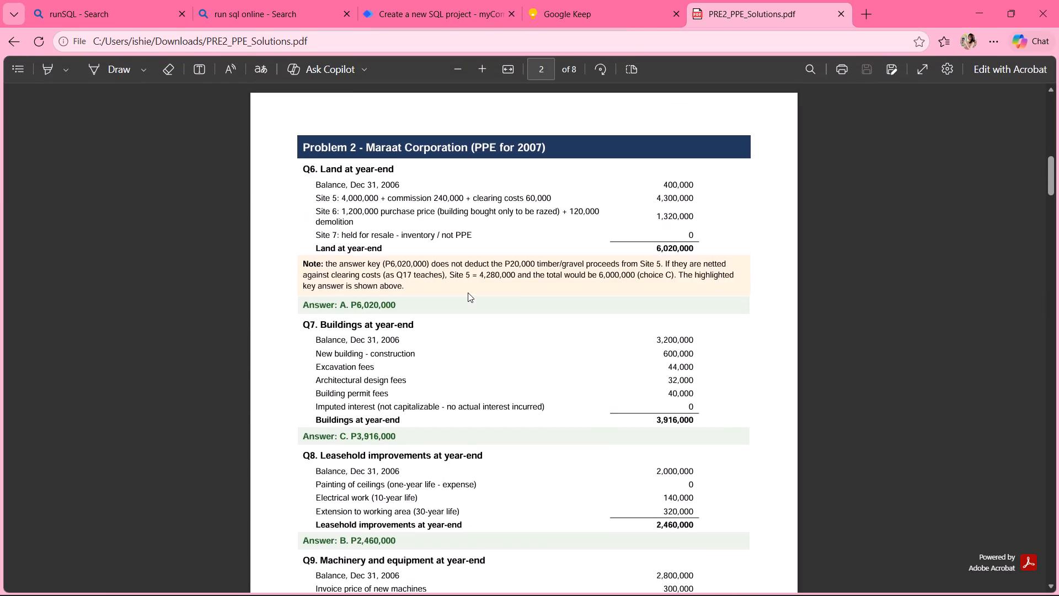
{"action": "scroll", "coordinate": [468, 292], "scroll_direction": "up", "scroll_amount": 16}
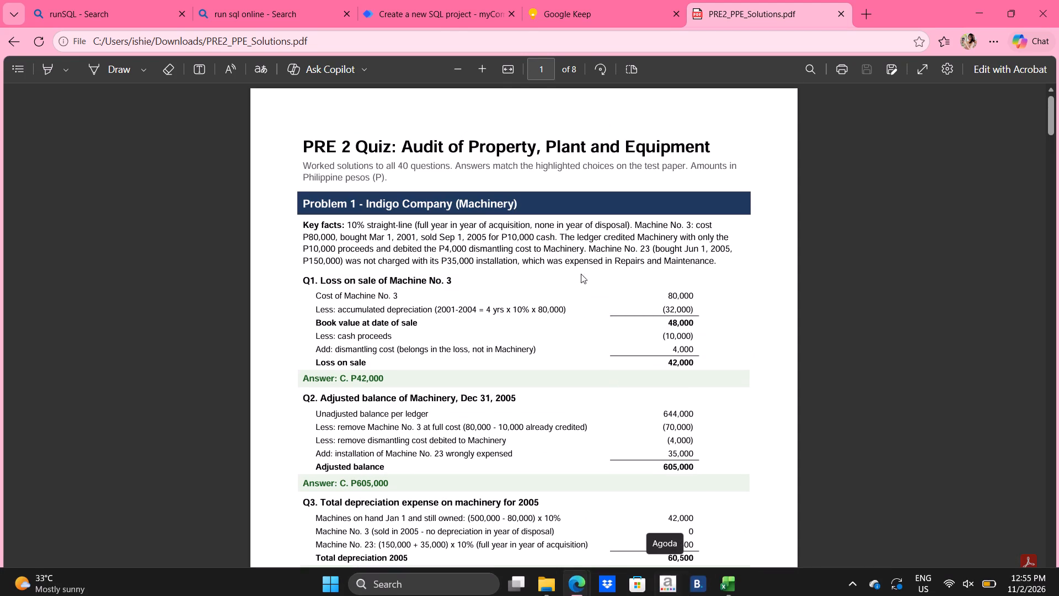
Close the Google Keep page in the browser.
{"action": "left_click", "coordinate": [675, 12]}
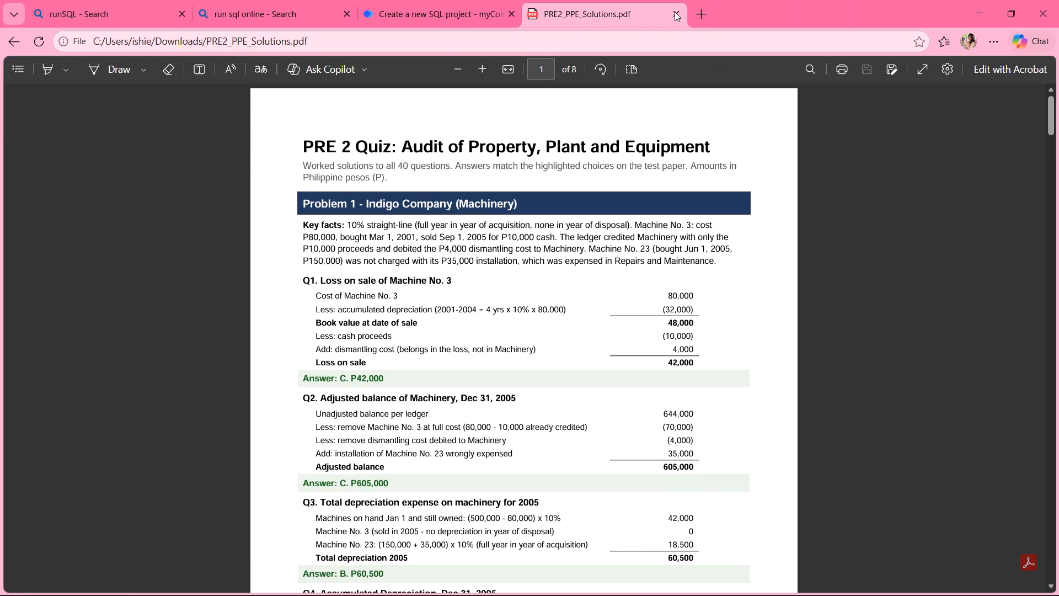
Switch to the COMPUTATION KEME workbook in Excel and create a new blank workbook.
{"action": "left_click", "coordinate": [739, 584]}
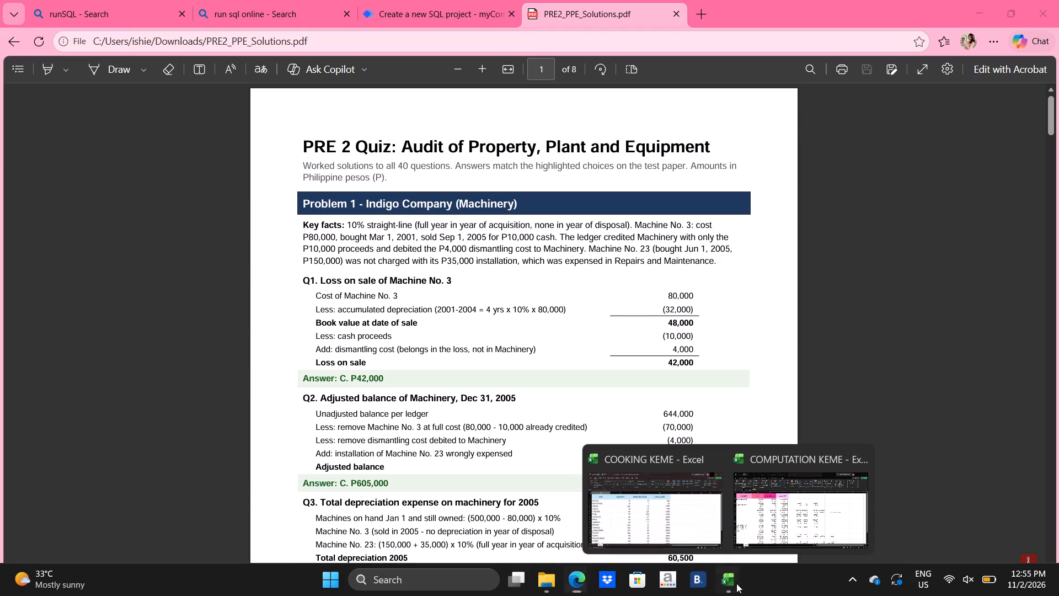
{"action": "left_click", "coordinate": [767, 509]}
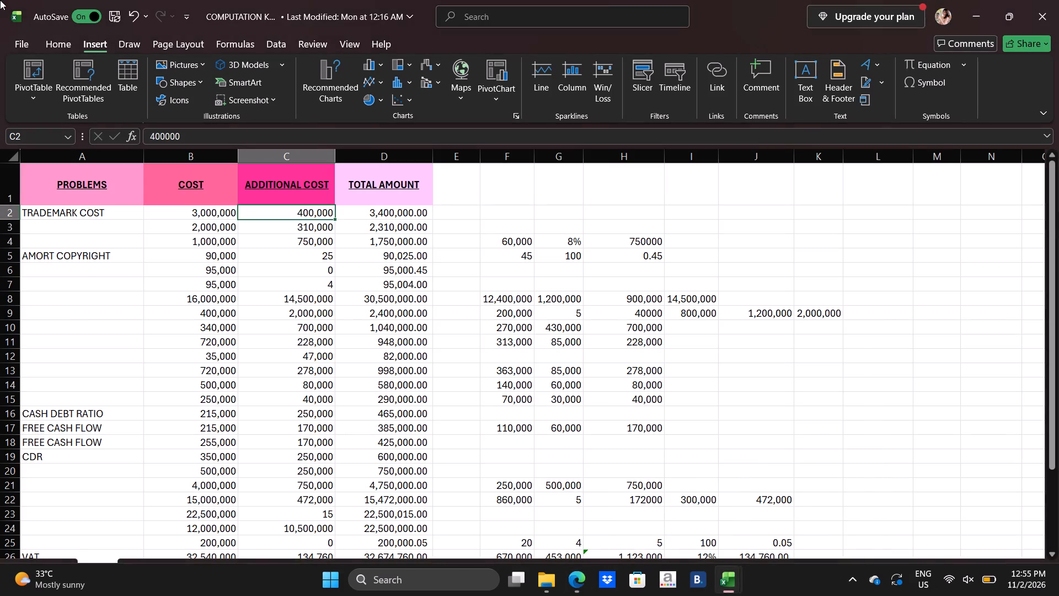
{"action": "left_click", "coordinate": [26, 41]}
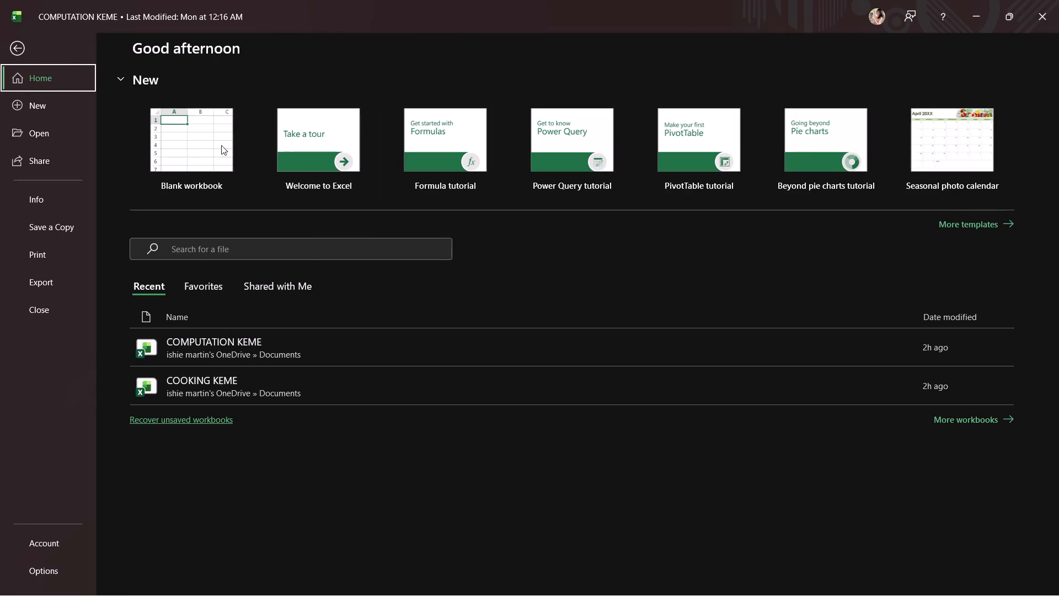
{"action": "left_click", "coordinate": [215, 145]}
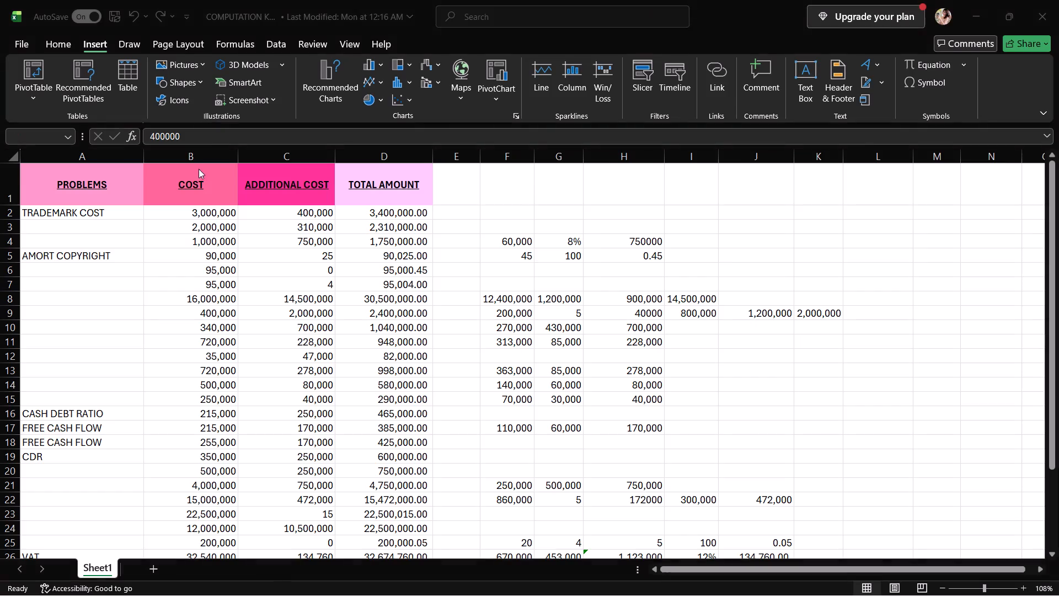
Increase the height of row 1 to about three times the default row height for a header row.
{"action": "left_click", "coordinate": [40, 151]}
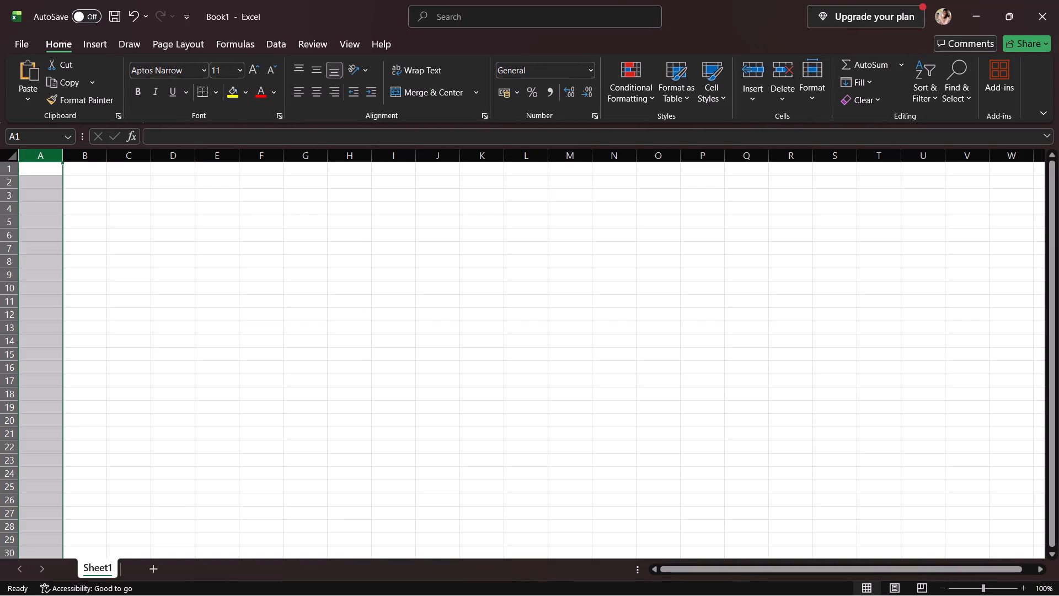
{"action": "left_click", "coordinate": [9, 173]}
{"action": "left_click", "coordinate": [2, 171]}
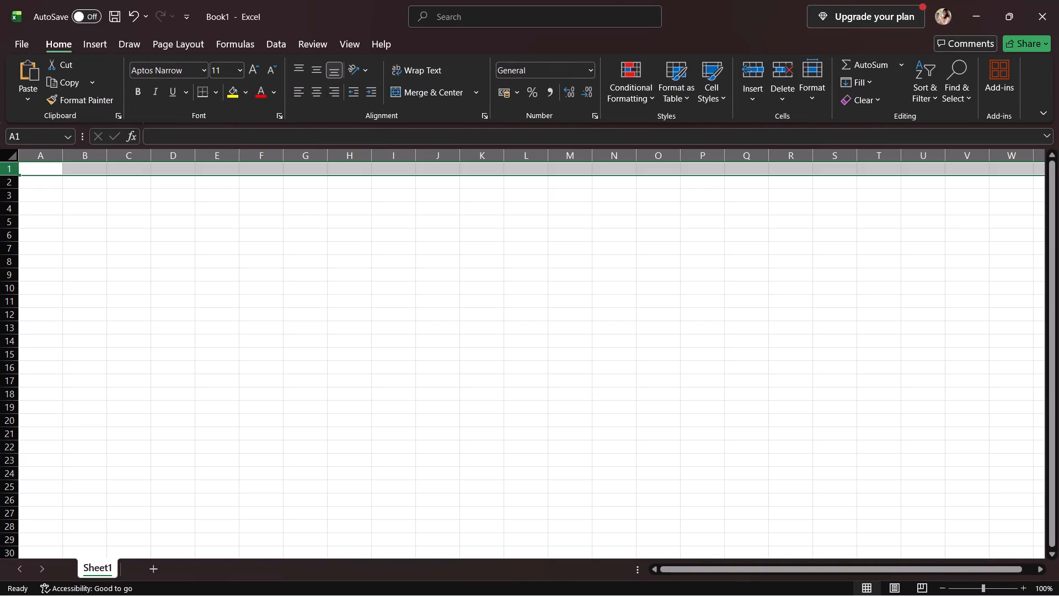
{"action": "left_click_drag", "start_coordinate": [52, 178], "coordinate": [51, 187]}
{"action": "left_click", "coordinate": [12, 163]}
{"action": "left_click_drag", "start_coordinate": [14, 175], "coordinate": [13, 202]}
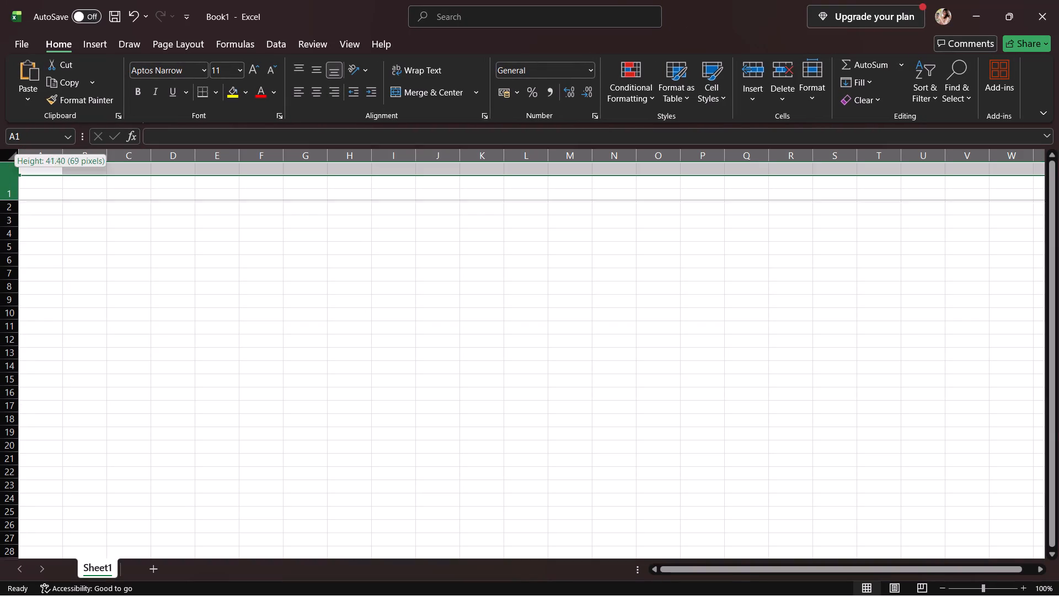
{"action": "left_click_drag", "start_coordinate": [13, 202], "coordinate": [14, 208]}
{"action": "left_click", "coordinate": [12, 206]}
{"action": "left_click_drag", "start_coordinate": [12, 206], "coordinate": [15, 197]}
{"action": "left_click", "coordinate": [12, 171]}
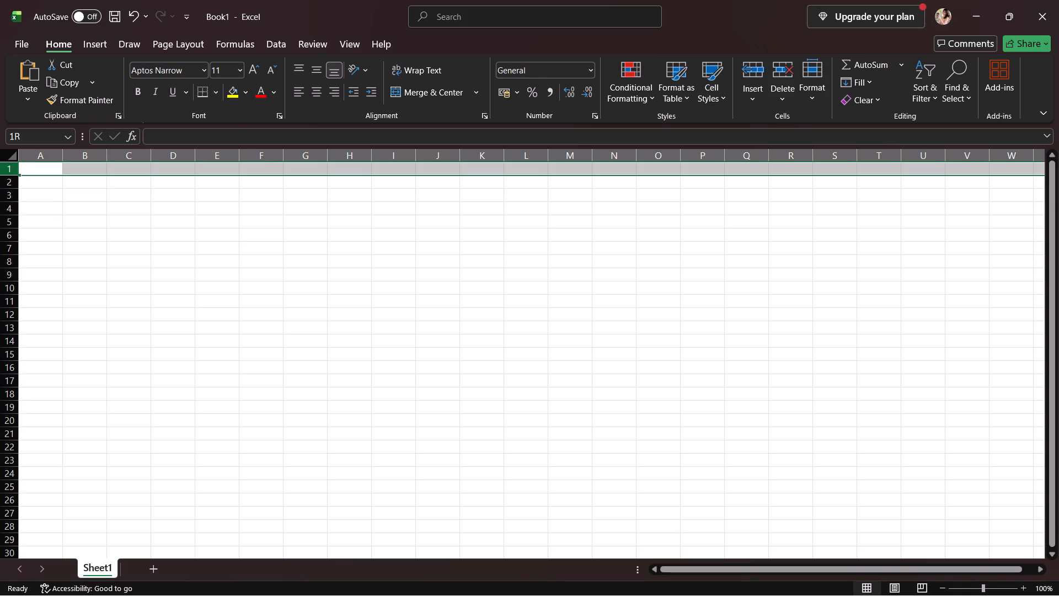
{"action": "left_click_drag", "start_coordinate": [14, 177], "coordinate": [19, 203]}
Widen column A to about twice the default column width.
{"action": "left_click", "coordinate": [53, 158]}
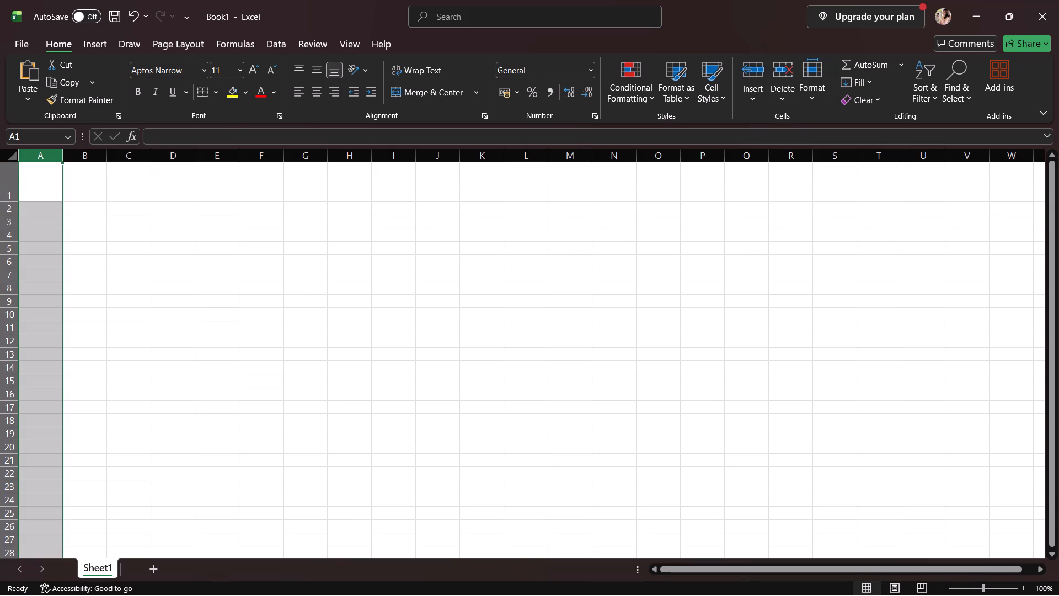
{"action": "left_click_drag", "start_coordinate": [58, 161], "coordinate": [100, 171]}
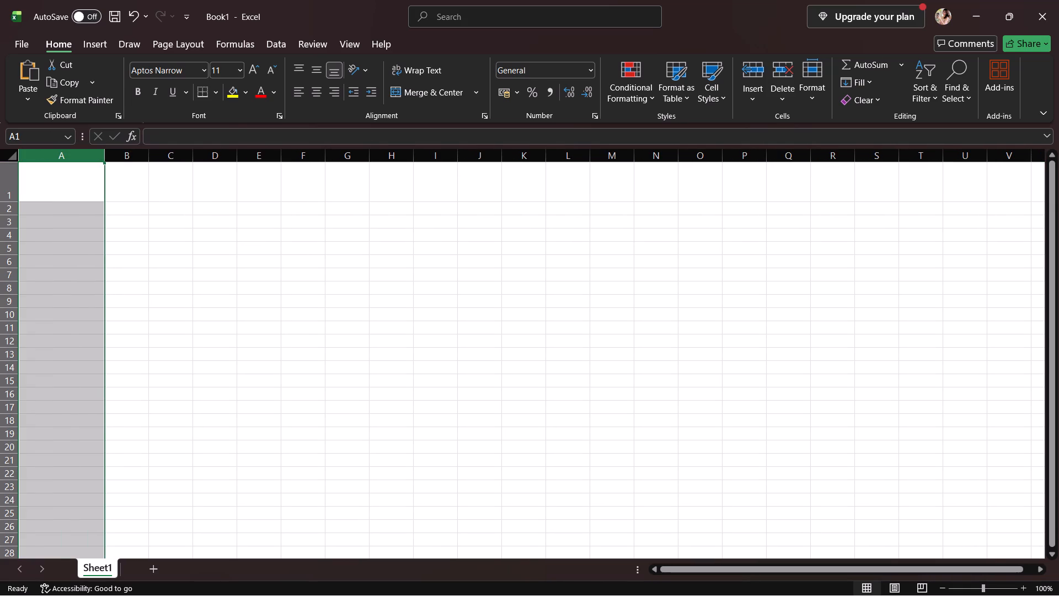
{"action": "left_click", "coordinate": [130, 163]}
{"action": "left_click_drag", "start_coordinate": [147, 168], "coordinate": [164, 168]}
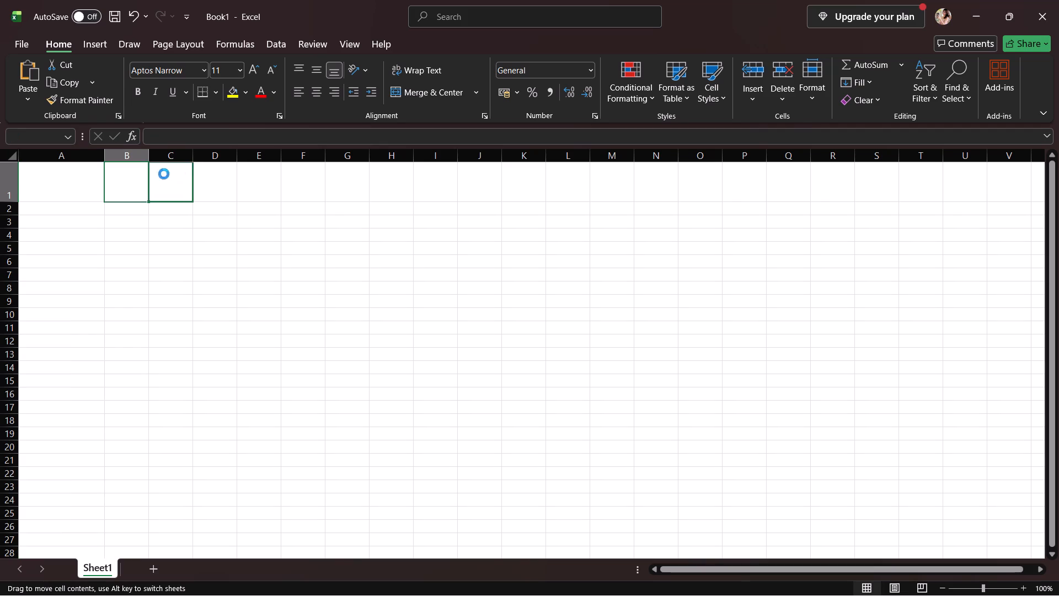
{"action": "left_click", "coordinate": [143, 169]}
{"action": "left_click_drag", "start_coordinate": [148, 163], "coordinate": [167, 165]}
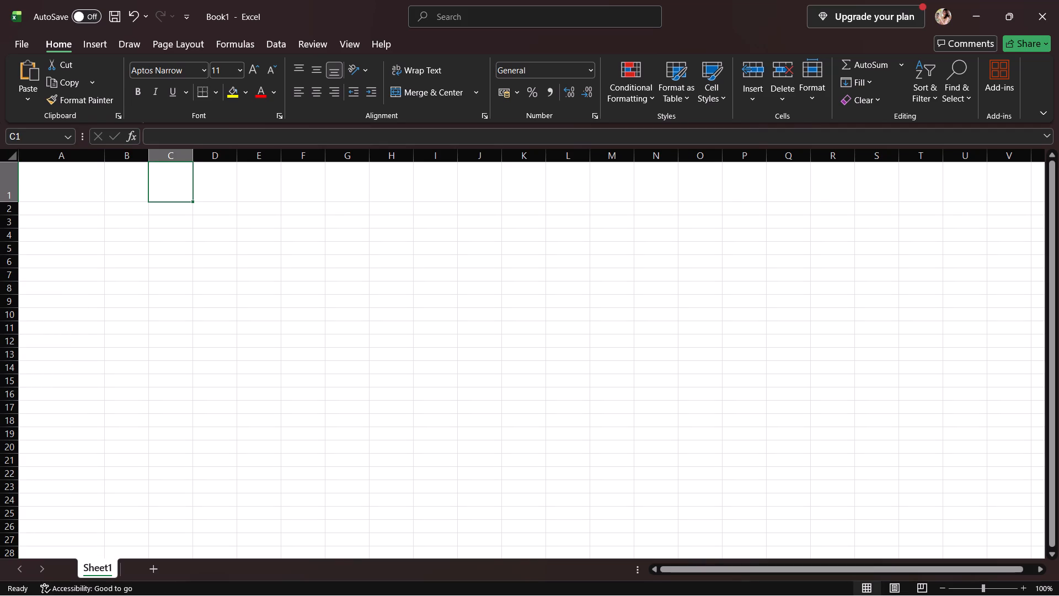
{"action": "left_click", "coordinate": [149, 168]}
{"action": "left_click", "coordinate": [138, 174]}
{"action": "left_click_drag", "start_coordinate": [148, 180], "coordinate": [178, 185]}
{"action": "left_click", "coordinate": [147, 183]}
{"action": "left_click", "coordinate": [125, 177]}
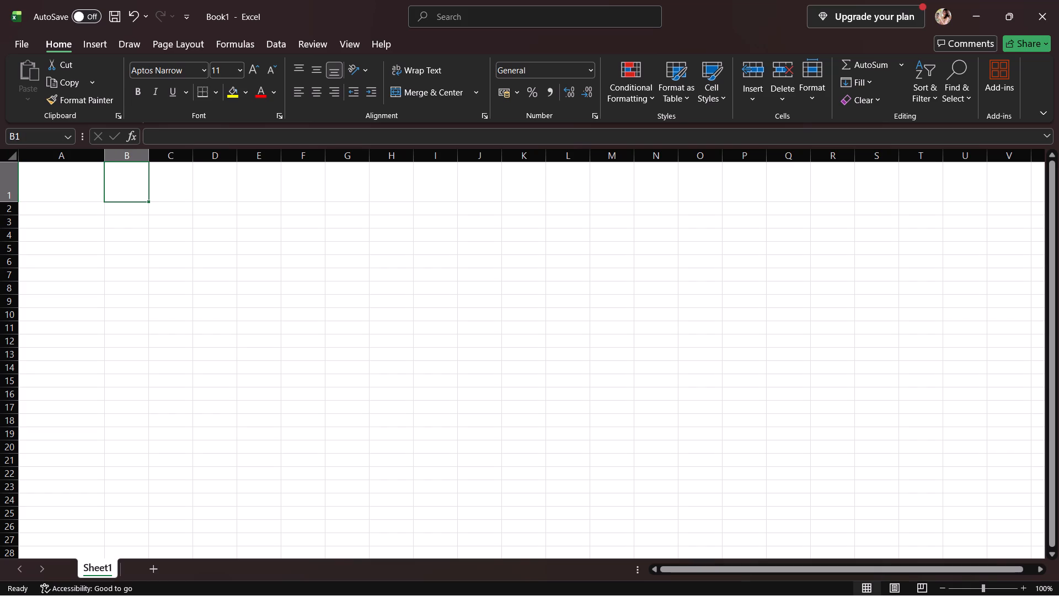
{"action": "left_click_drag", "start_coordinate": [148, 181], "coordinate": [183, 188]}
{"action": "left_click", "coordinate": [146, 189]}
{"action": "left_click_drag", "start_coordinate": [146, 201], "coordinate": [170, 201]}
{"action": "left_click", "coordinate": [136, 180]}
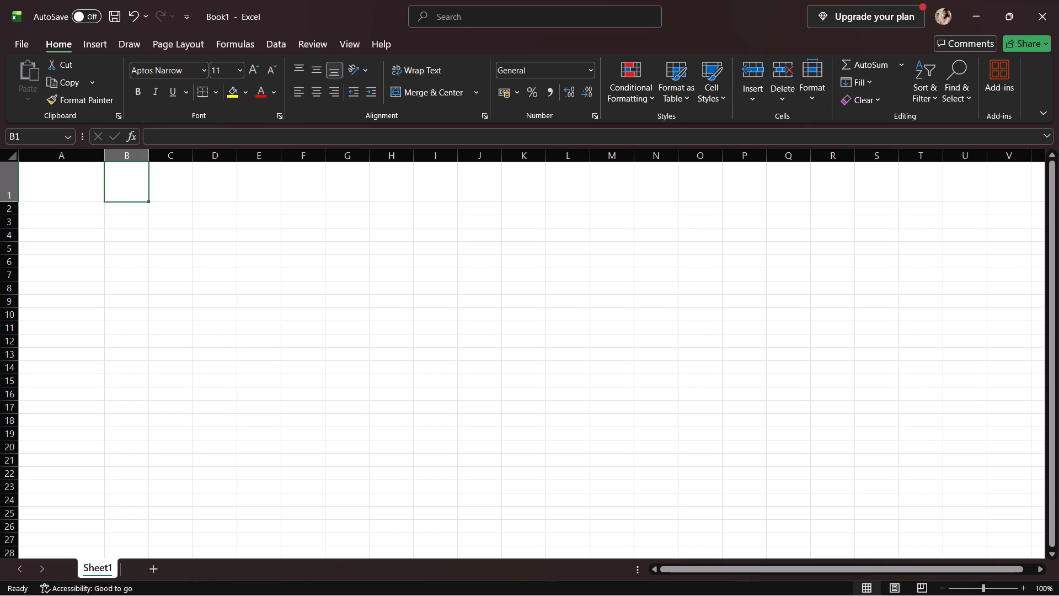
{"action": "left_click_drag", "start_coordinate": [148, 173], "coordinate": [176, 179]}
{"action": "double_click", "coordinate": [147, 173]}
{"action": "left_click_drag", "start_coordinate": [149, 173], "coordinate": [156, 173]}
Widen columns B, C and D to about twice the default width, similar to column A.
{"action": "left_click", "coordinate": [137, 175]}
{"action": "left_click_drag", "start_coordinate": [149, 161], "coordinate": [195, 167]}
{"action": "left_click", "coordinate": [191, 168]}
{"action": "left_click", "coordinate": [207, 160]}
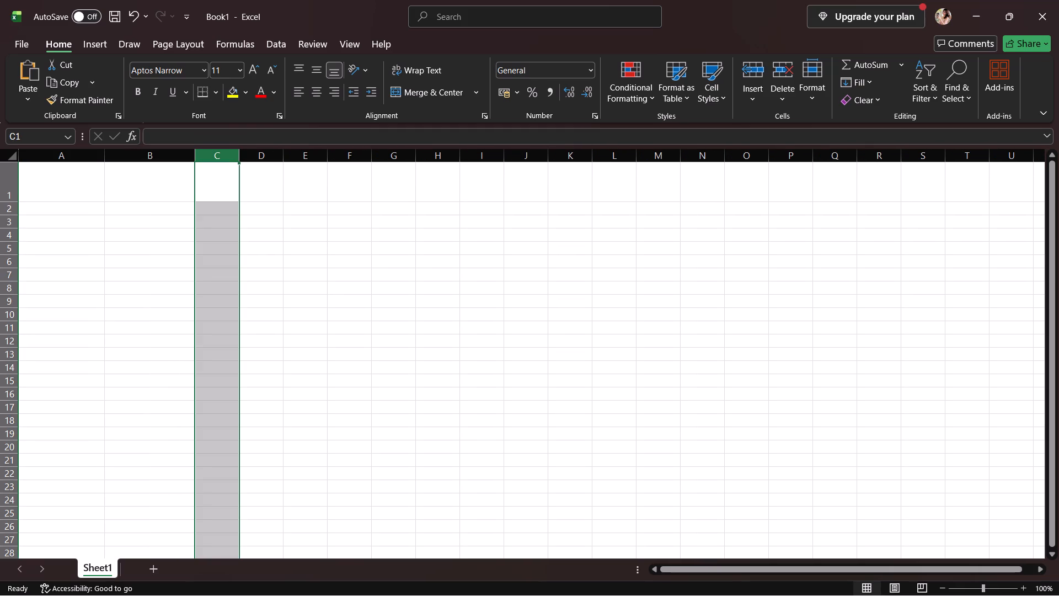
{"action": "left_click_drag", "start_coordinate": [237, 161], "coordinate": [281, 164]}
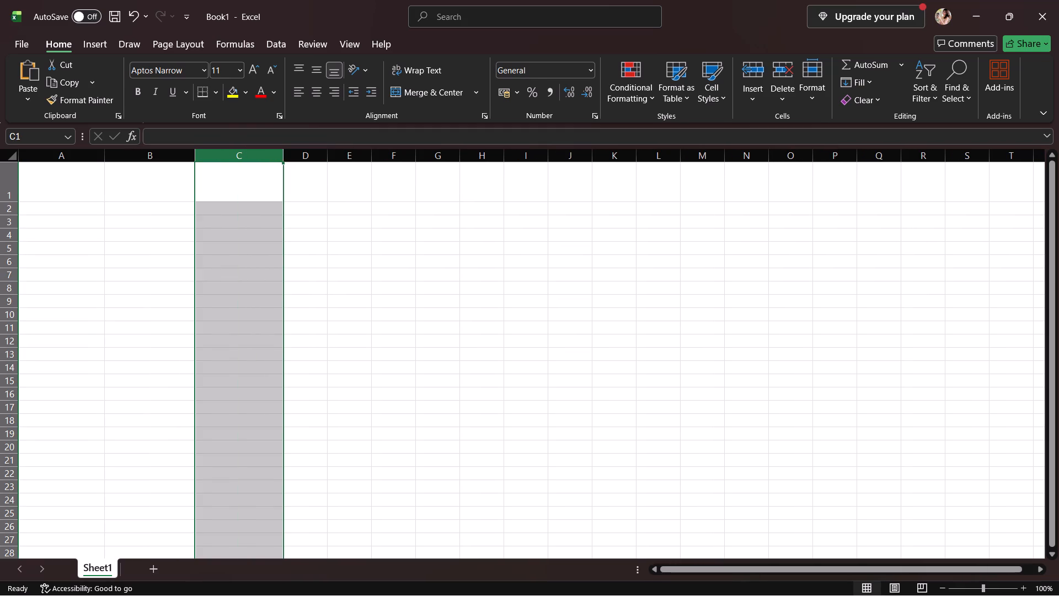
{"action": "left_click", "coordinate": [283, 157]}
{"action": "left_click", "coordinate": [295, 158]}
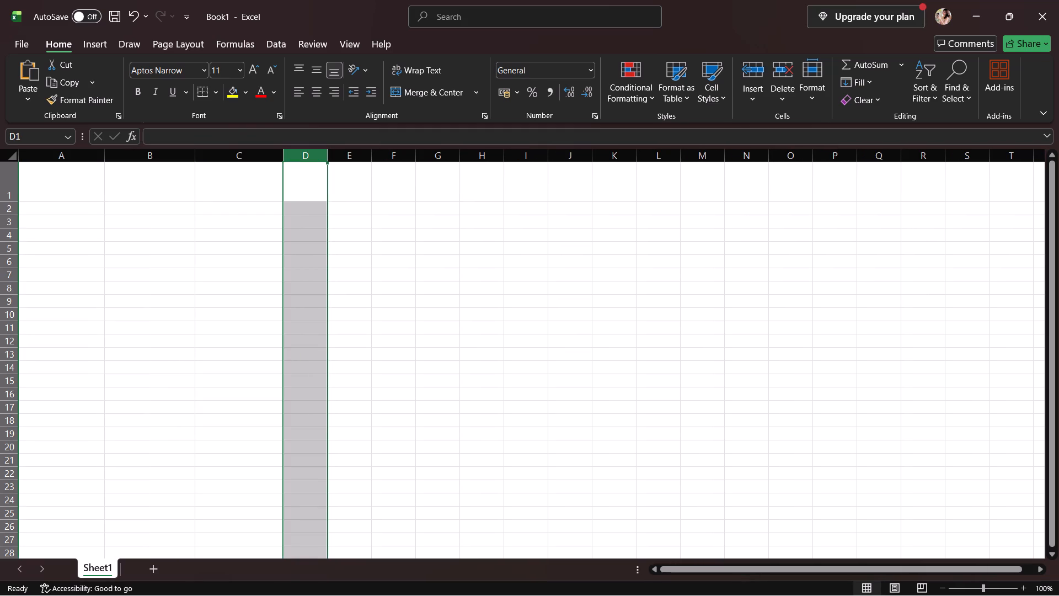
{"action": "left_click_drag", "start_coordinate": [324, 161], "coordinate": [371, 166]}
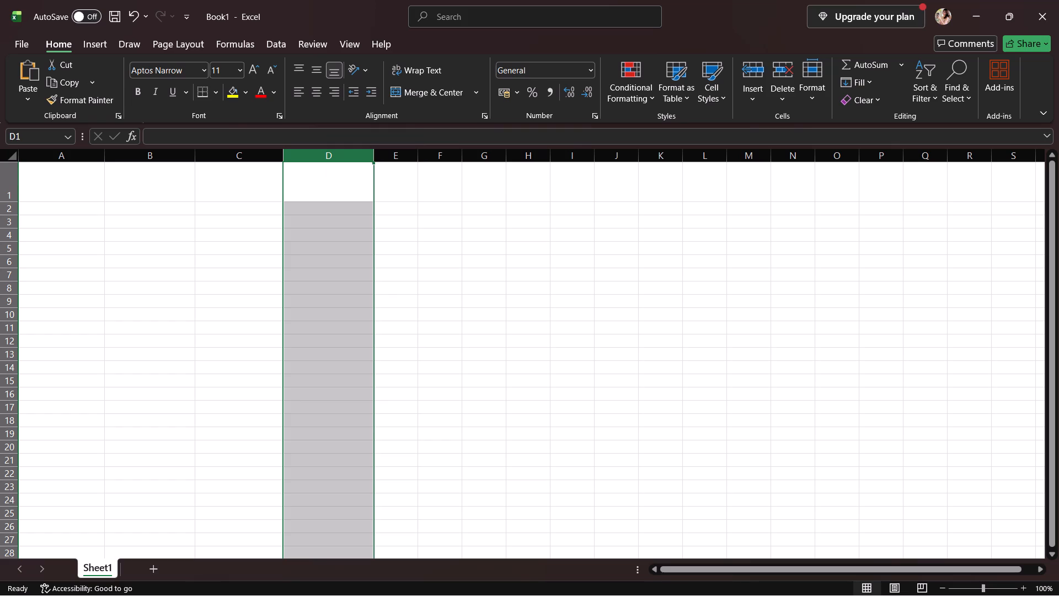
Enter the header PROBLEMS in cell A1, centred horizontally and vertically, in bold and underlined.
{"action": "left_click", "coordinate": [36, 179]}
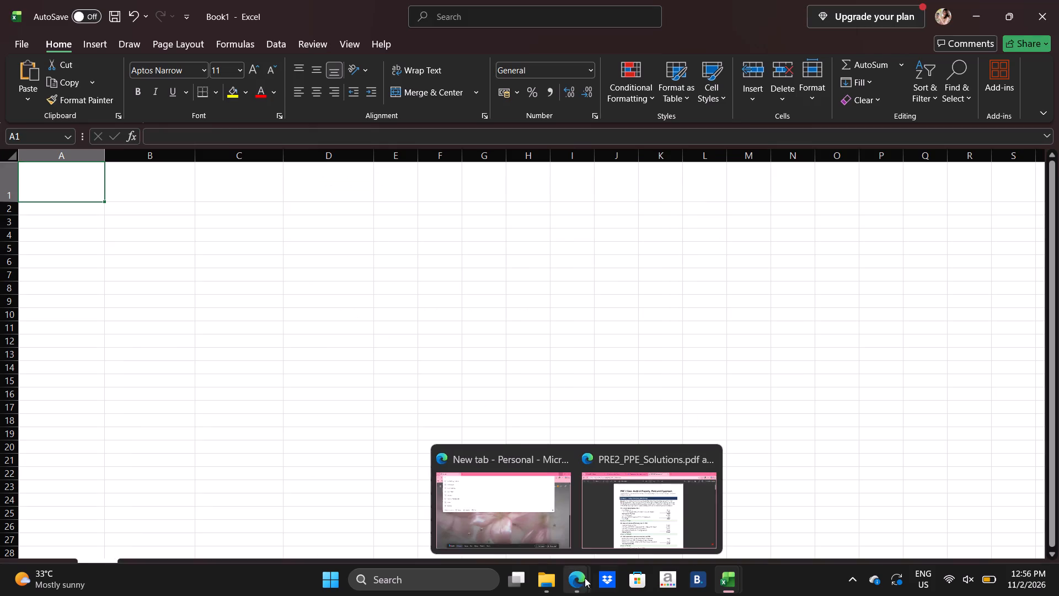
{"action": "left_click", "coordinate": [64, 184]}
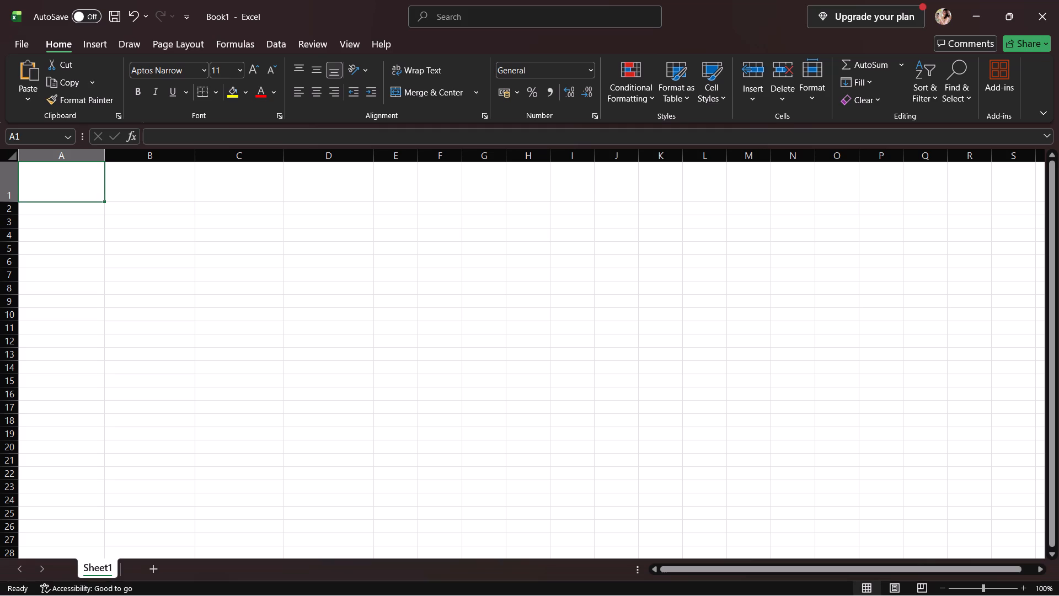
{"action": "type", "text": "PRO"}
{"action": "type", "text": "BLEMS"}
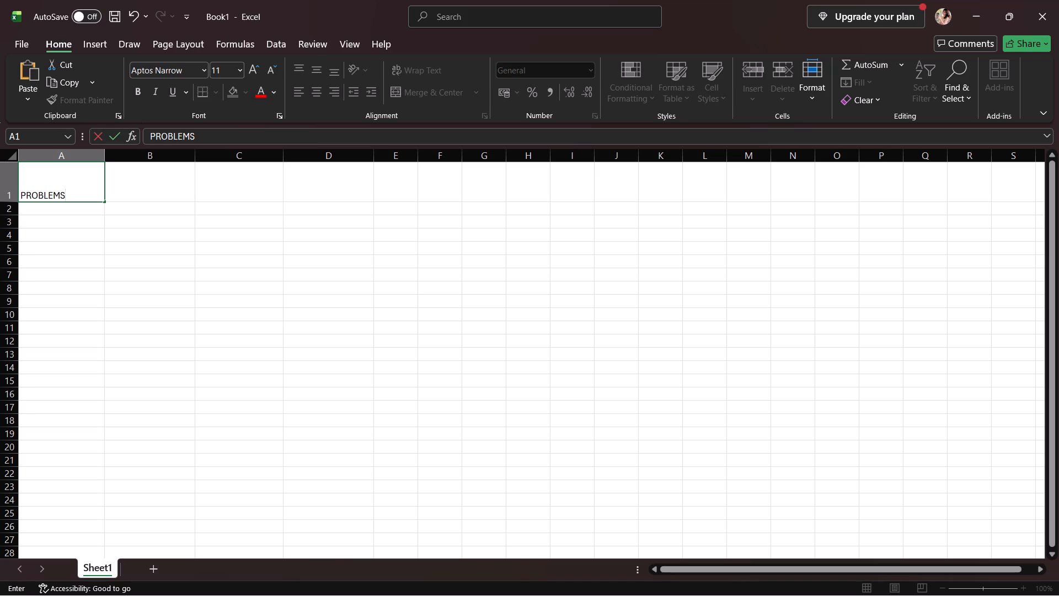
{"action": "left_click", "coordinate": [37, 210]}
{"action": "left_click", "coordinate": [57, 187]}
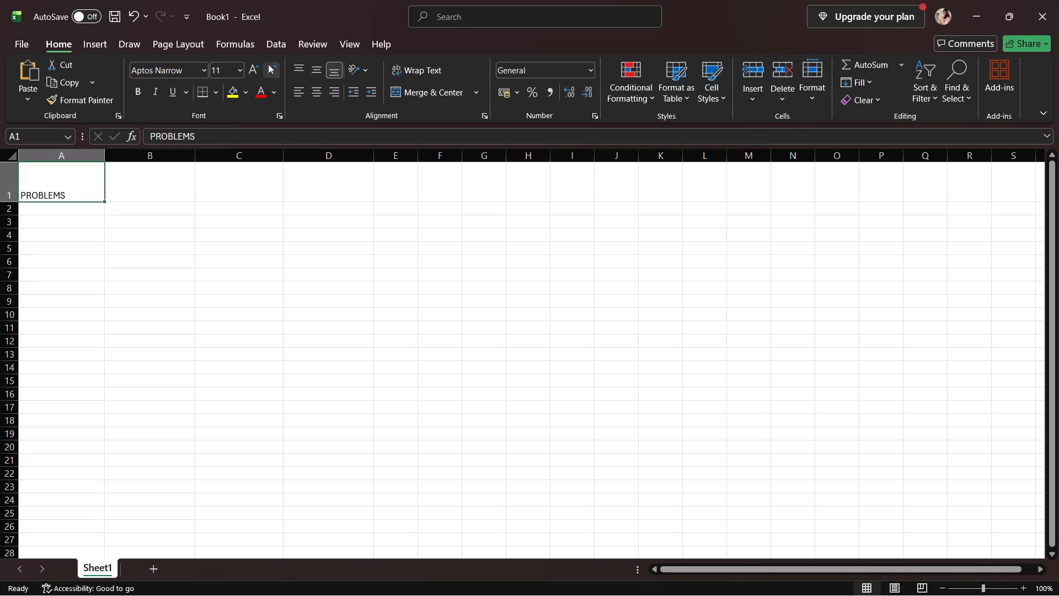
{"action": "left_click", "coordinate": [312, 71]}
{"action": "left_click", "coordinate": [320, 88]}
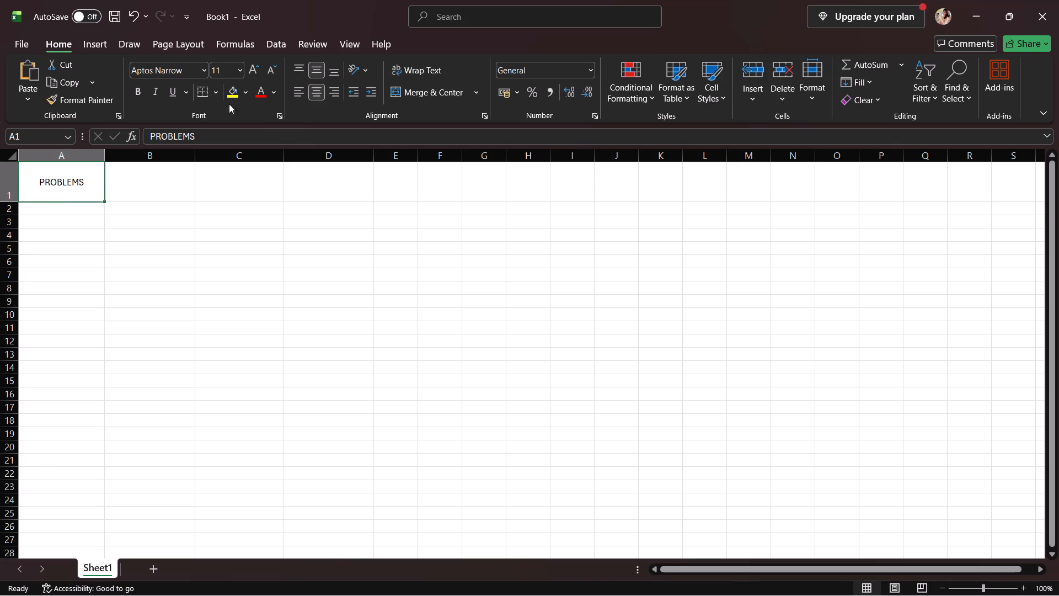
{"action": "left_click", "coordinate": [132, 94]}
{"action": "left_click", "coordinate": [168, 94]}
Enter the header AMOUNTS in cell B1, centred both ways, bold and underlined to match the first header.
{"action": "left_click", "coordinate": [136, 200]}
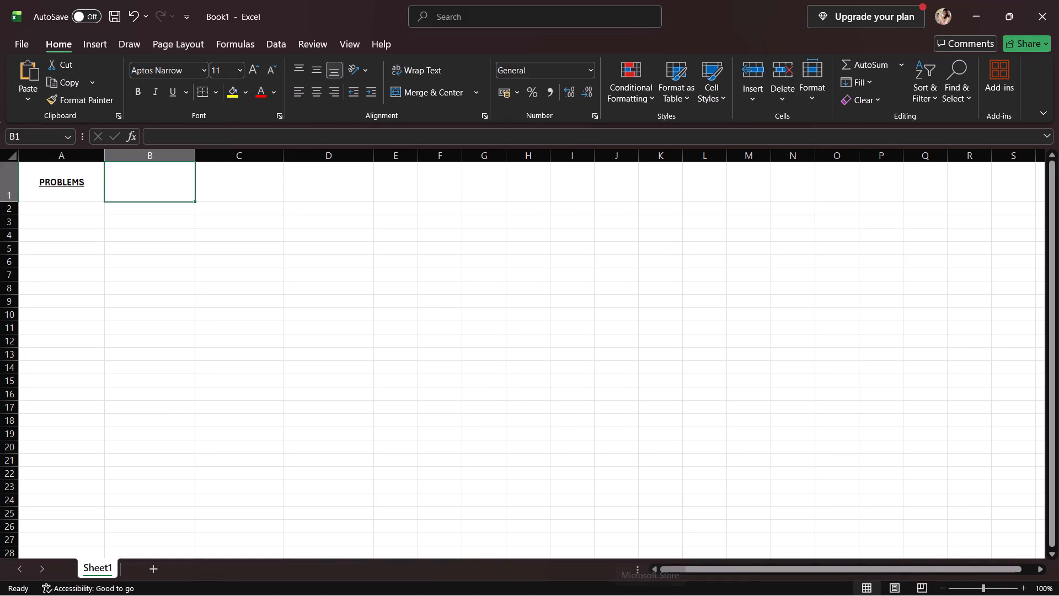
{"action": "type", "text": "AMOUNTS"}
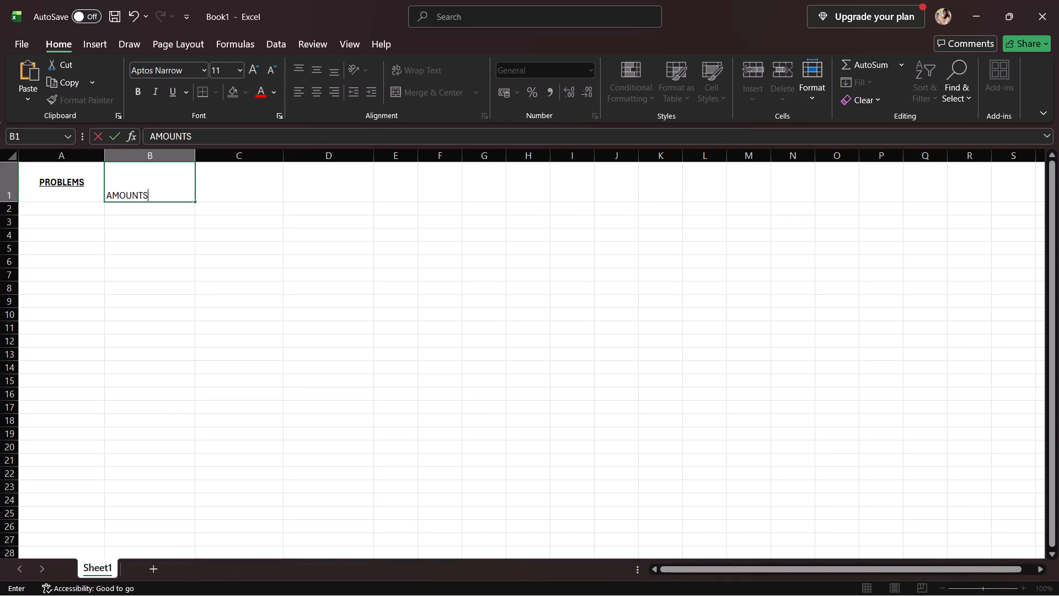
{"action": "left_click", "coordinate": [314, 86]}
{"action": "left_click", "coordinate": [319, 67]}
{"action": "left_click", "coordinate": [145, 185]}
{"action": "left_click", "coordinate": [215, 179]}
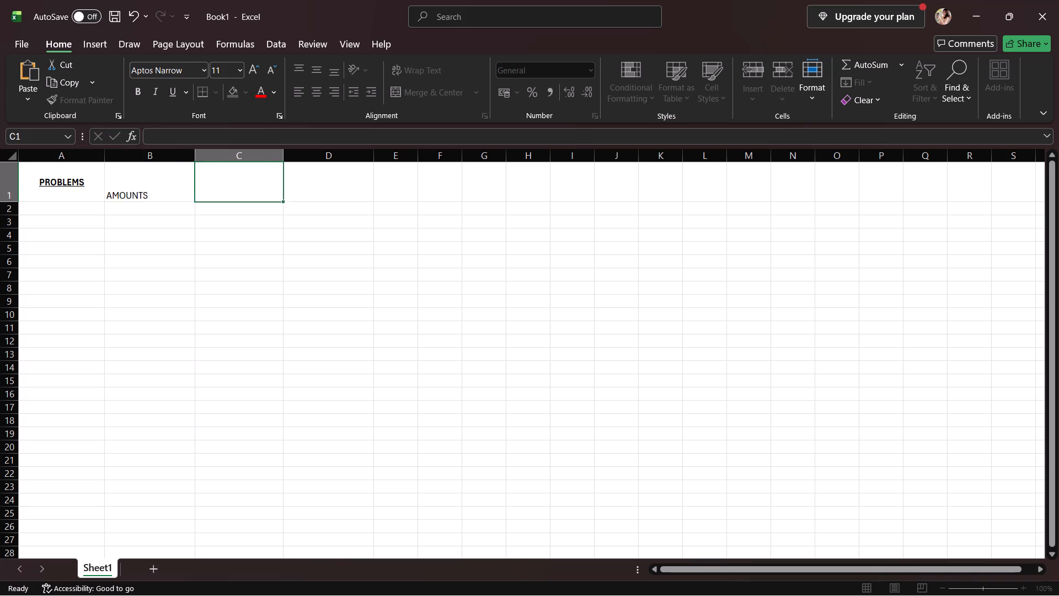
{"action": "left_click", "coordinate": [155, 171]}
{"action": "left_click", "coordinate": [320, 66]}
{"action": "left_click", "coordinate": [315, 97]}
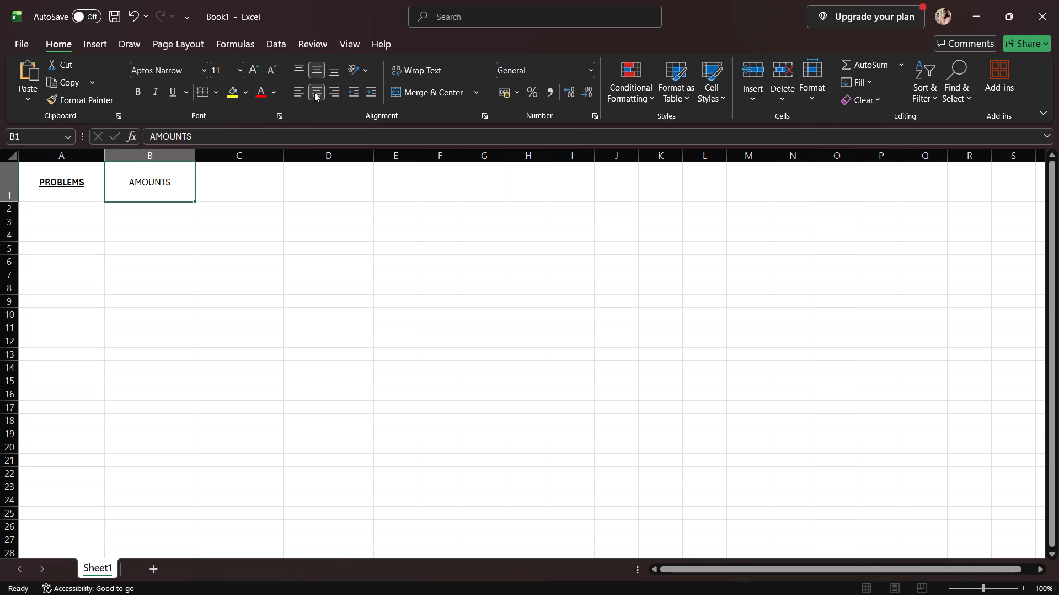
{"action": "left_click", "coordinate": [138, 86]}
{"action": "left_click", "coordinate": [172, 89]}
Enter the header EXTRA in cell C1, centred both ways, bold and underlined.
{"action": "left_click", "coordinate": [232, 186]}
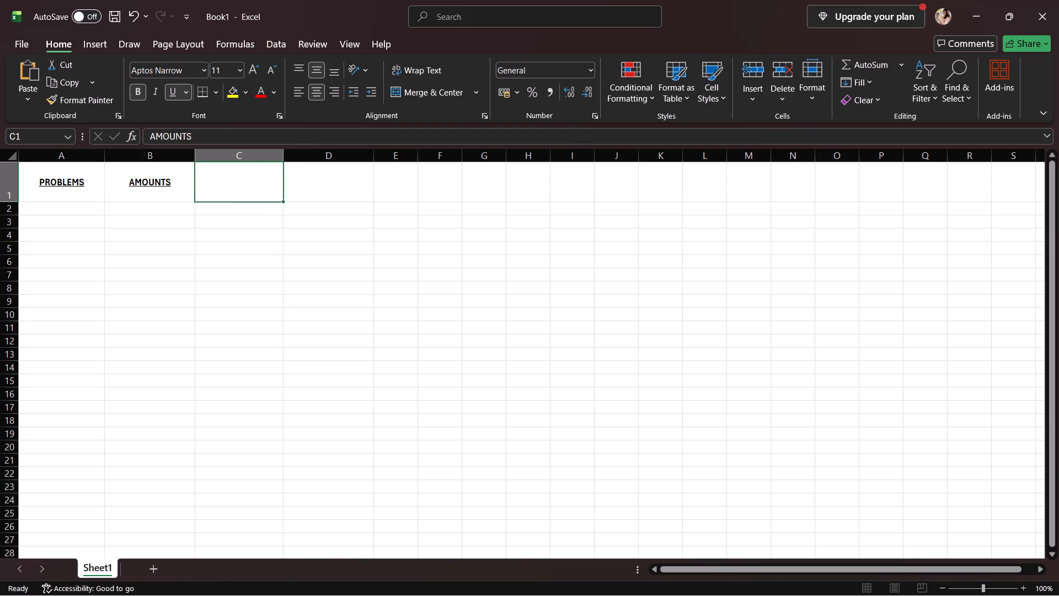
{"action": "type", "text": "EX"}
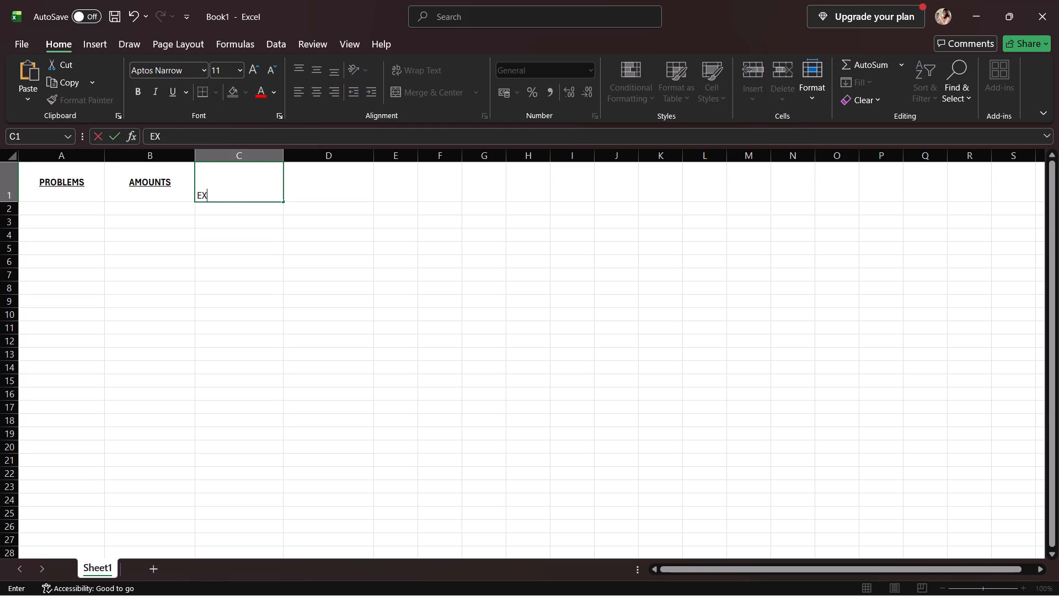
{"action": "type", "text": "TRA"}
{"action": "left_click", "coordinate": [196, 191]}
{"action": "left_click", "coordinate": [312, 184]}
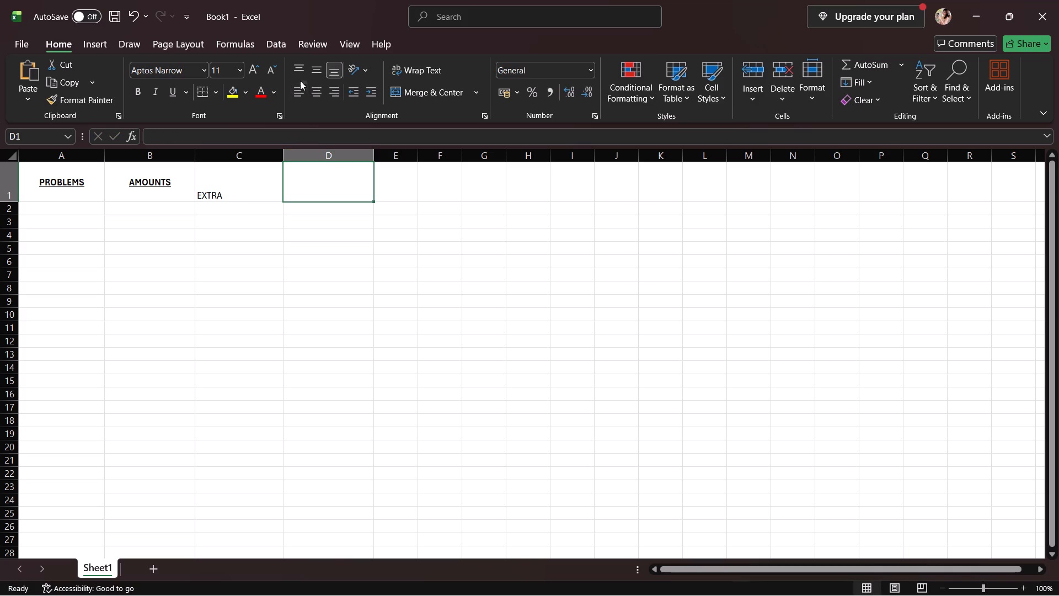
{"action": "left_click", "coordinate": [207, 186]}
{"action": "left_click", "coordinate": [317, 65]}
{"action": "left_click", "coordinate": [314, 94]}
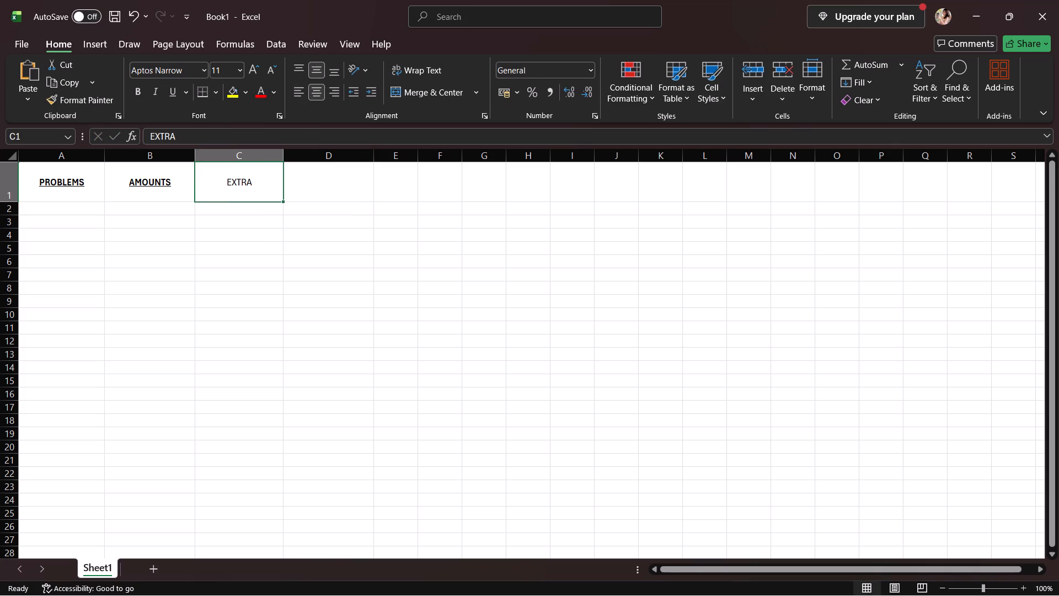
{"action": "left_click", "coordinate": [138, 95]}
{"action": "left_click", "coordinate": [177, 91]}
Enter the header ADDITIONAL in cell D1.
{"action": "left_click", "coordinate": [342, 187]}
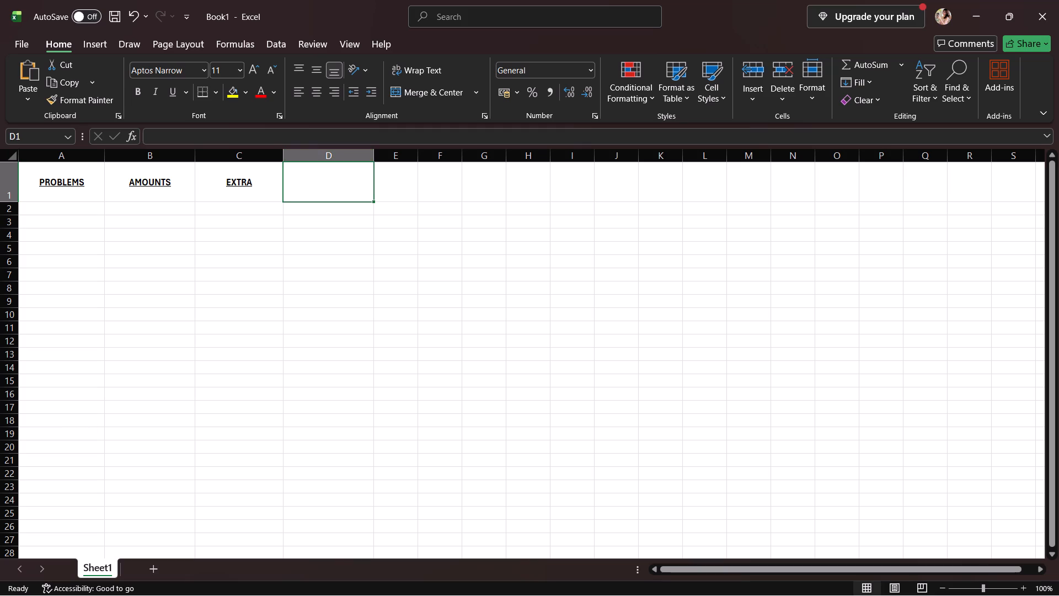
{"action": "key", "text": "a"}
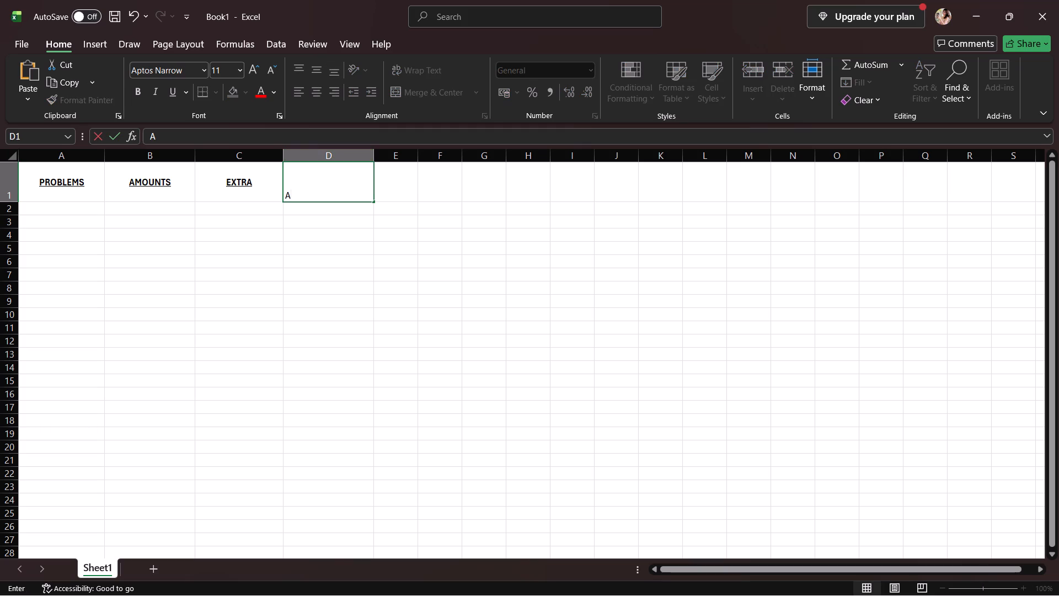
{"action": "type", "text": "DDITIONAL"}
{"action": "left_click", "coordinate": [227, 191]}
{"action": "left_click", "coordinate": [297, 189]}
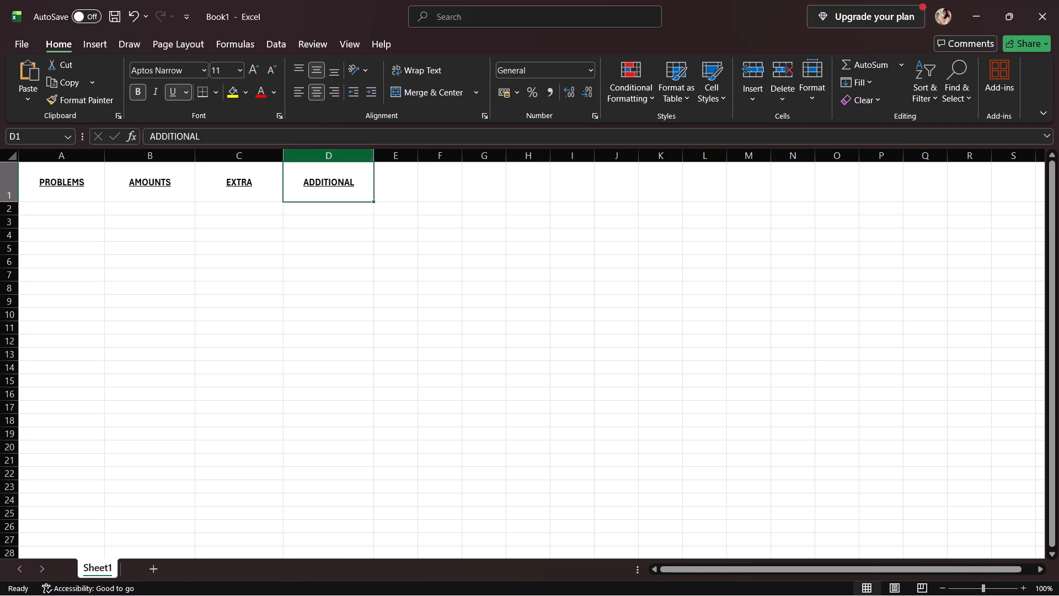
Widen column E to about twice the default width, matching columns A to D.
{"action": "left_click", "coordinate": [402, 194]}
{"action": "left_click_drag", "start_coordinate": [416, 195], "coordinate": [415, 195]}
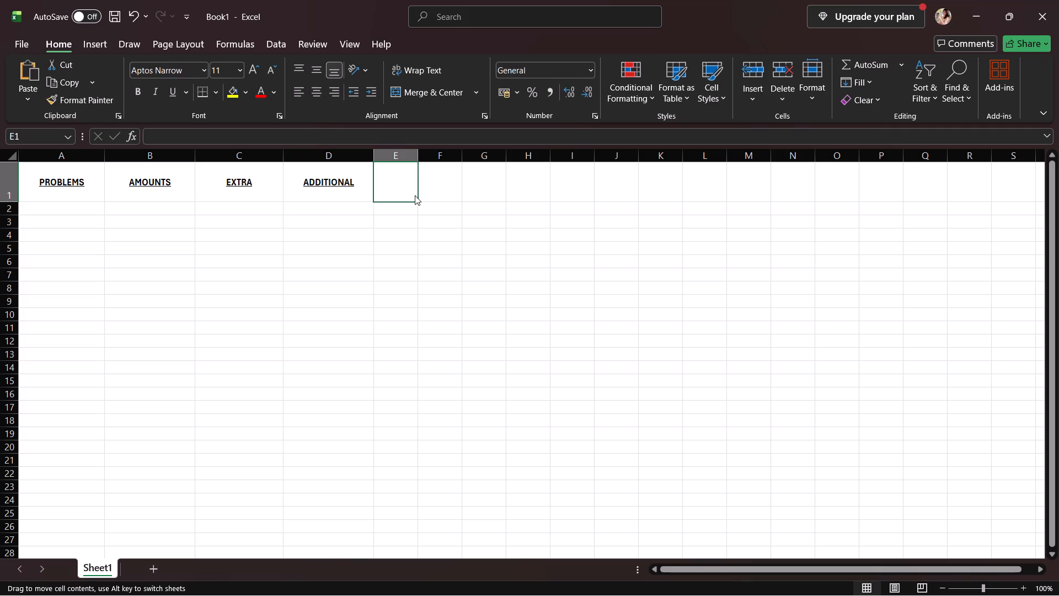
{"action": "left_click_drag", "start_coordinate": [415, 195], "coordinate": [444, 200]}
{"action": "left_click", "coordinate": [398, 159]}
{"action": "left_click_drag", "start_coordinate": [418, 162], "coordinate": [447, 168]}
{"action": "left_click", "coordinate": [429, 178]}
{"action": "left_click", "coordinate": [409, 160]}
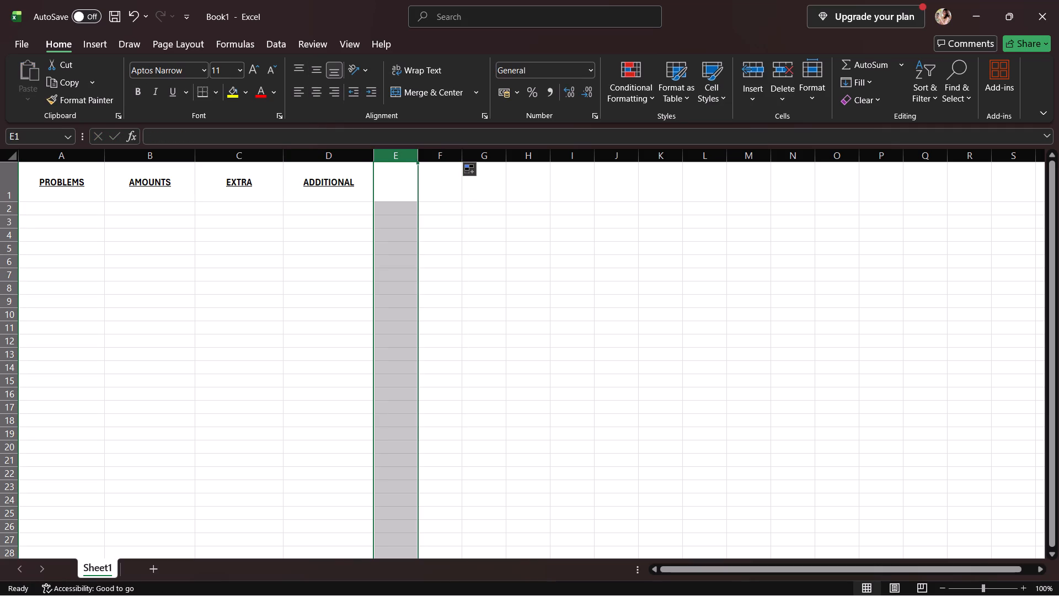
{"action": "left_click_drag", "start_coordinate": [418, 156], "coordinate": [463, 167]}
Enter the header TOTAL AMOUNT in cell E1.
{"action": "left_click", "coordinate": [430, 179]}
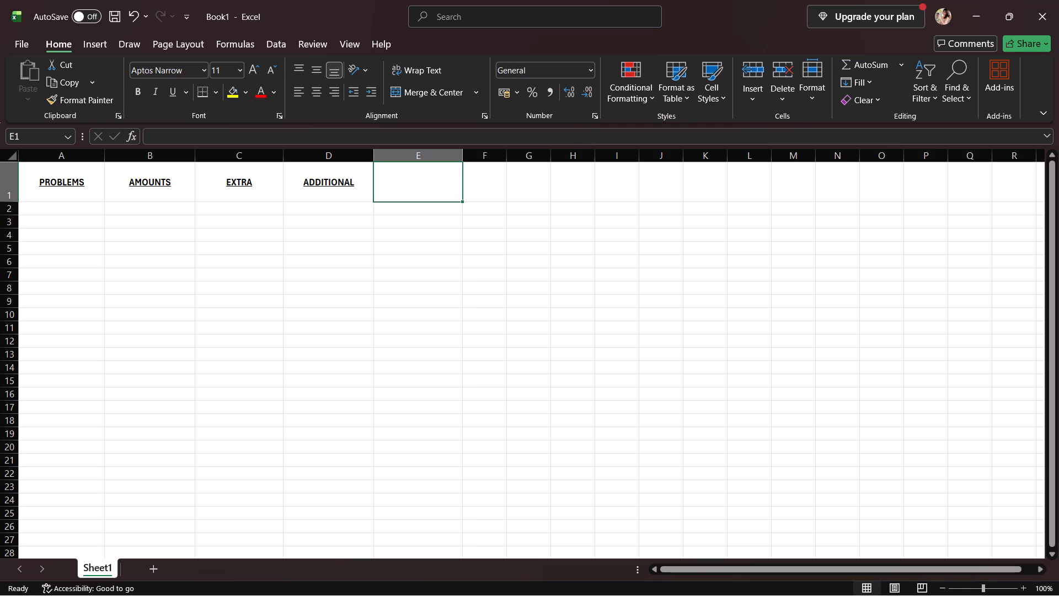
{"action": "type", "text": "TOTAL AMOUNT"}
{"action": "key", "text": "space"}
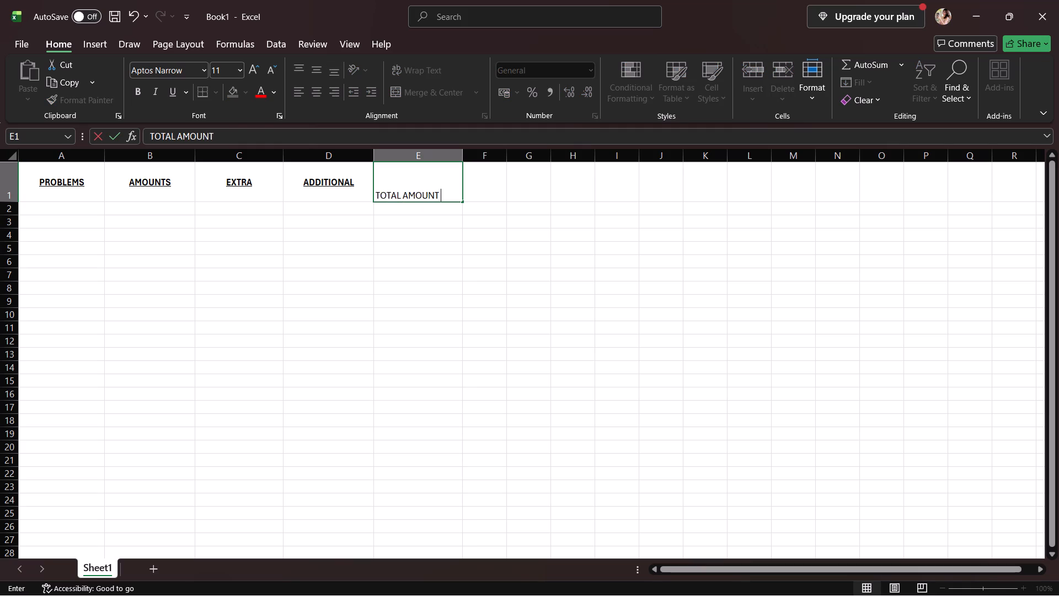
{"action": "left_click", "coordinate": [367, 170]}
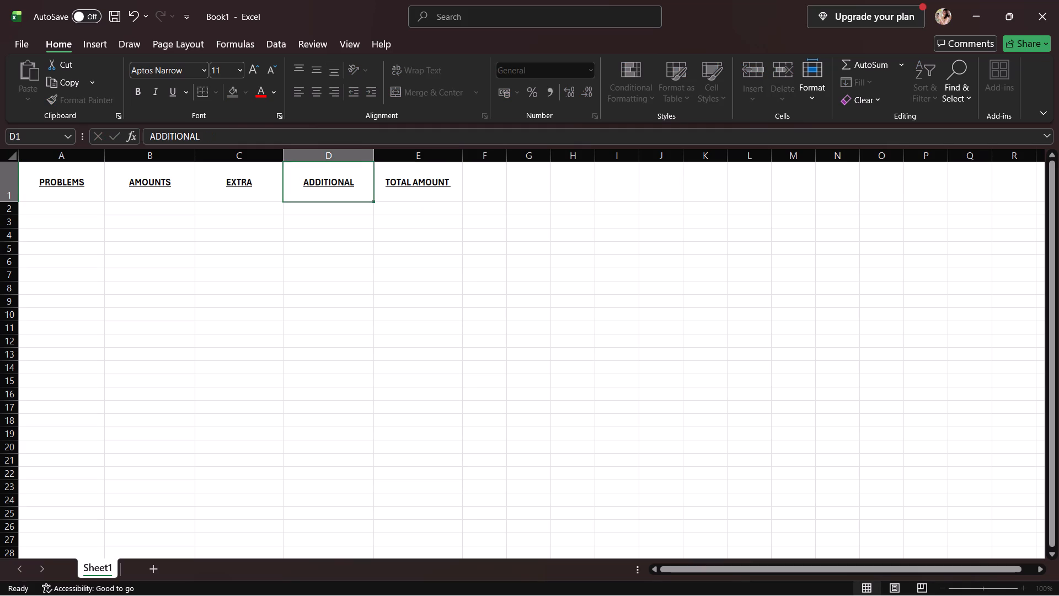
{"action": "left_click", "coordinate": [430, 172]}
Enter 1. as the first problem number in cell A2.
{"action": "left_click", "coordinate": [74, 213]}
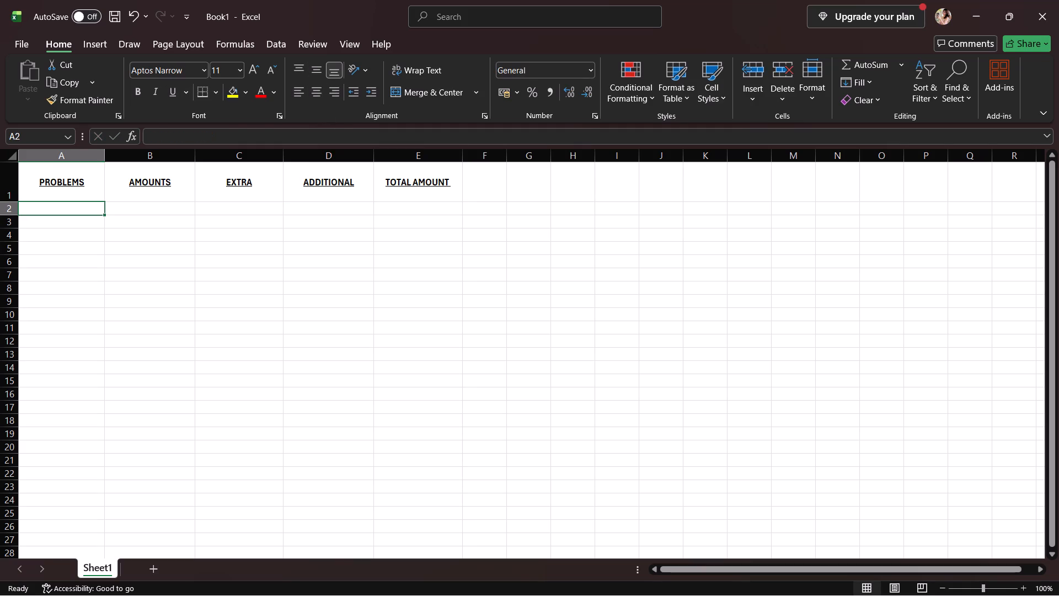
{"action": "type", "text": "1."}
{"action": "key", "text": "space"}
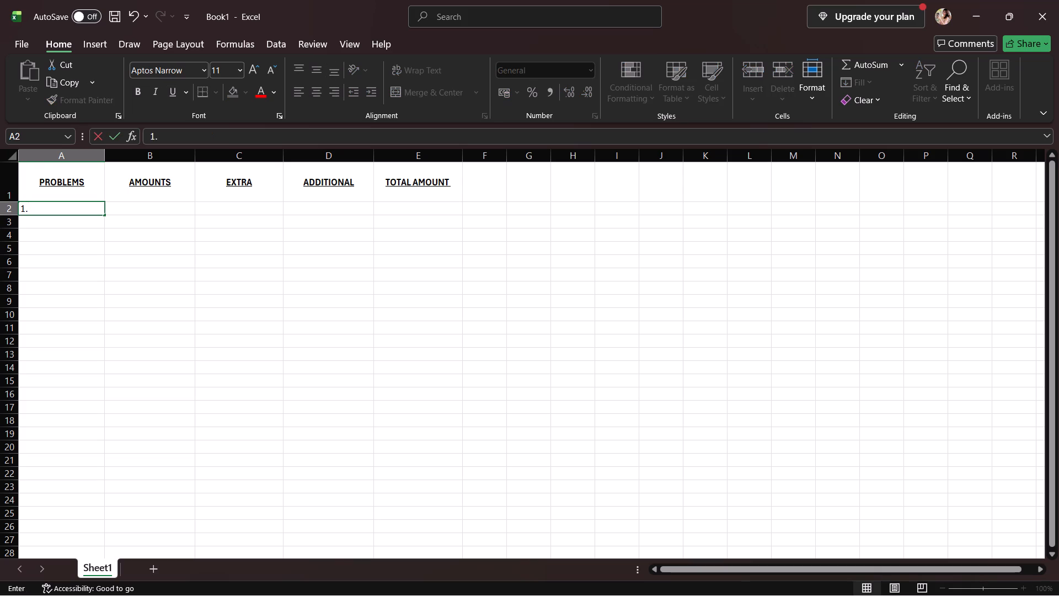
Fill the PROBLEMS header with the palest dark-blue theme tint and the AMOUNTS header with the palest teal-blue theme tint.
{"action": "left_click_drag", "start_coordinate": [78, 171], "coordinate": [83, 171]}
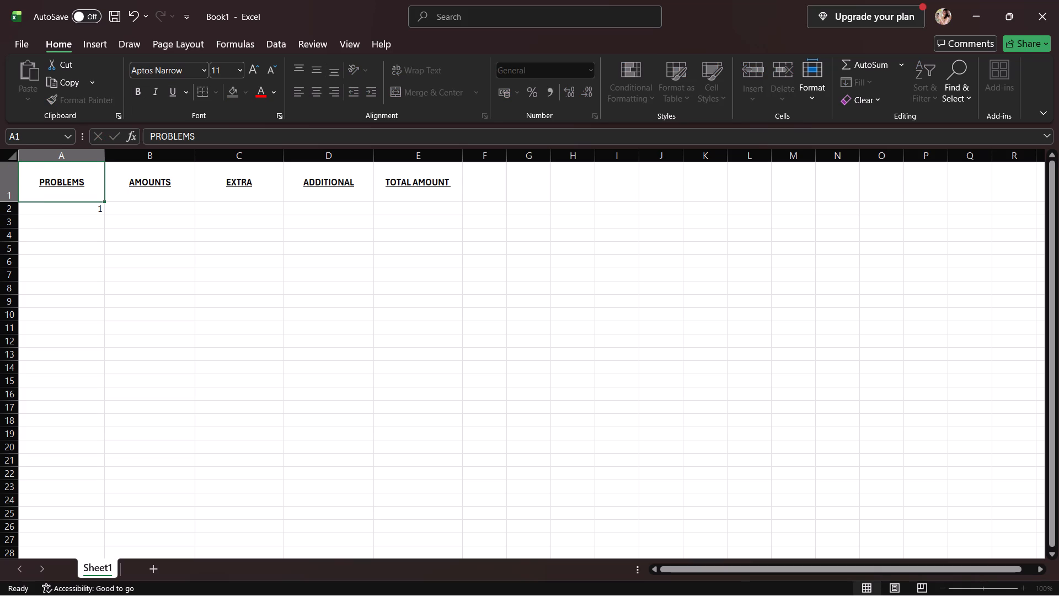
{"action": "left_click_drag", "start_coordinate": [243, 93], "coordinate": [242, 98]}
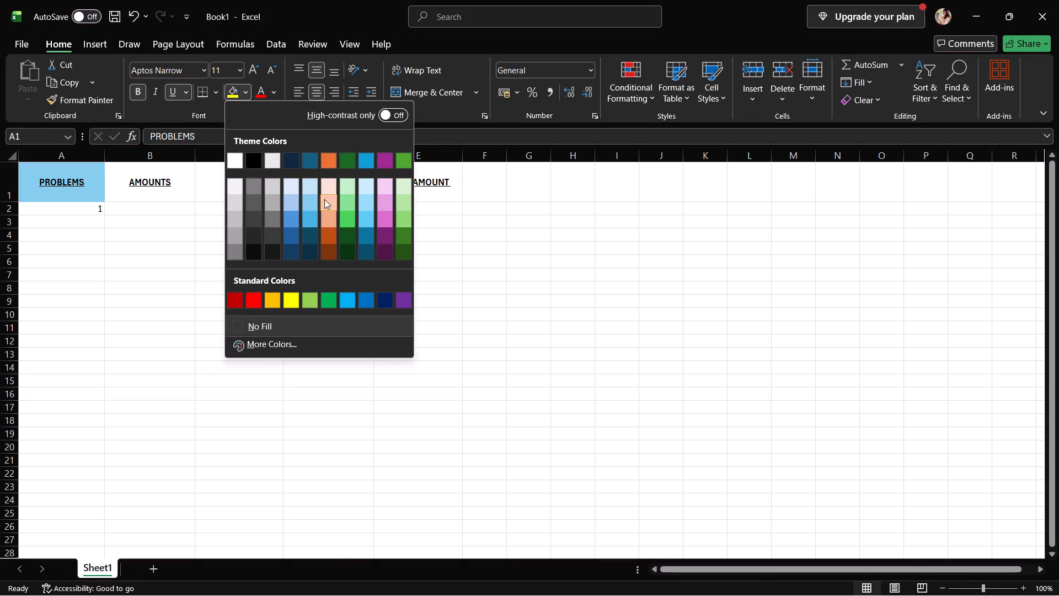
{"action": "left_click", "coordinate": [292, 182]}
{"action": "left_click", "coordinate": [154, 173]}
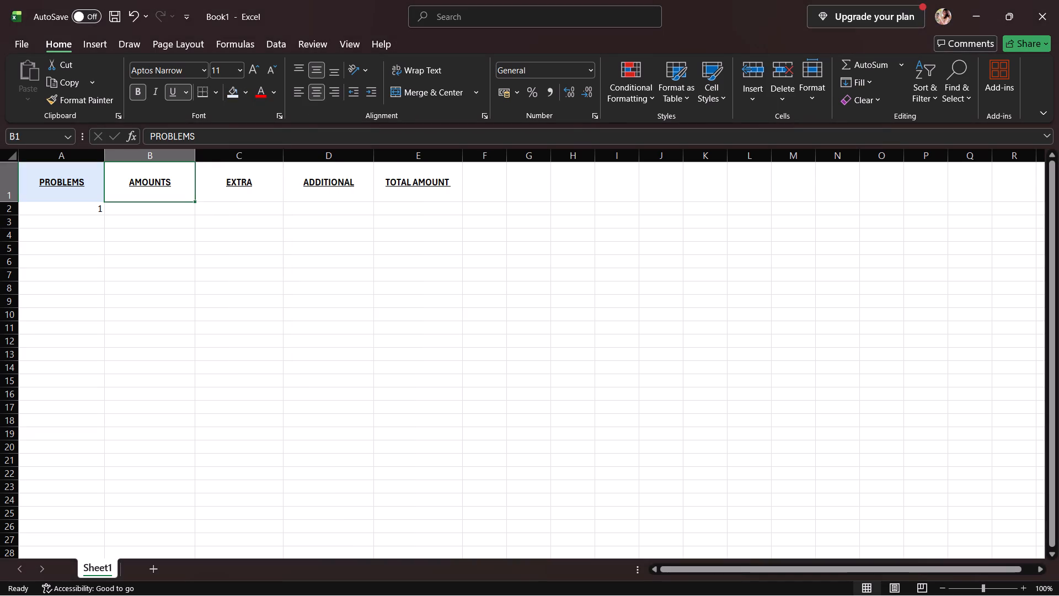
{"action": "left_click", "coordinate": [247, 88]}
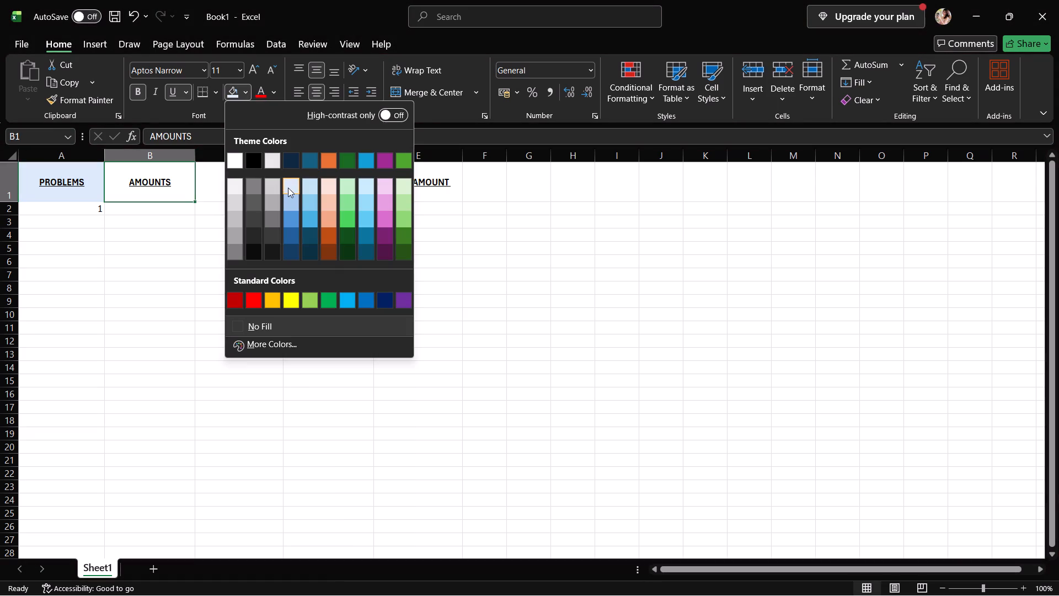
{"action": "left_click", "coordinate": [308, 187]}
Fill the EXTRA header with the second-lightest dark-blue theme tint and the ADDITIONAL header with the second-lightest teal-blue theme tint.
{"action": "left_click", "coordinate": [211, 178]}
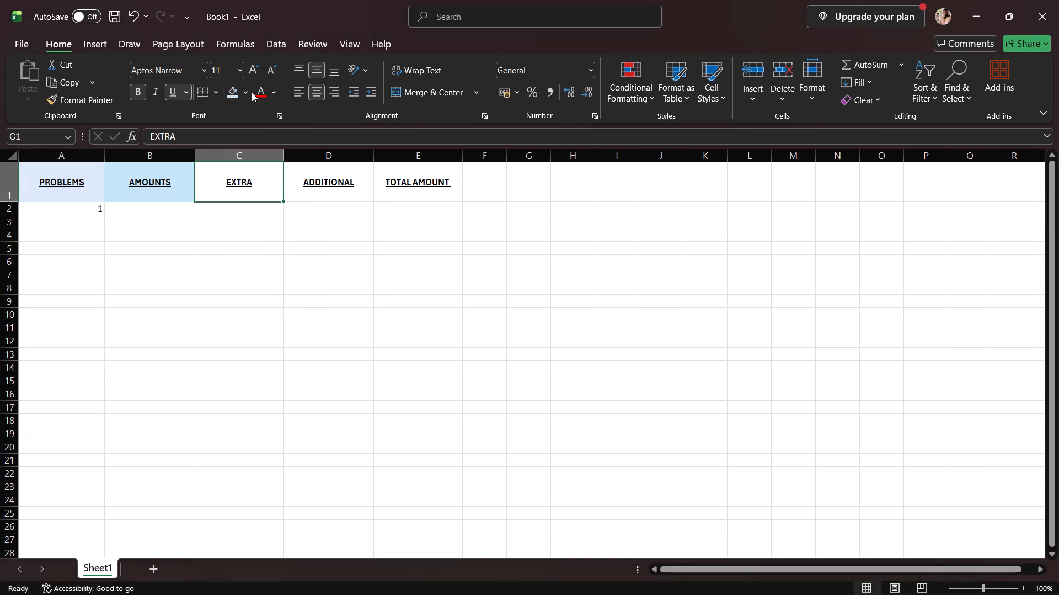
{"action": "left_click", "coordinate": [245, 92]}
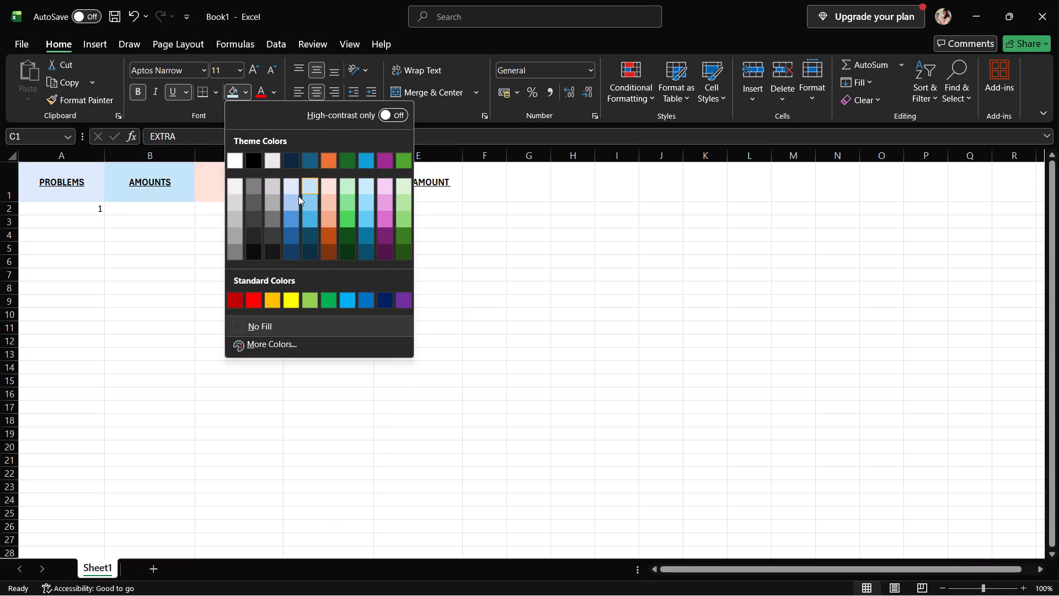
{"action": "left_click", "coordinate": [292, 198]}
{"action": "left_click", "coordinate": [295, 170]}
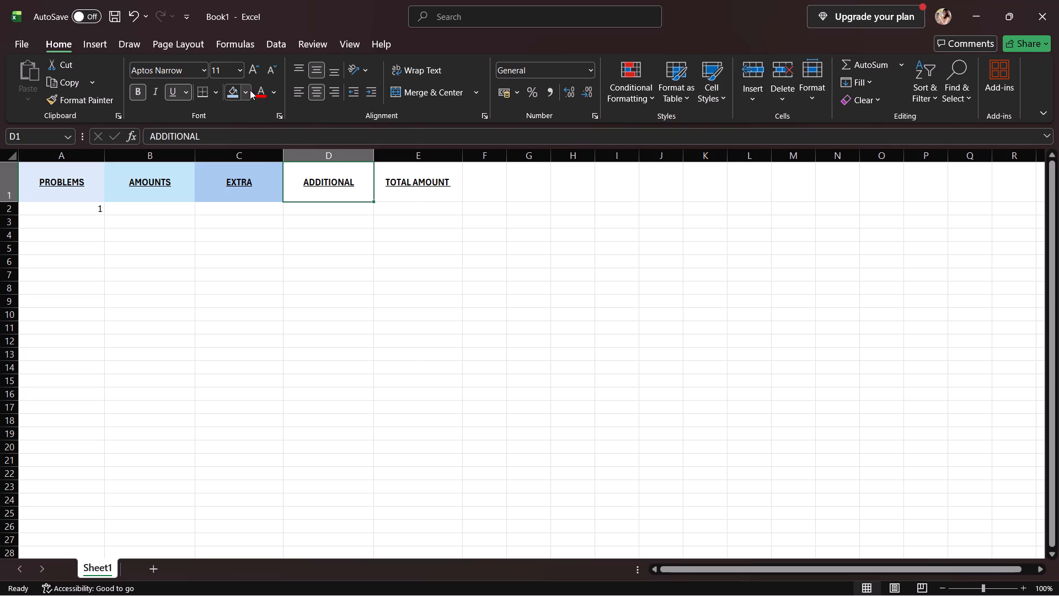
{"action": "left_click", "coordinate": [250, 90]}
{"action": "left_click", "coordinate": [308, 206]}
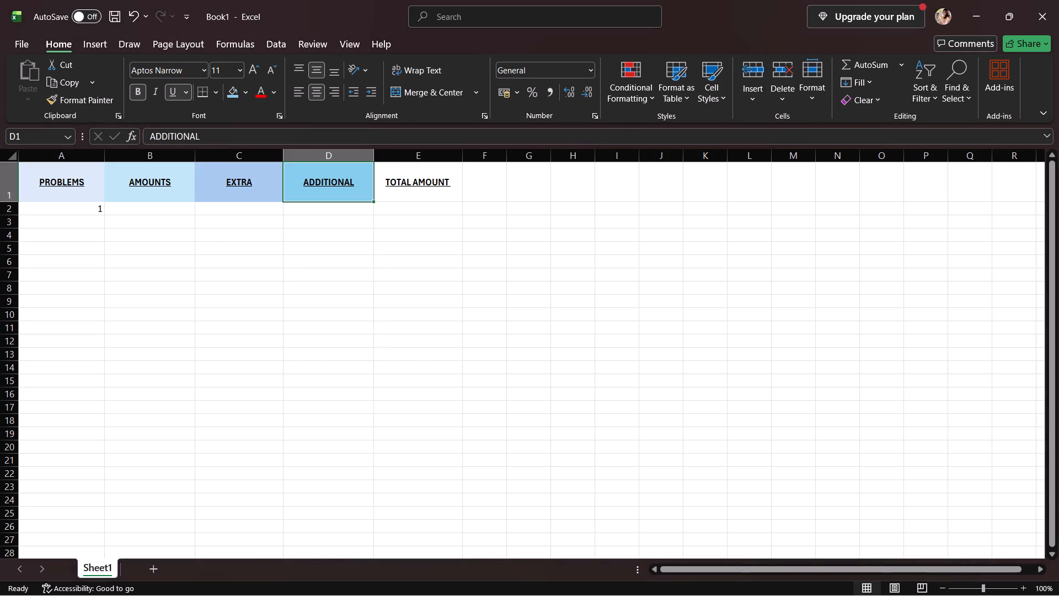
Fill the TOTAL AMOUNT header in cell E1 with the third-lightest dark-blue theme tint.
{"action": "left_click", "coordinate": [393, 187]}
{"action": "left_click", "coordinate": [250, 86]}
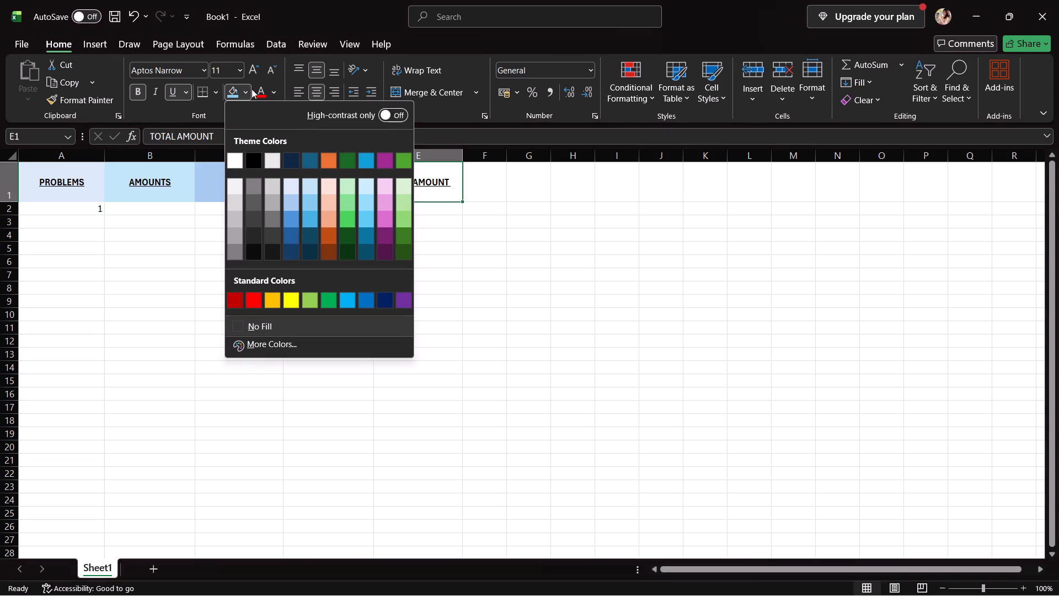
{"action": "left_click", "coordinate": [291, 220]}
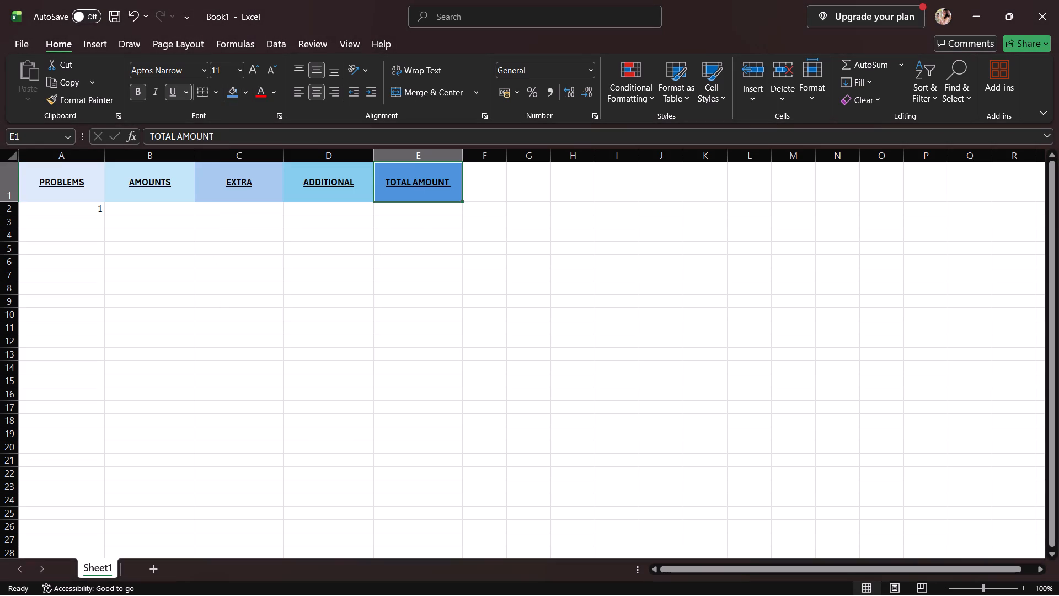
Try different alignments on cell A2, settling on horizontally centred and bottom-aligned.
{"action": "left_click", "coordinate": [66, 209]}
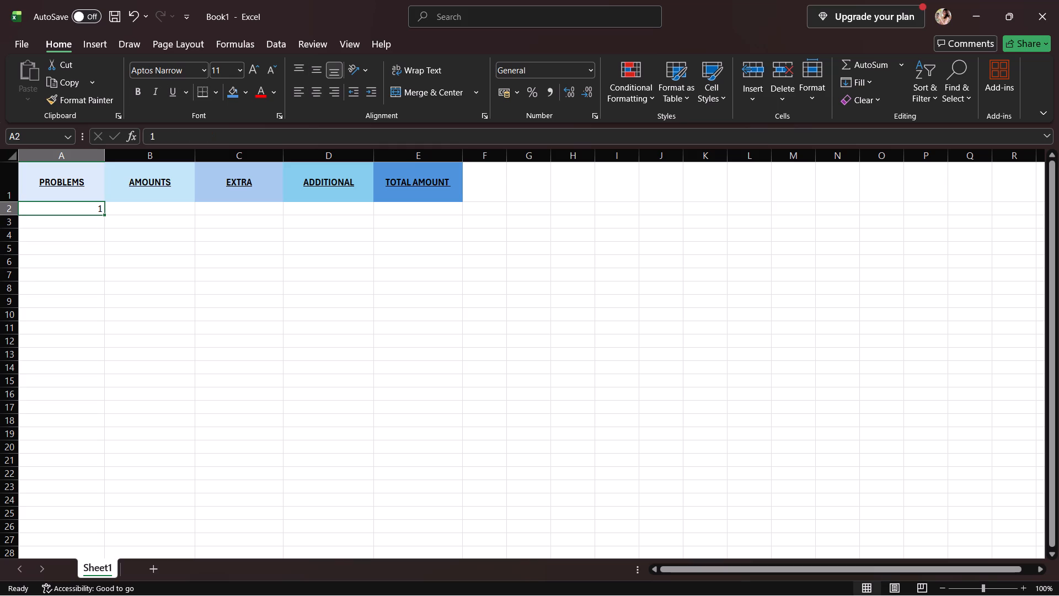
{"action": "left_click", "coordinate": [318, 91]}
{"action": "left_click", "coordinate": [315, 70]}
{"action": "left_click", "coordinate": [301, 66]}
{"action": "left_click", "coordinate": [292, 104]}
{"action": "left_click", "coordinate": [328, 99]}
{"action": "left_click", "coordinate": [340, 58]}
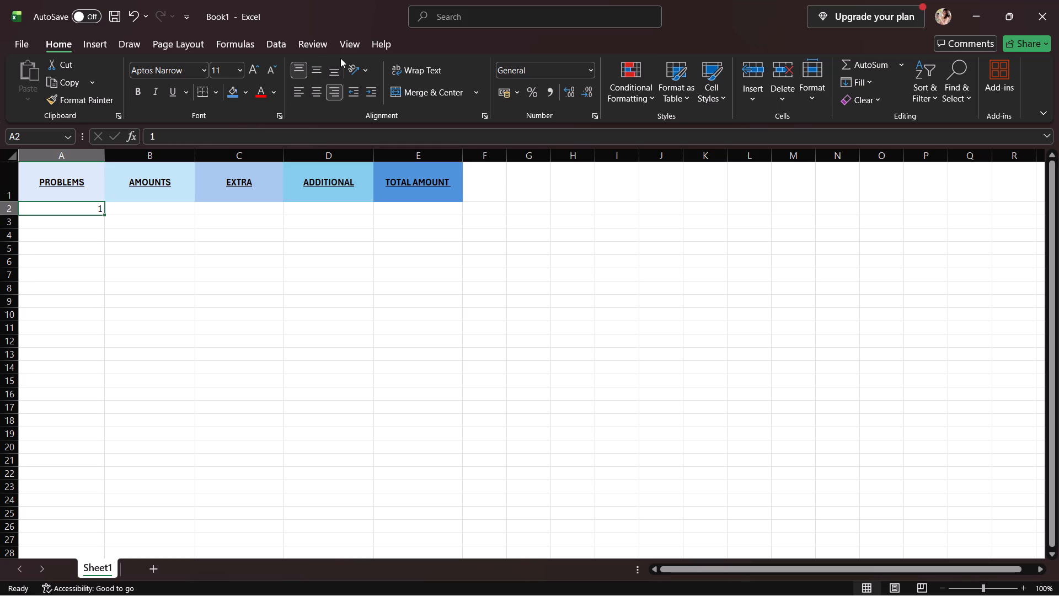
{"action": "left_click", "coordinate": [336, 71]}
{"action": "left_click", "coordinate": [315, 82]}
{"action": "left_click", "coordinate": [318, 97]}
Replace the problem number in cell A2 with LOSS ON SALE.
{"action": "left_click", "coordinate": [176, 206]}
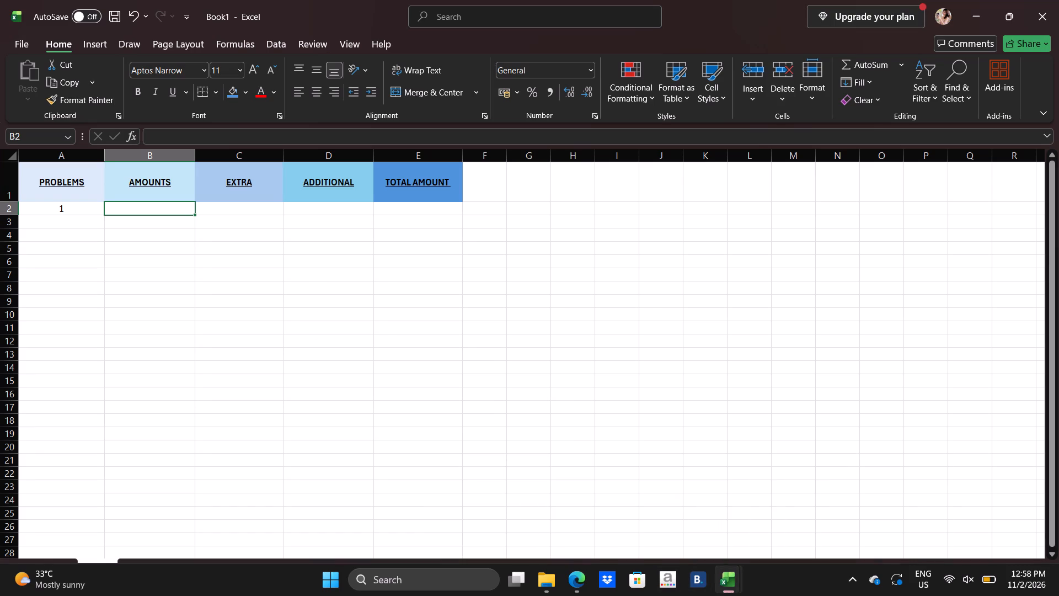
{"action": "left_click", "coordinate": [154, 212]}
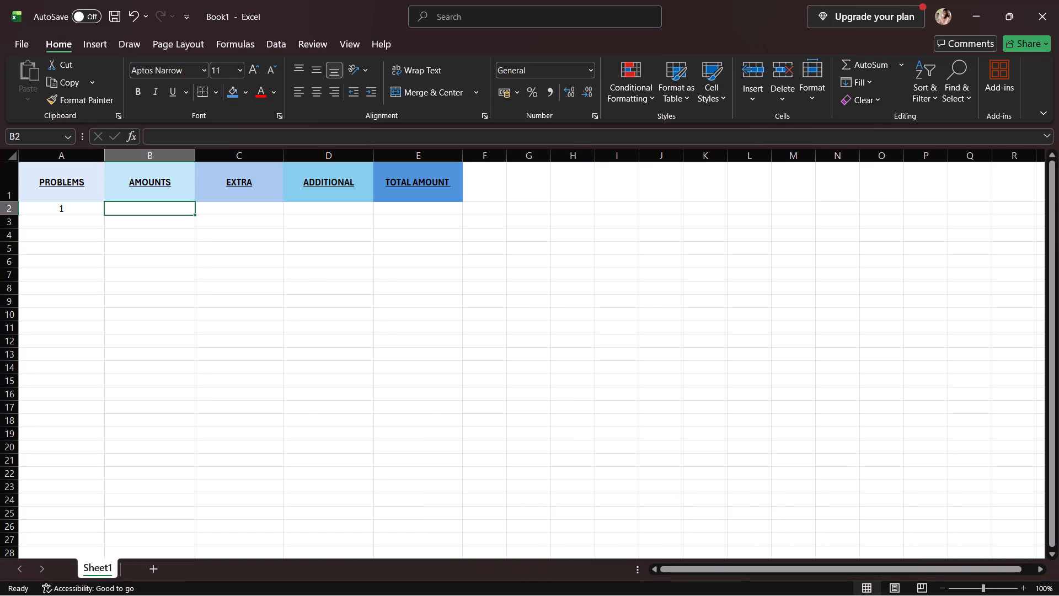
{"action": "left_click", "coordinate": [78, 204]}
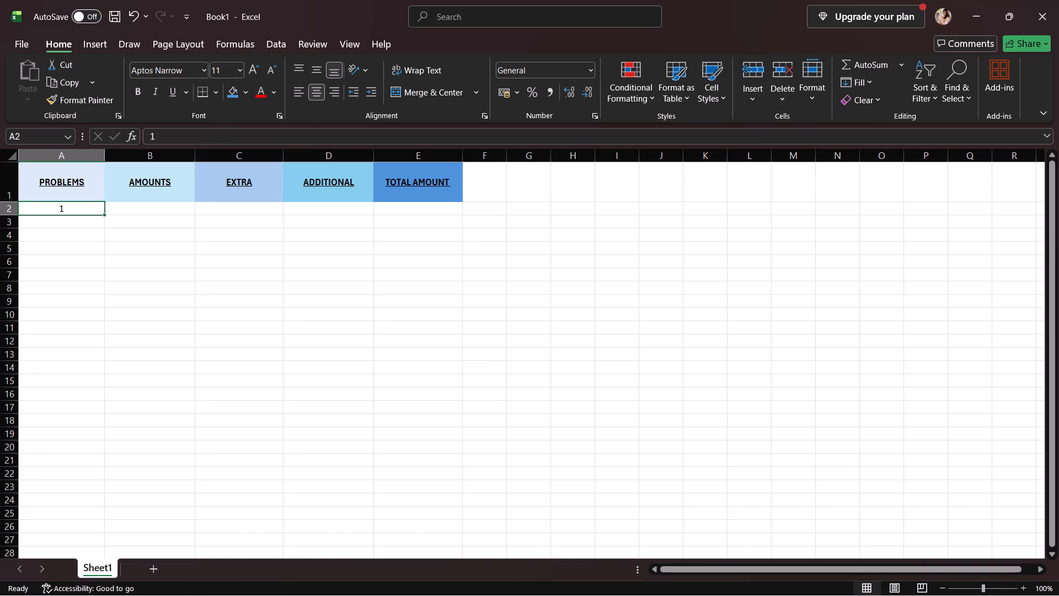
{"action": "key", "text": "BackSpace"}
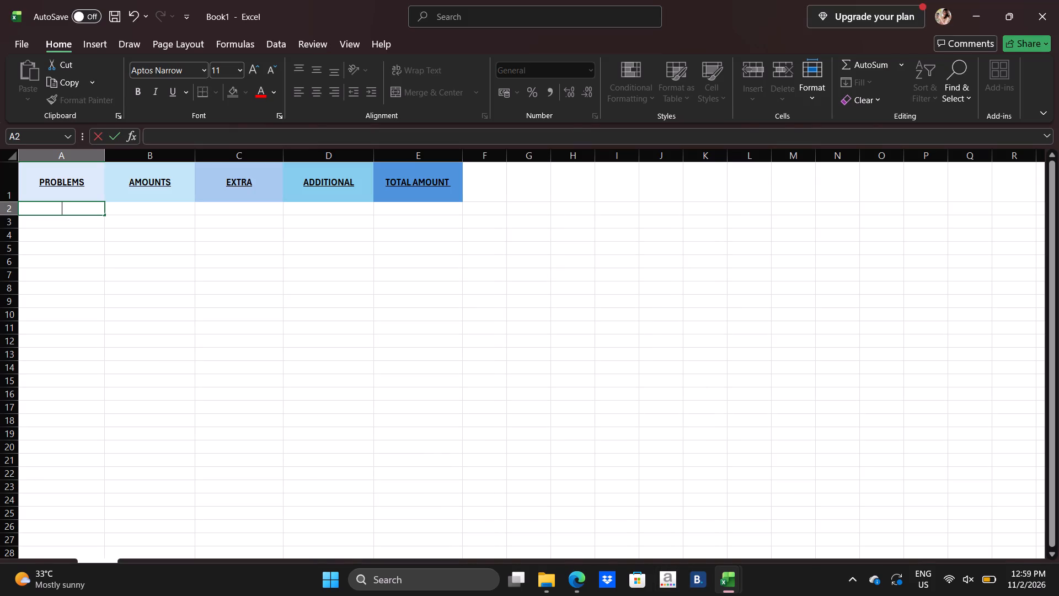
{"action": "type", "text": "LOSS ON SALE"}
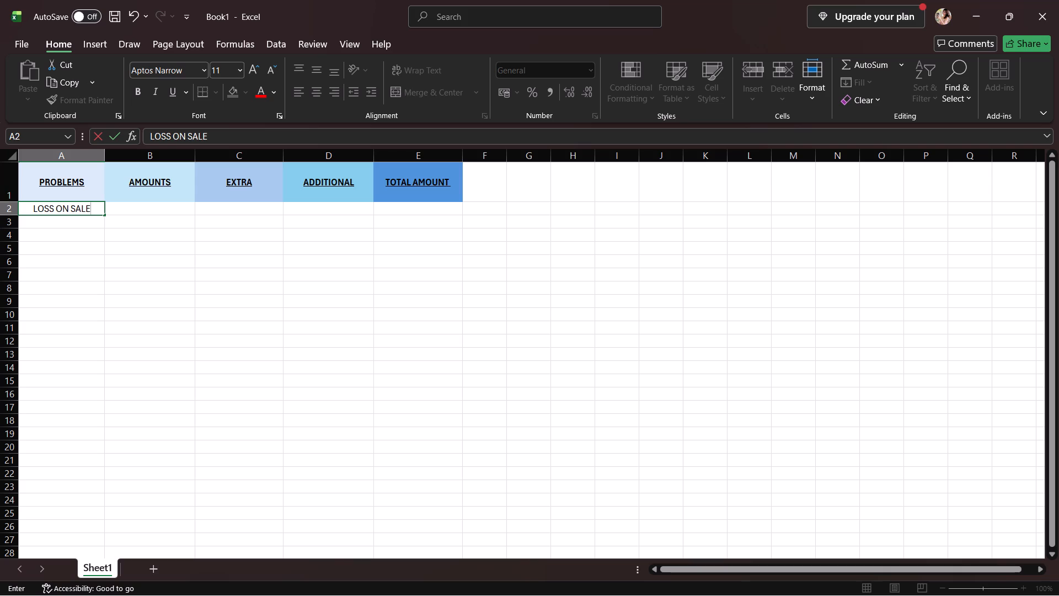
Enter 80,000 as the LOSS ON SALE amount in cell B2.
{"action": "left_click", "coordinate": [183, 208]}
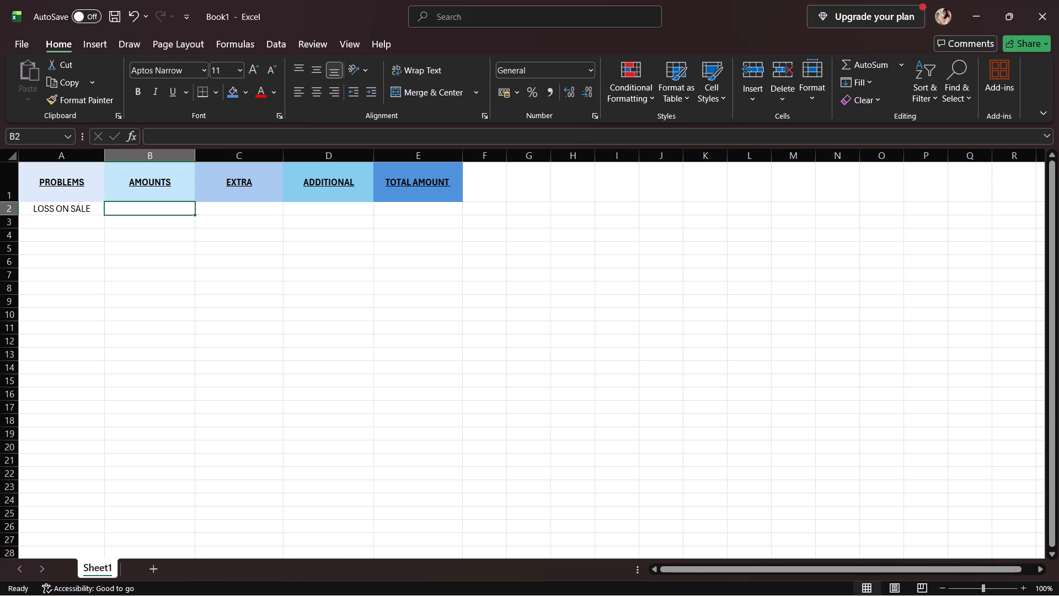
{"action": "type", "text": "80,000"}
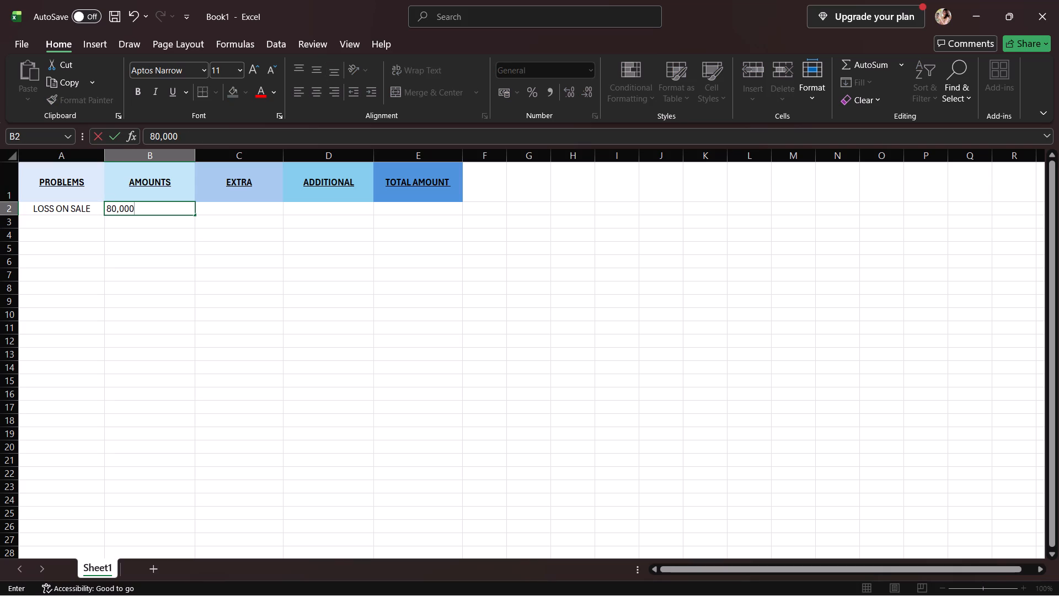
{"action": "left_click", "coordinate": [225, 203]}
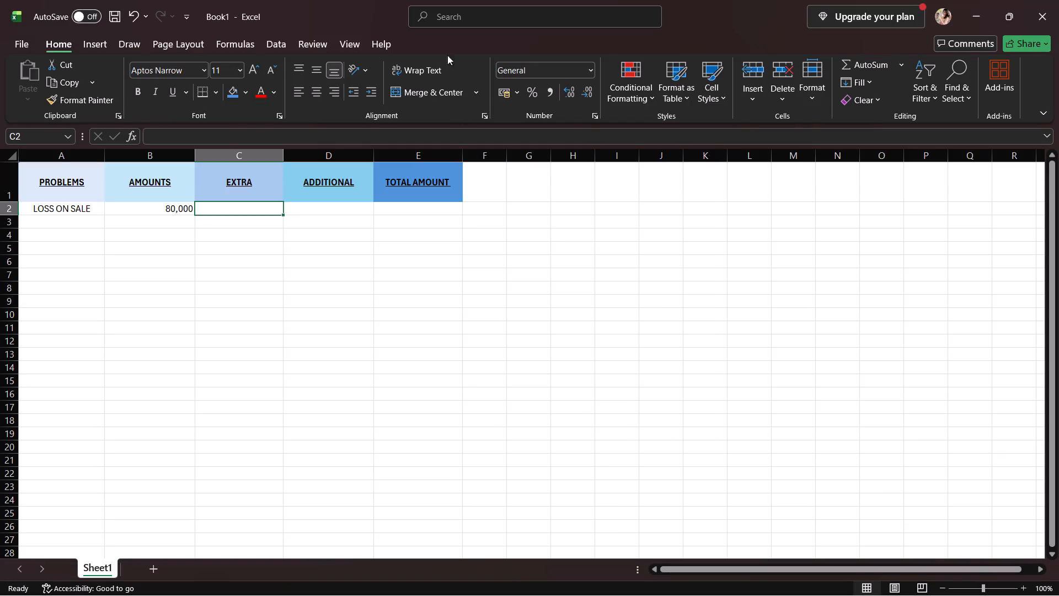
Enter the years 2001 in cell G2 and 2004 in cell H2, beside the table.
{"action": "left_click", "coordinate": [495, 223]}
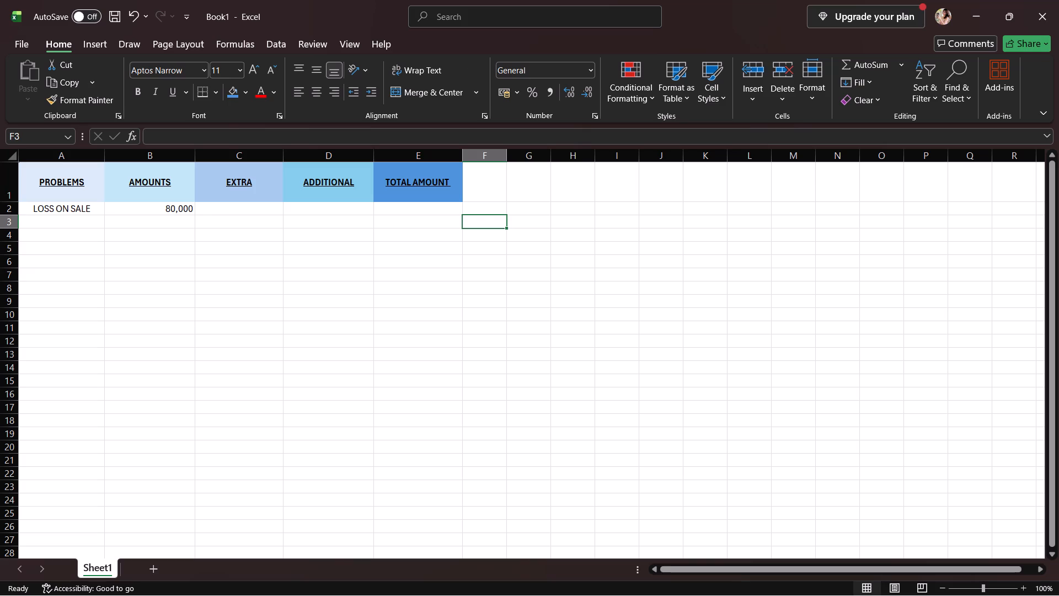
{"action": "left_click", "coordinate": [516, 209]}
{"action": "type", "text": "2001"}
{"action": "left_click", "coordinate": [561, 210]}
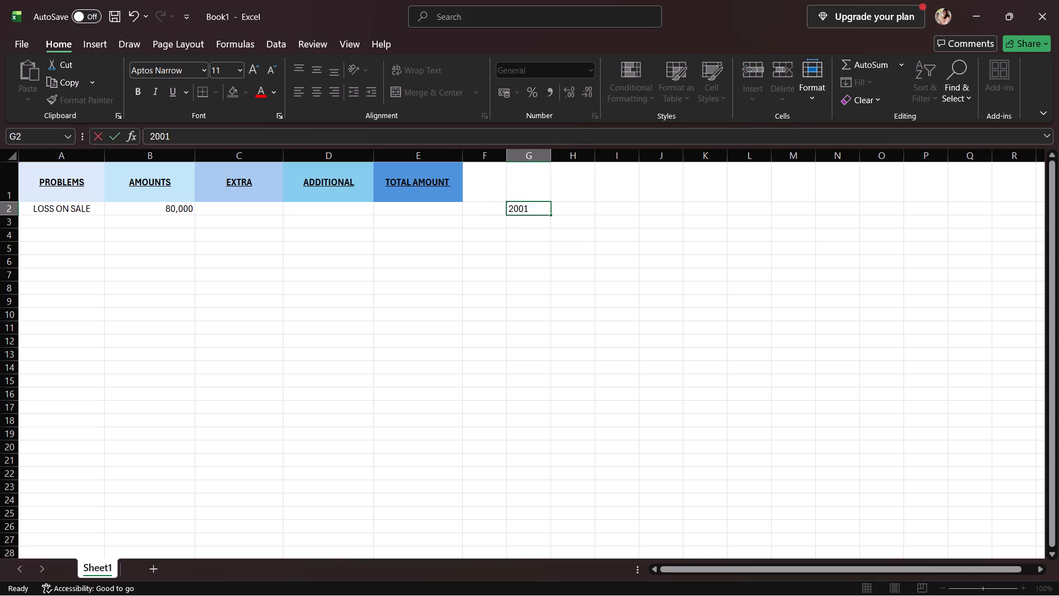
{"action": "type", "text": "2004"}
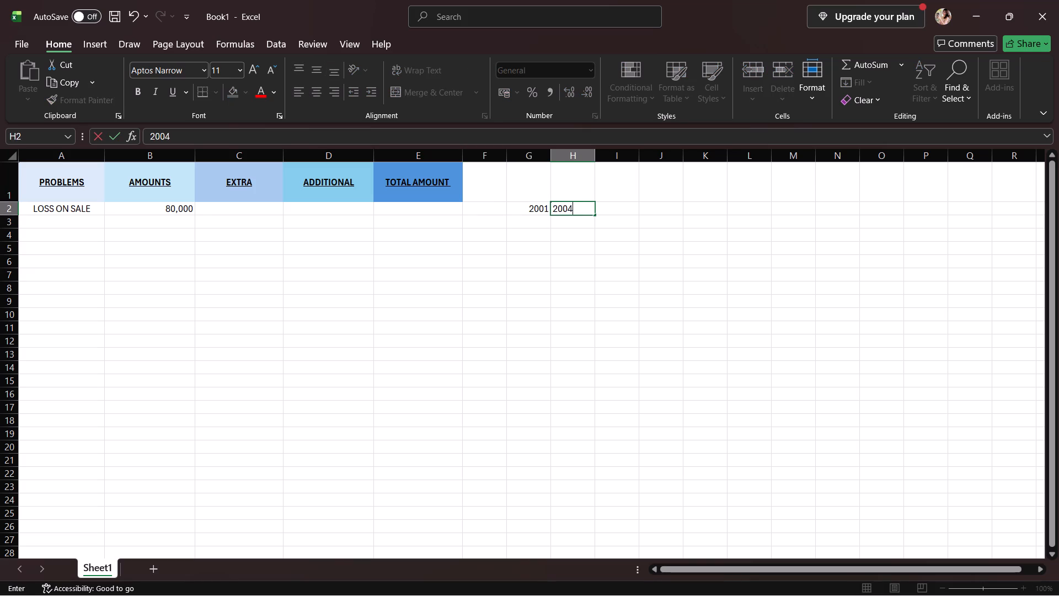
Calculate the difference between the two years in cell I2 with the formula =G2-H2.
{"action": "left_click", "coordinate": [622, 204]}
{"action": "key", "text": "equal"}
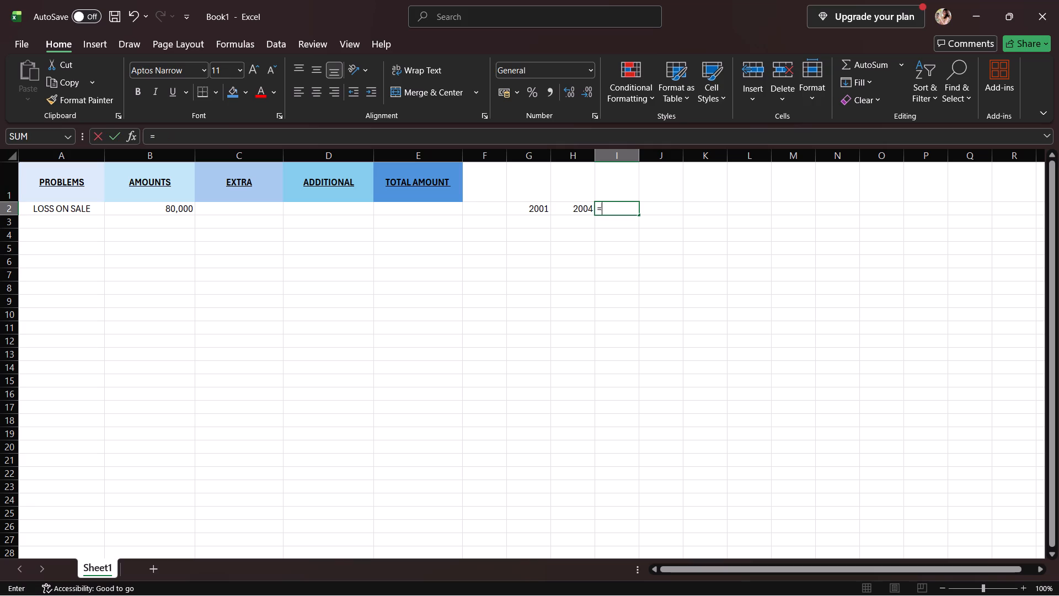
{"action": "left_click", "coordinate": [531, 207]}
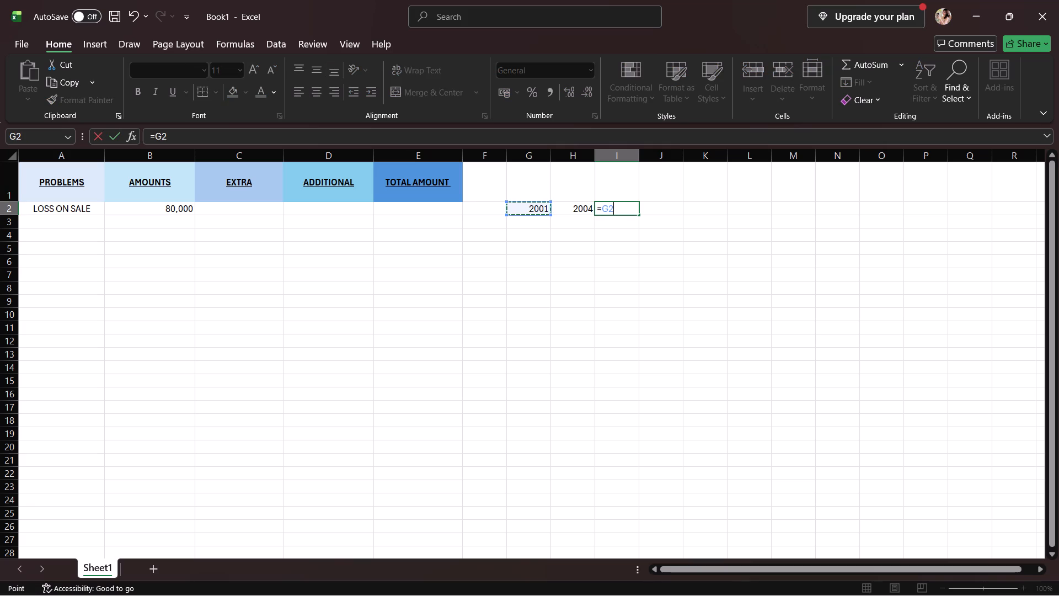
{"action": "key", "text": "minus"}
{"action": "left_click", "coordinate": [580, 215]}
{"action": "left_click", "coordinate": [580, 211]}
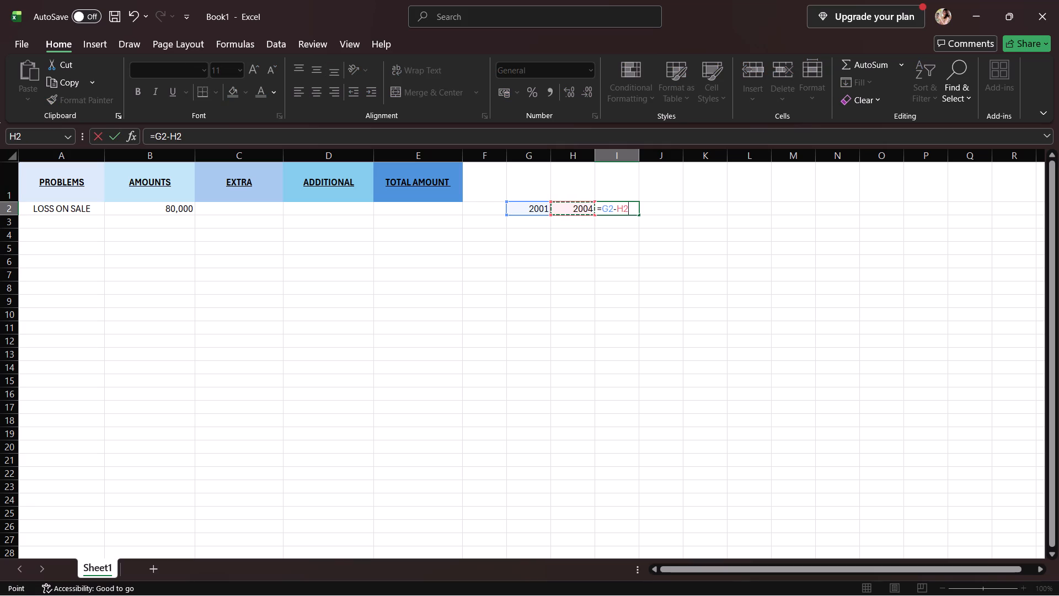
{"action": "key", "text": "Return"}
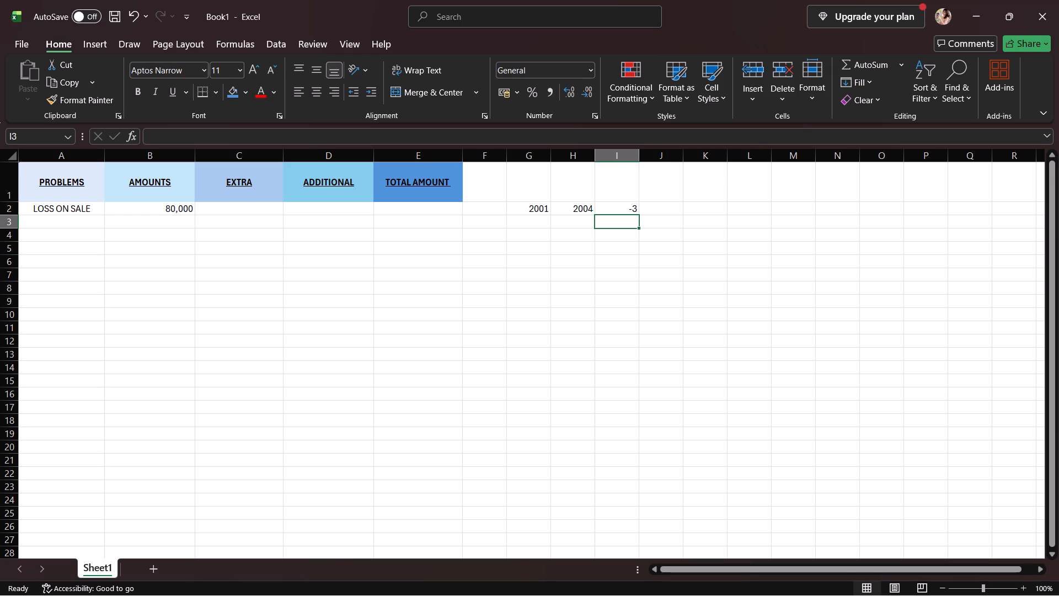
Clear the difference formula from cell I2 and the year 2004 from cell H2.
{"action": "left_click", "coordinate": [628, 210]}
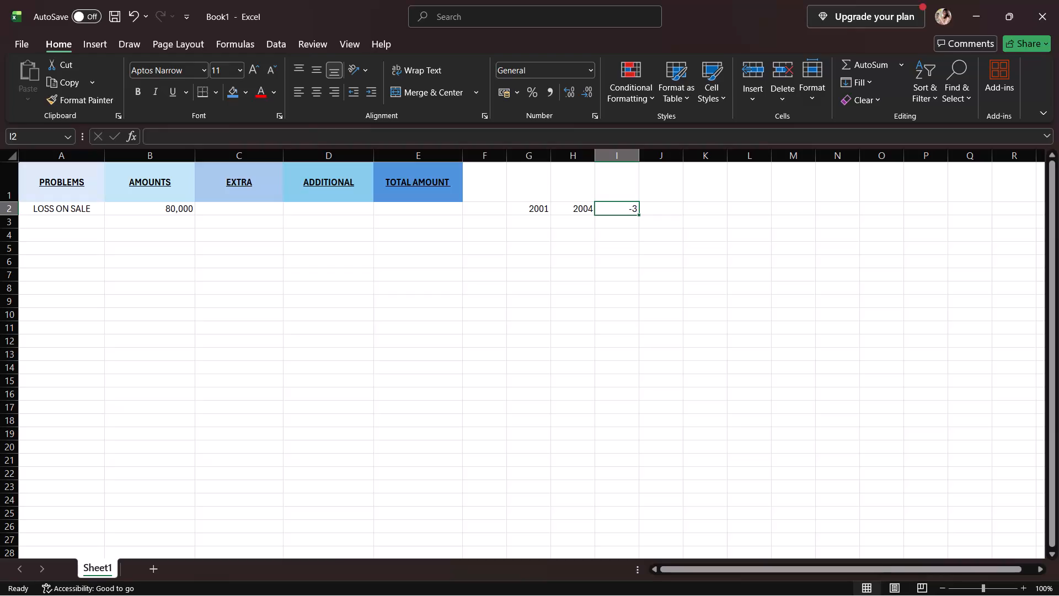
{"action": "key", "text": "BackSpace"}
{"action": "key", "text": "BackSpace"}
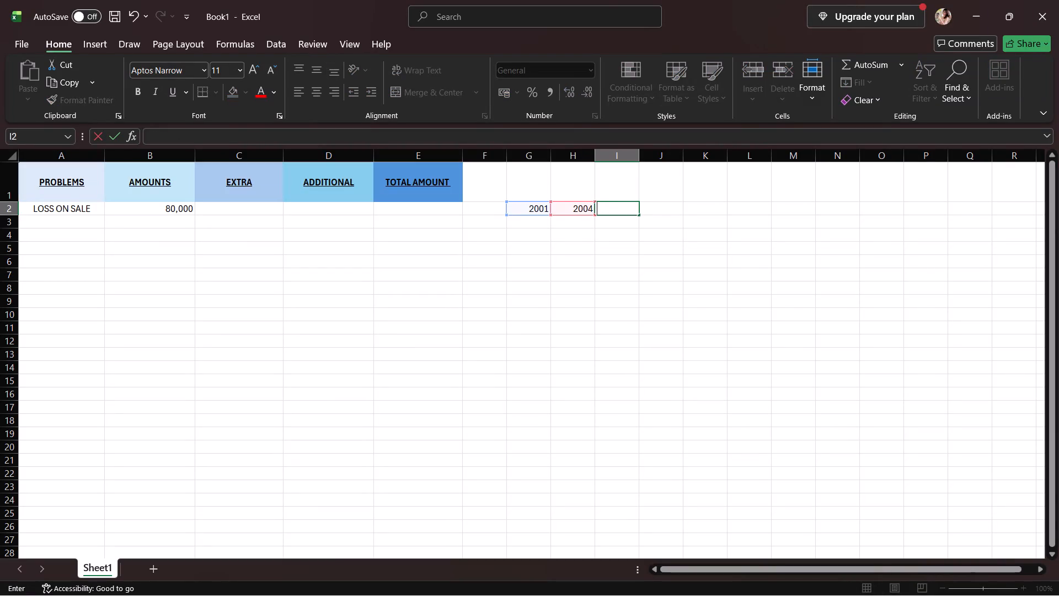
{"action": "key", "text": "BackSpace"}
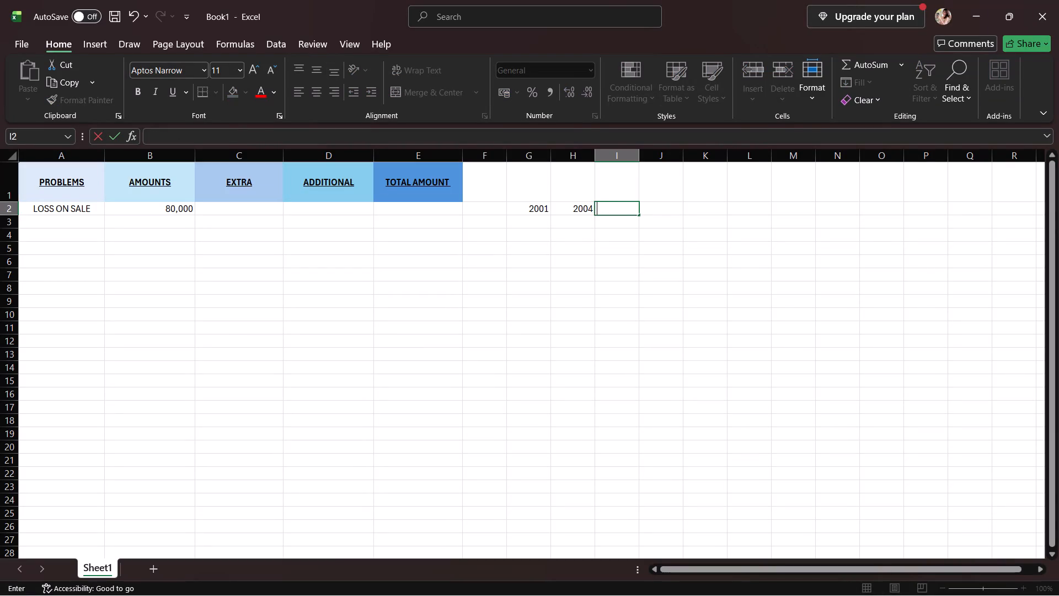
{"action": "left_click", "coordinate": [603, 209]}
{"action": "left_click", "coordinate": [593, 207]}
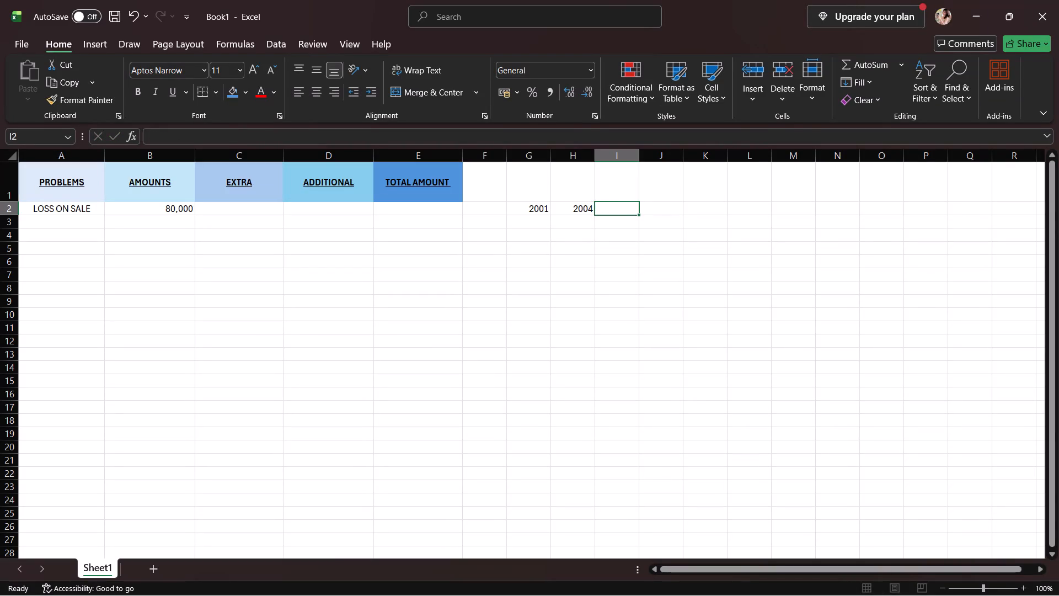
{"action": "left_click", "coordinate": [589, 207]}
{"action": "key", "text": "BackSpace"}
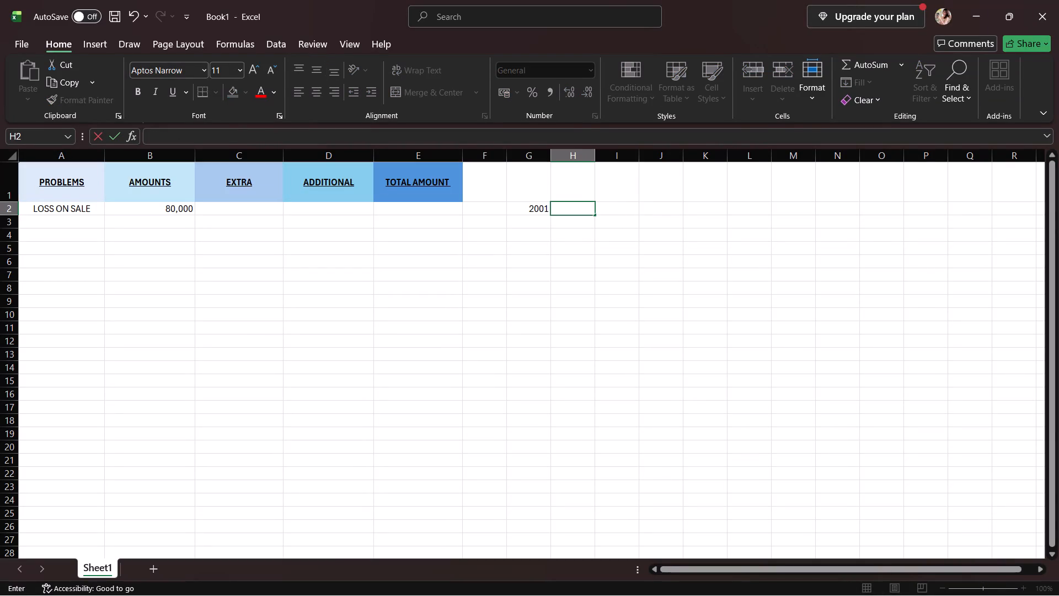
Replace the year in cell G2 with 4 and enter 10% in cell H2.
{"action": "left_click", "coordinate": [541, 207]}
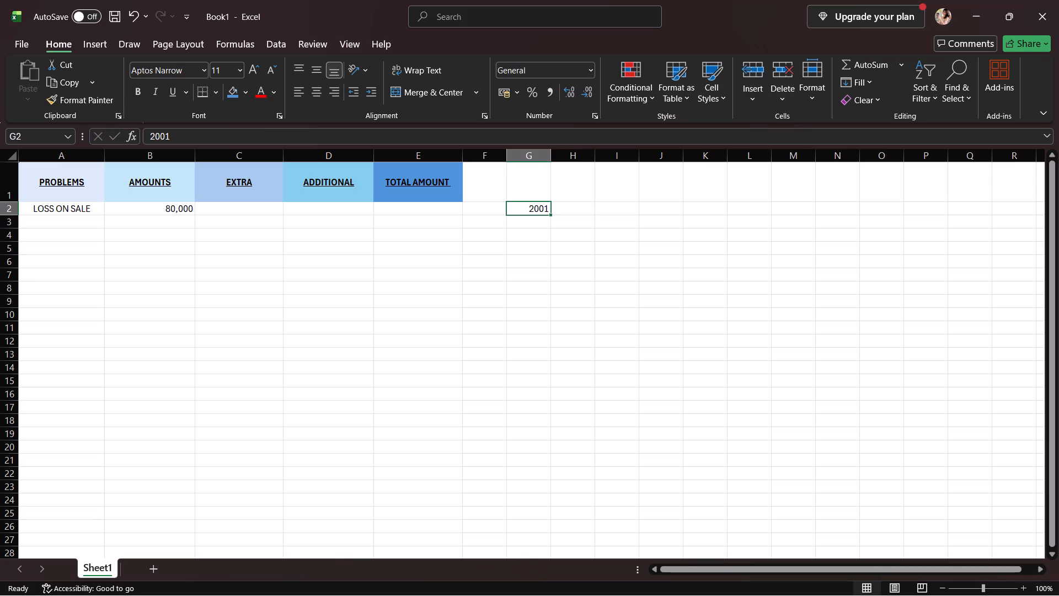
{"action": "key", "text": "BackSpace"}
{"action": "key", "text": "4"}
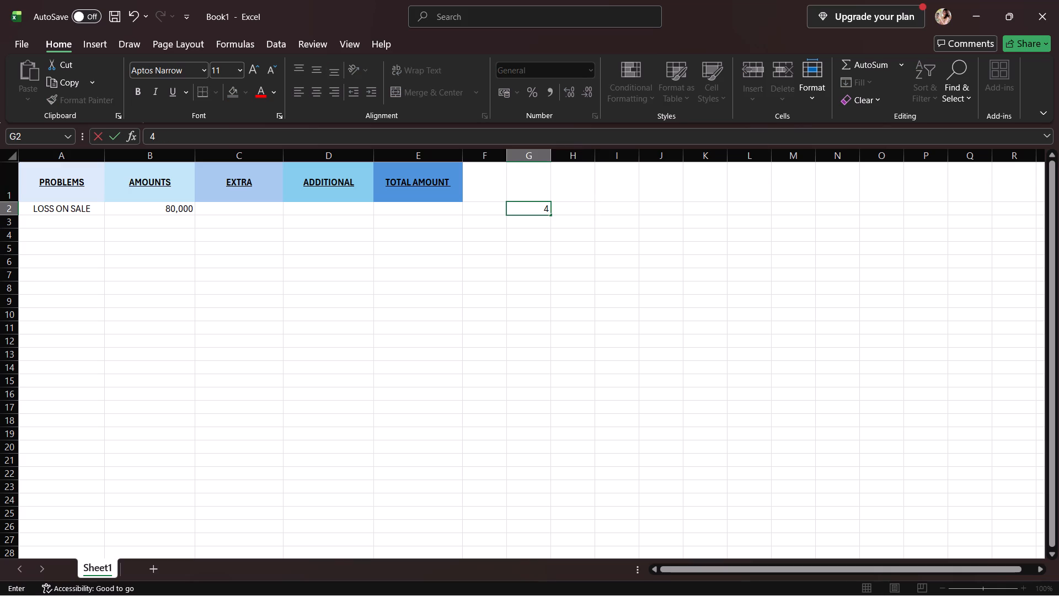
{"action": "key", "text": "space"}
{"action": "left_click", "coordinate": [571, 202]}
{"action": "key", "text": "1"}
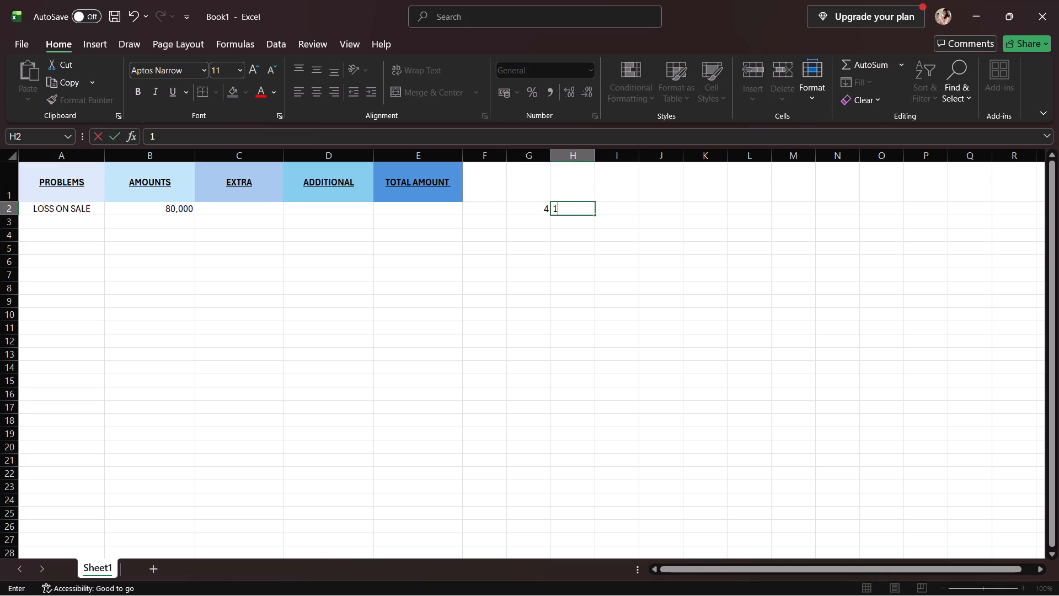
{"action": "key", "text": "0"}
{"action": "key", "text": "shift+percent"}
Calculate the product of the number of years and the rate in cell I2 with the formula =G2*H2.
{"action": "left_click", "coordinate": [606, 210]}
{"action": "key", "text": "equal"}
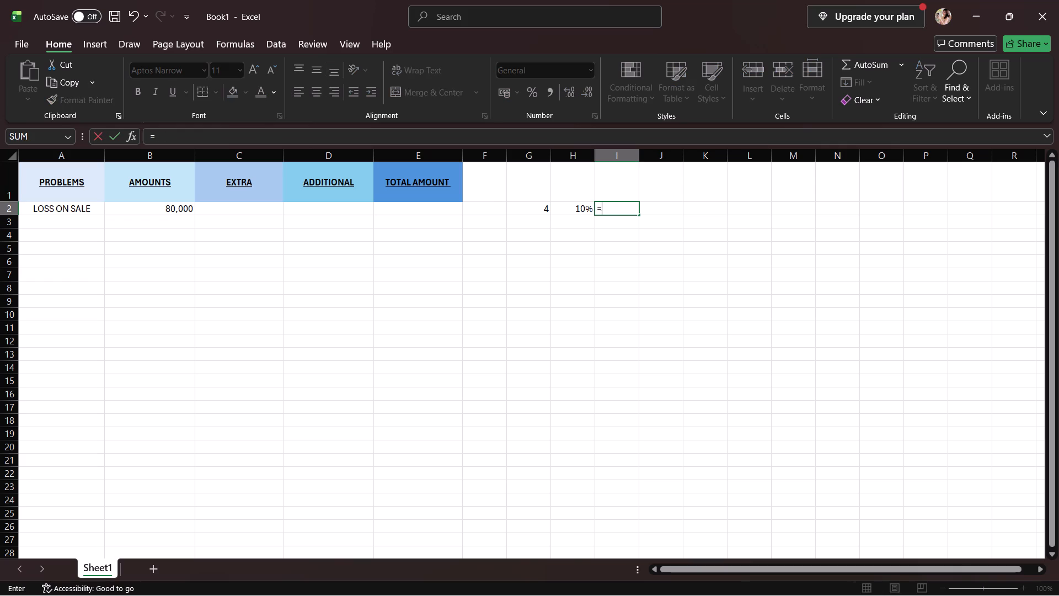
{"action": "left_click", "coordinate": [537, 204]}
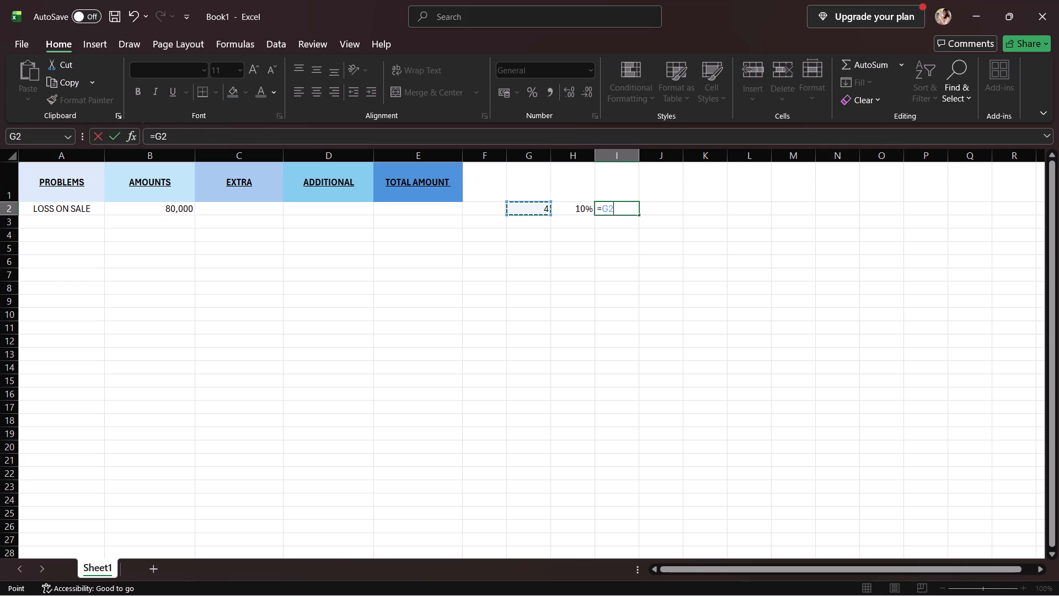
{"action": "key", "text": "shift+asterisk"}
{"action": "left_click", "coordinate": [575, 208]}
{"action": "key", "text": "Return"}
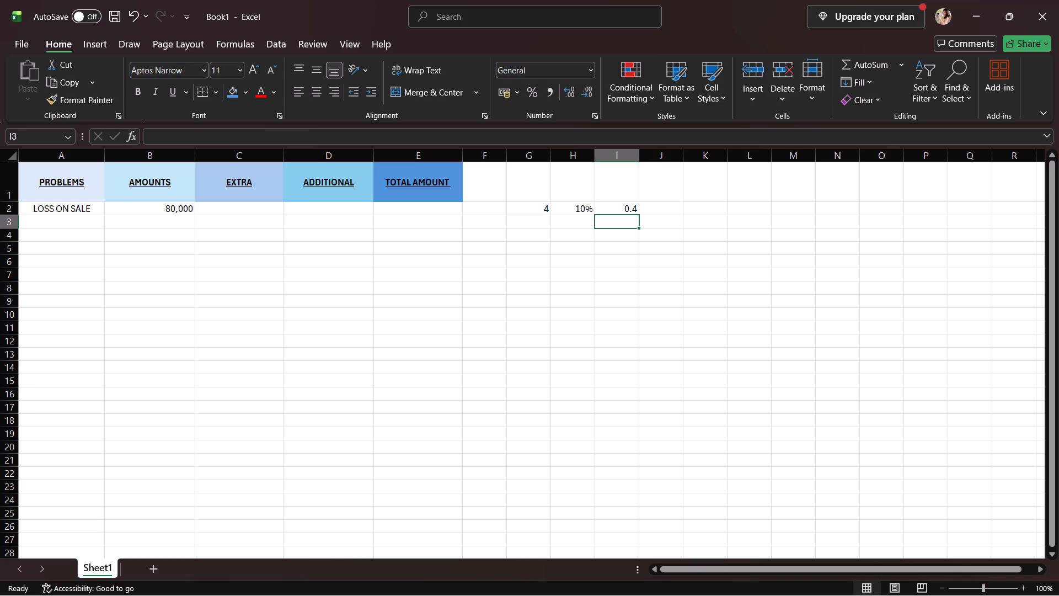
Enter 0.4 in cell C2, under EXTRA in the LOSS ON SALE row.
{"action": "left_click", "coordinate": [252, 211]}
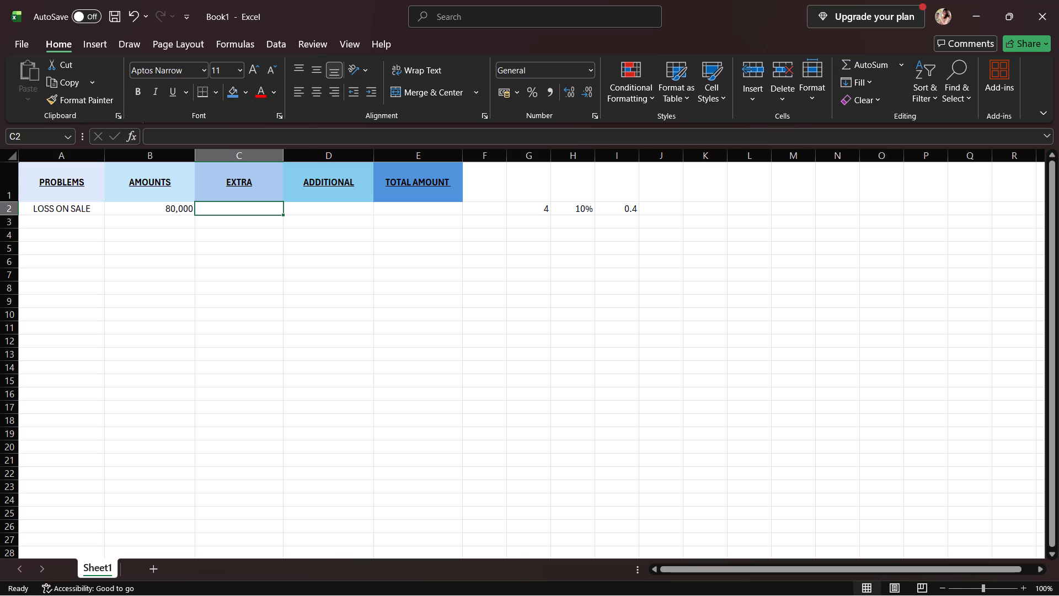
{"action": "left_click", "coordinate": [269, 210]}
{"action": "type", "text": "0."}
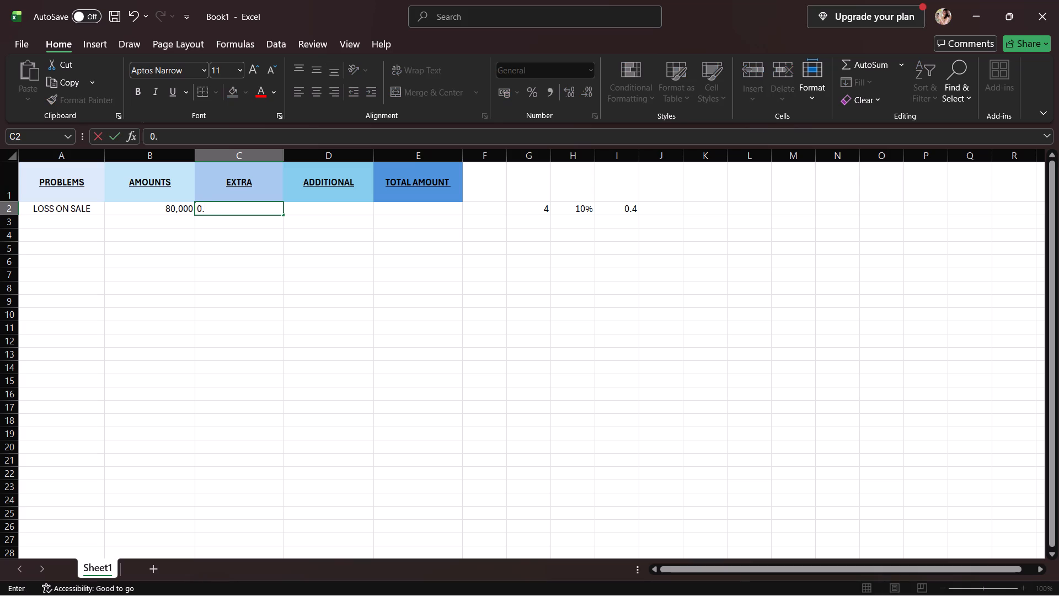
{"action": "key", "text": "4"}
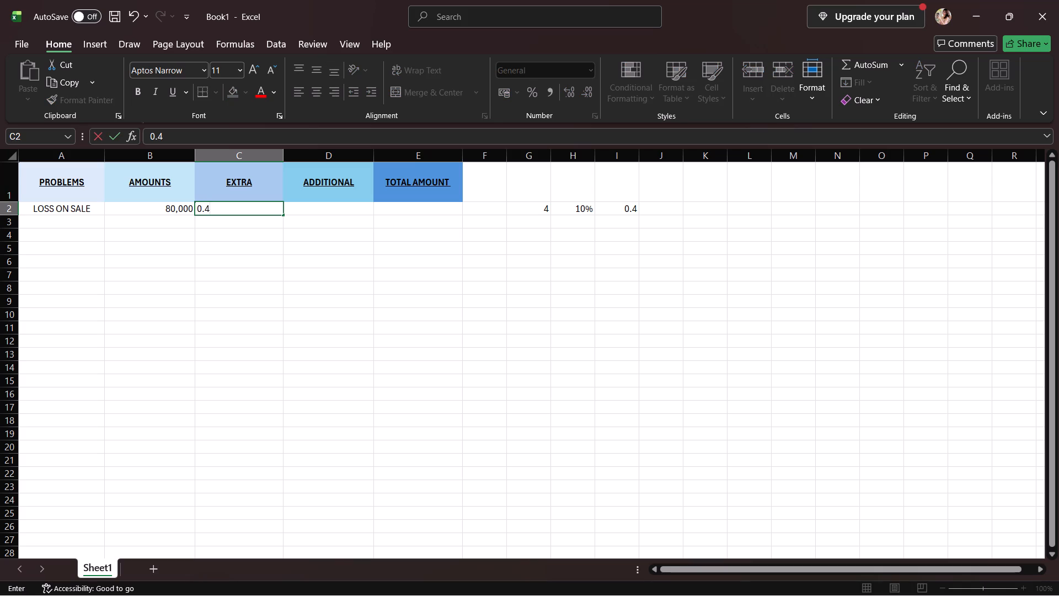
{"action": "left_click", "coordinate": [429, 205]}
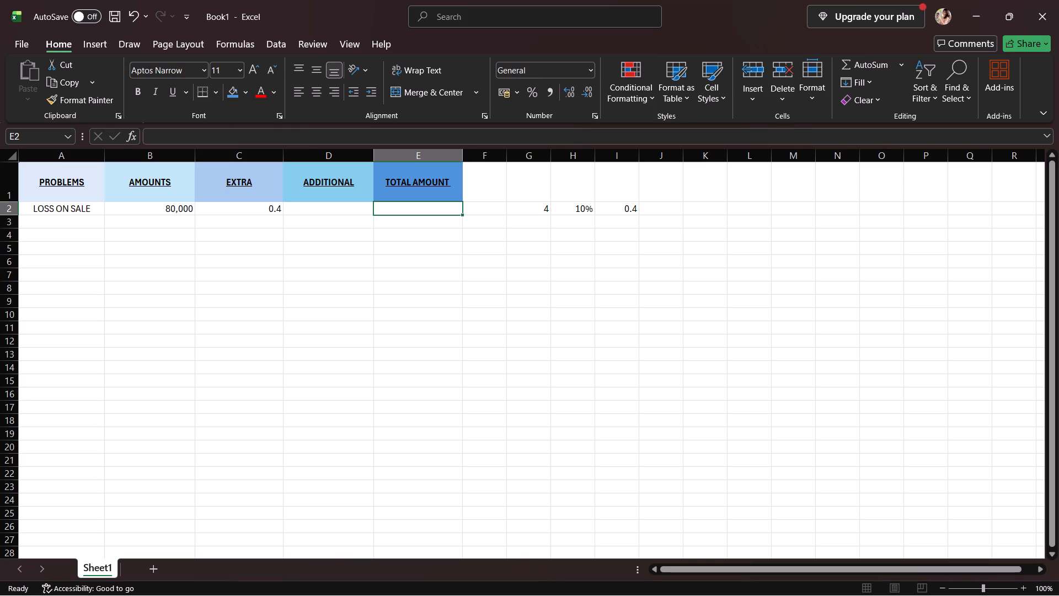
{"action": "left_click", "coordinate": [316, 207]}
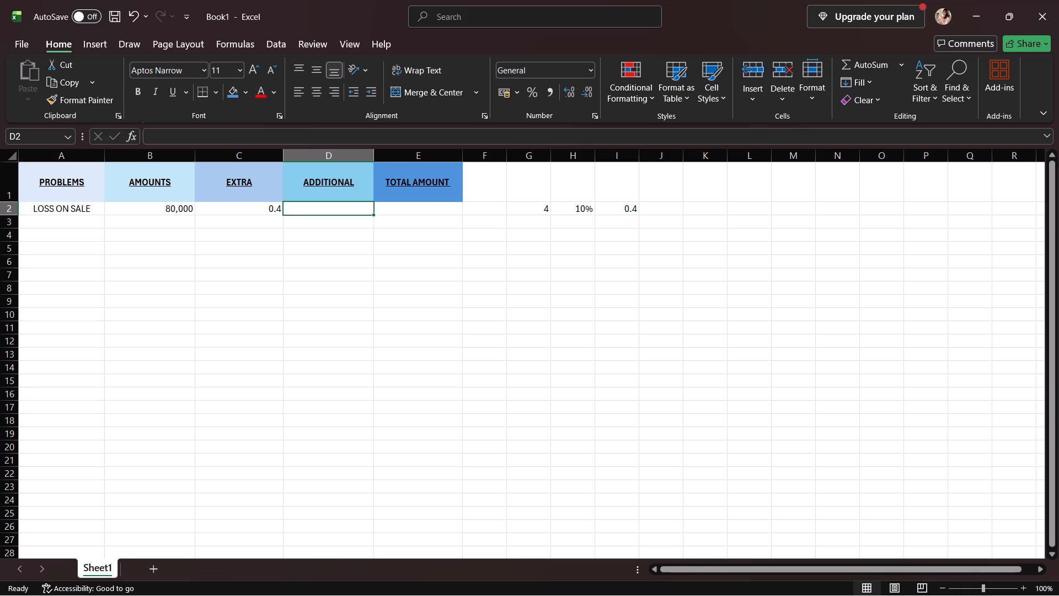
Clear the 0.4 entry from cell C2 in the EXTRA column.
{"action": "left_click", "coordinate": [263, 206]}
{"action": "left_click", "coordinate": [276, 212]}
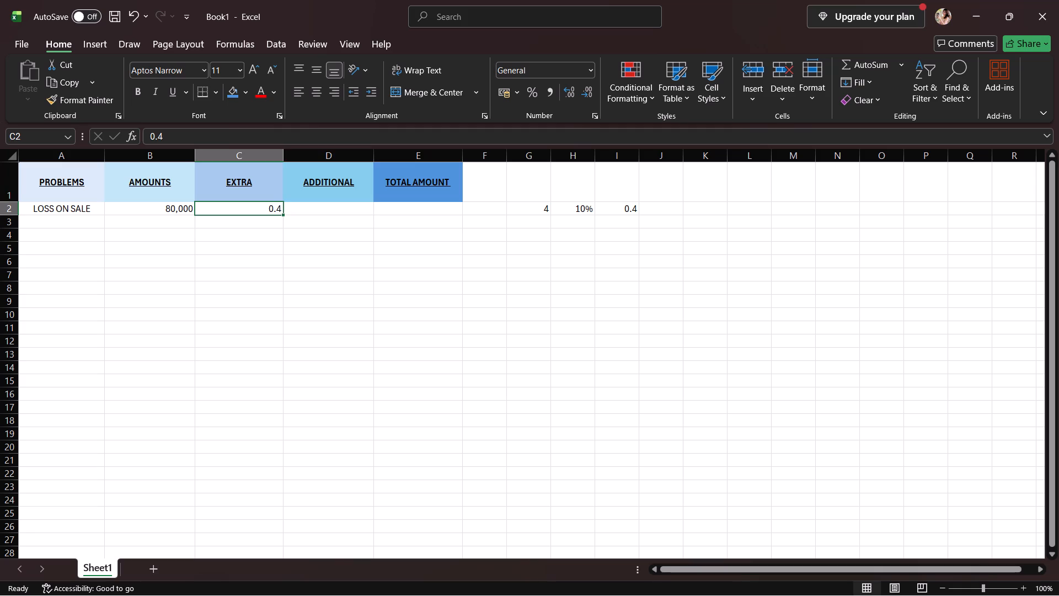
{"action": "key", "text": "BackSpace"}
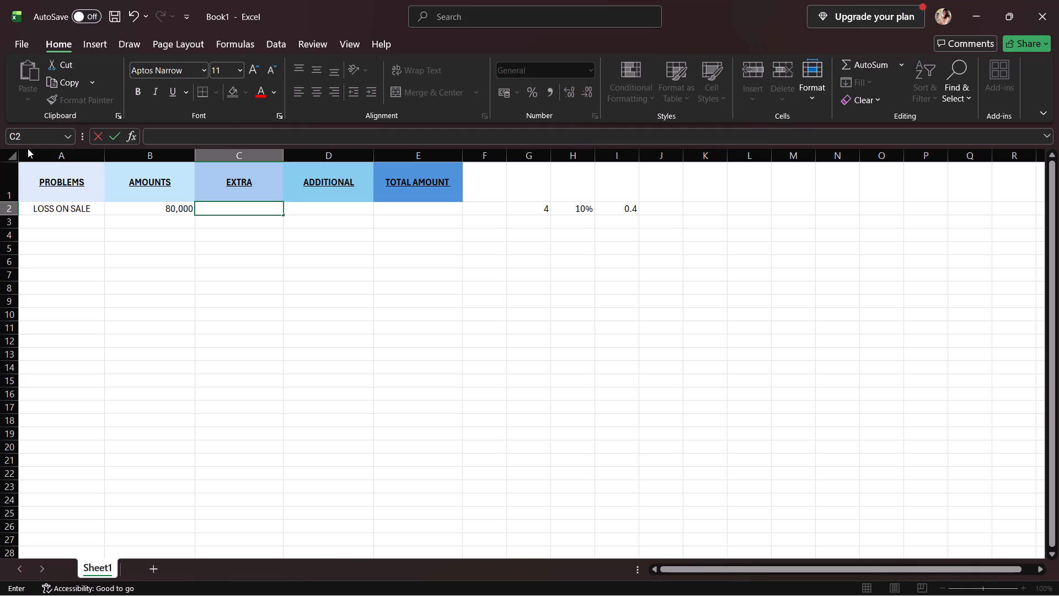
Enter the label LESS: AD in cell A3, below LOSS ON SALE in the PROBLEMS column.
{"action": "left_click", "coordinate": [44, 222]}
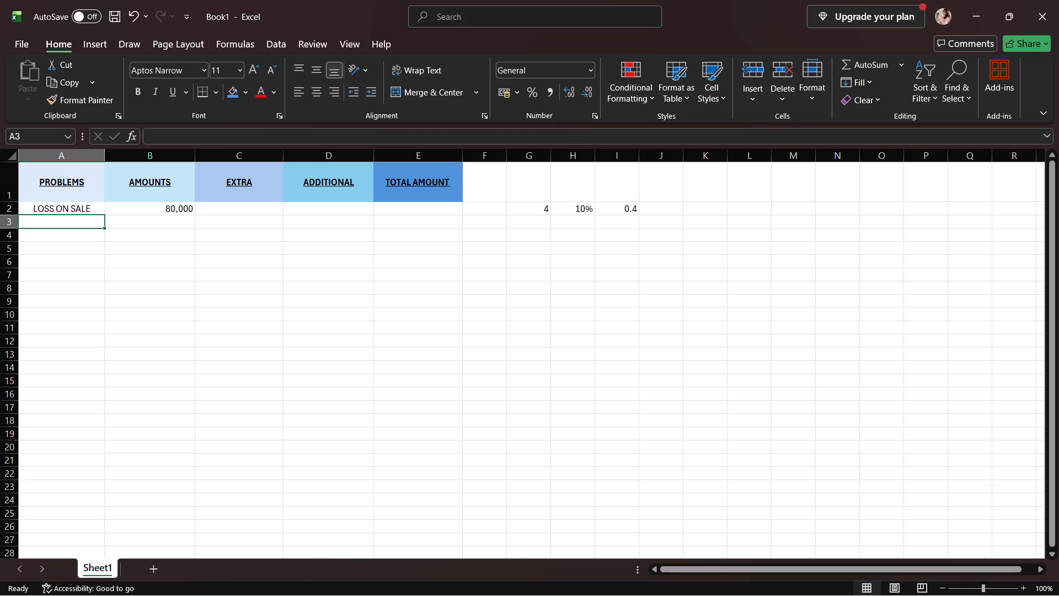
{"action": "type", "text": "LESS"}
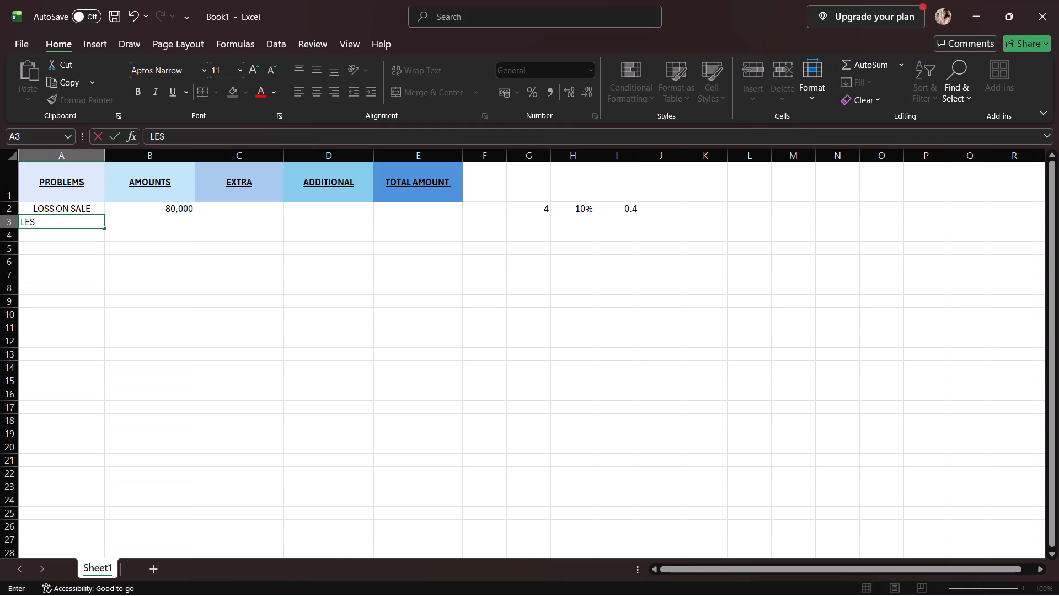
{"action": "type", "text": "; A"}
{"action": "key", "text": "BackSpace"}
{"action": "key", "text": "BackSpace"}
{"action": "key", "text": "BackSpace"}
{"action": "type", "text": ": AD"}
{"action": "left_click", "coordinate": [225, 219]}
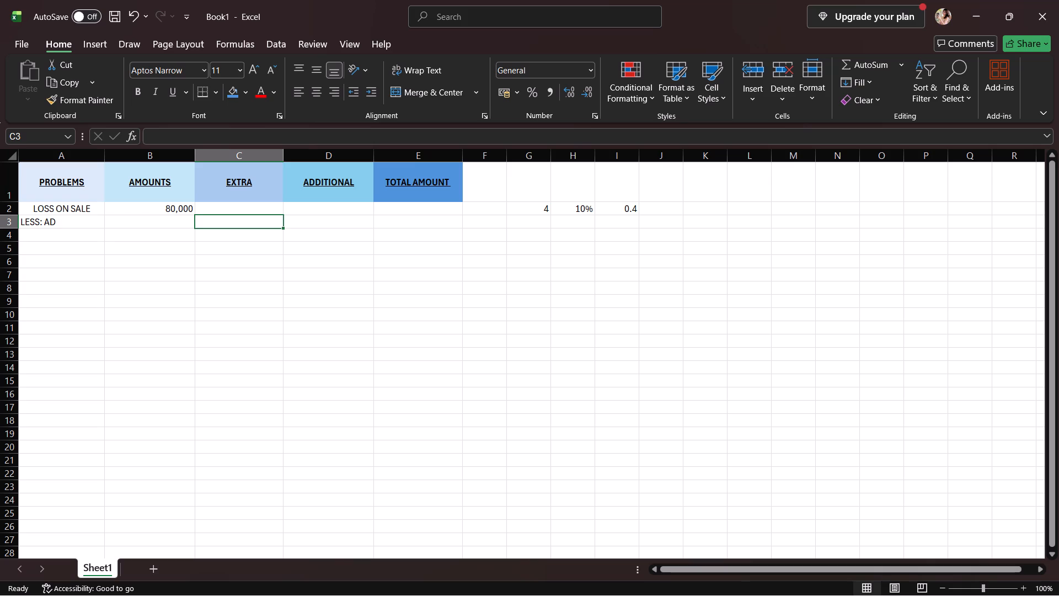
Multiply the LOSS ON SALE amount by the accumulated rate in cell J2 with the formula =B2*I2.
{"action": "left_click", "coordinate": [649, 211]}
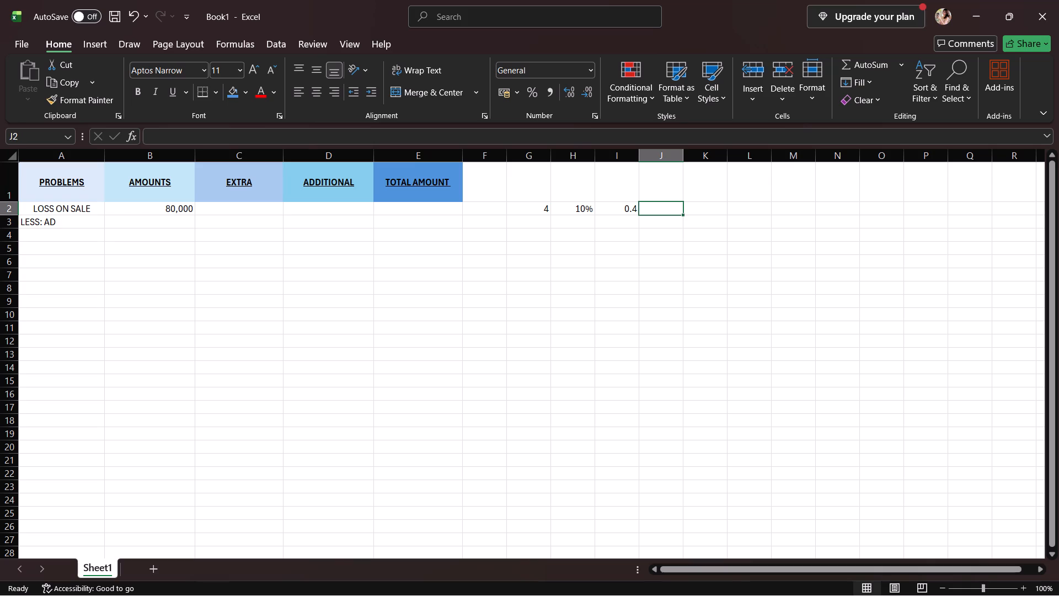
{"action": "key", "text": "equal"}
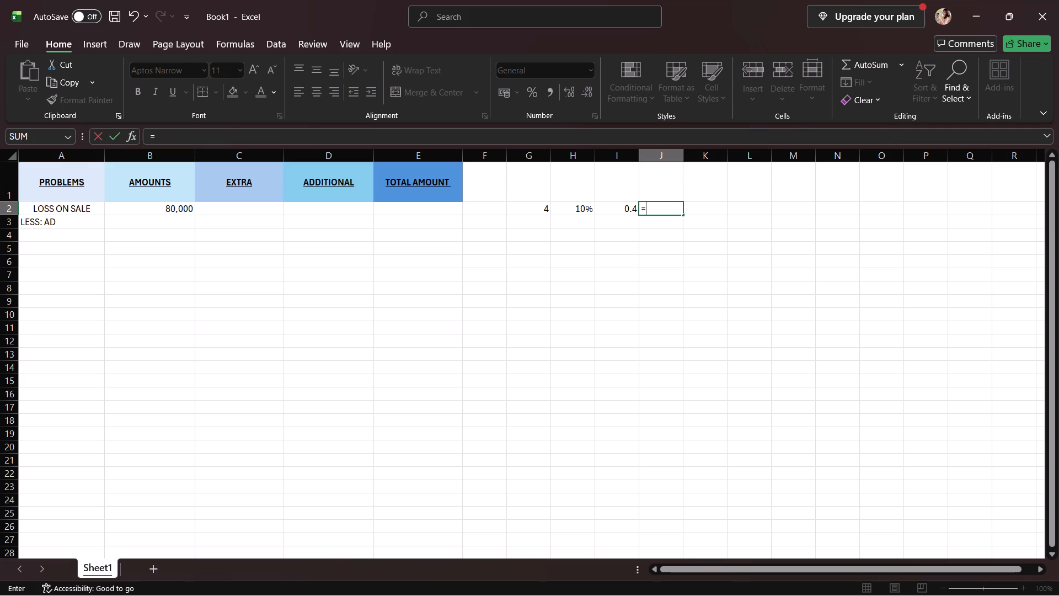
{"action": "left_click", "coordinate": [170, 215]}
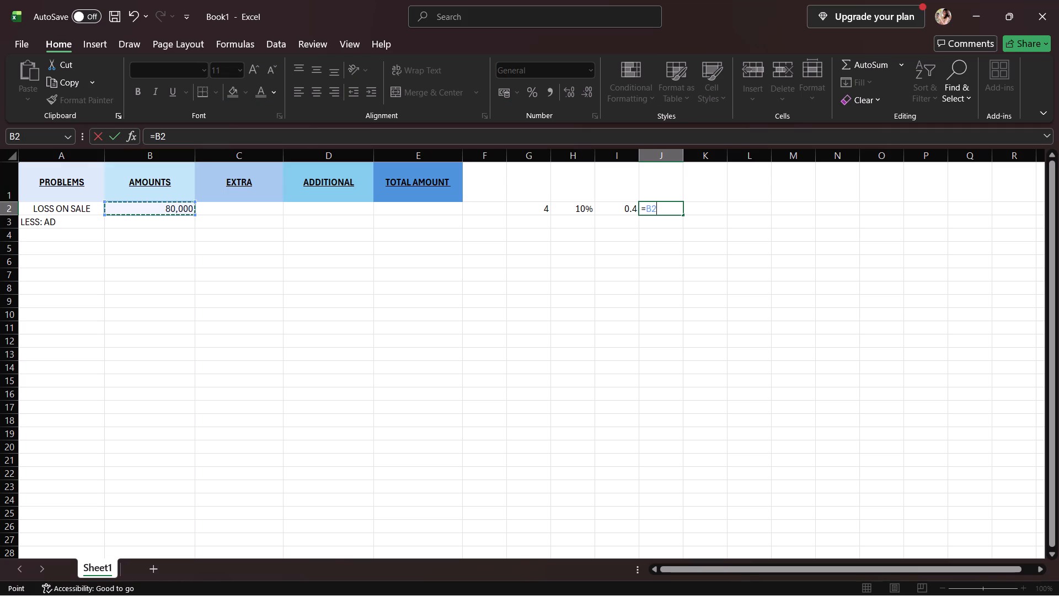
{"action": "key", "text": "shift+asterisk"}
{"action": "left_click_drag", "start_coordinate": [619, 212], "coordinate": [621, 212]}
{"action": "left_click_drag", "start_coordinate": [621, 212], "coordinate": [624, 212]}
{"action": "key", "text": "Return"}
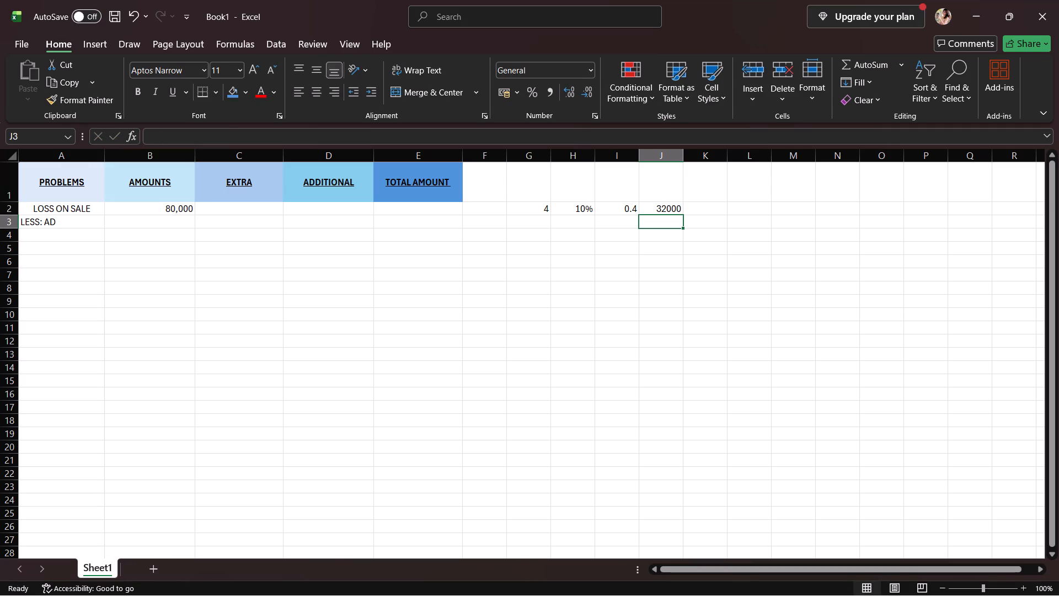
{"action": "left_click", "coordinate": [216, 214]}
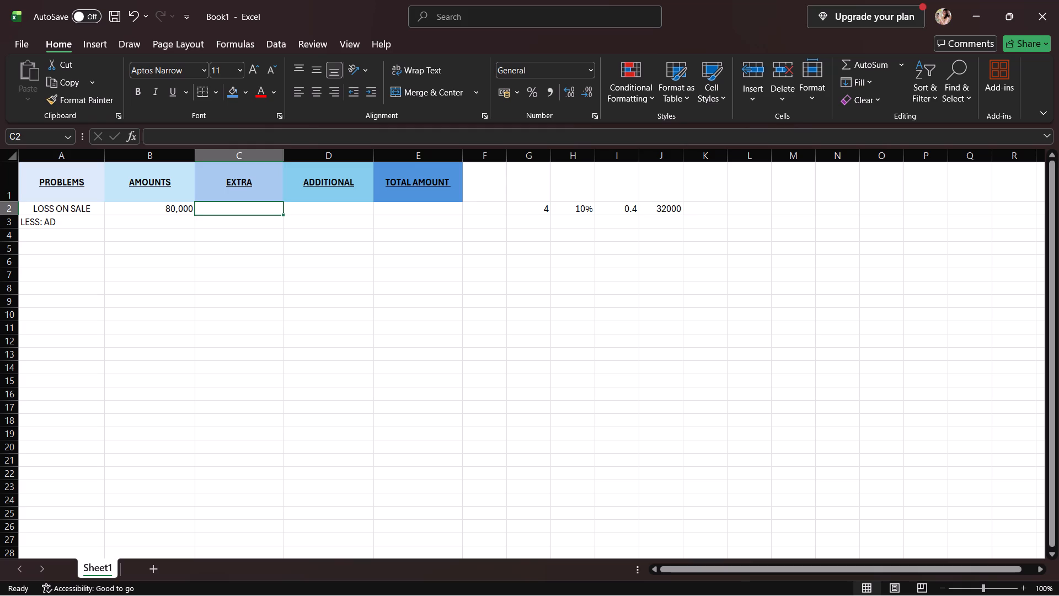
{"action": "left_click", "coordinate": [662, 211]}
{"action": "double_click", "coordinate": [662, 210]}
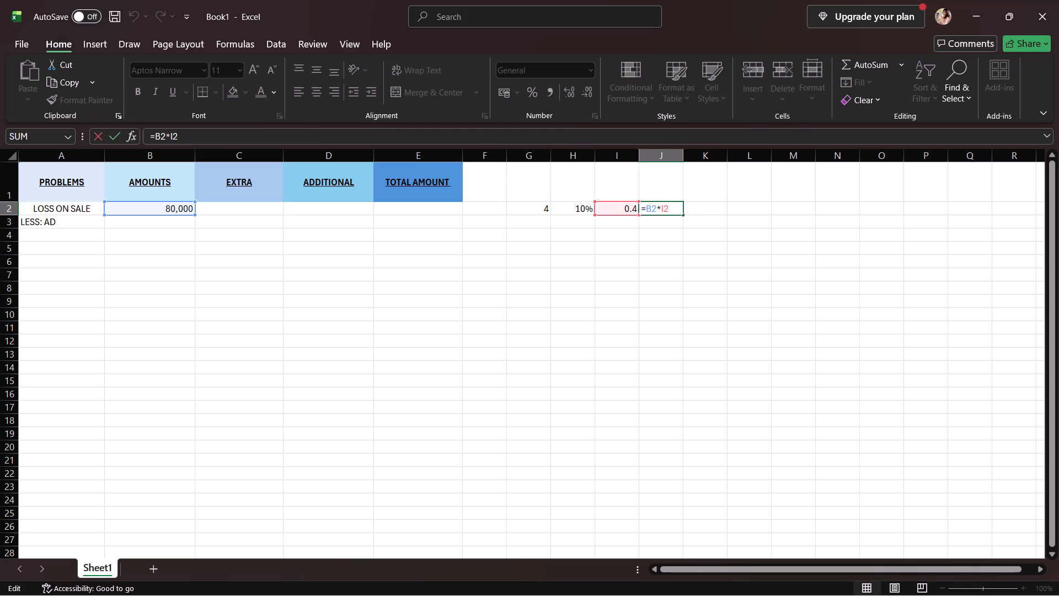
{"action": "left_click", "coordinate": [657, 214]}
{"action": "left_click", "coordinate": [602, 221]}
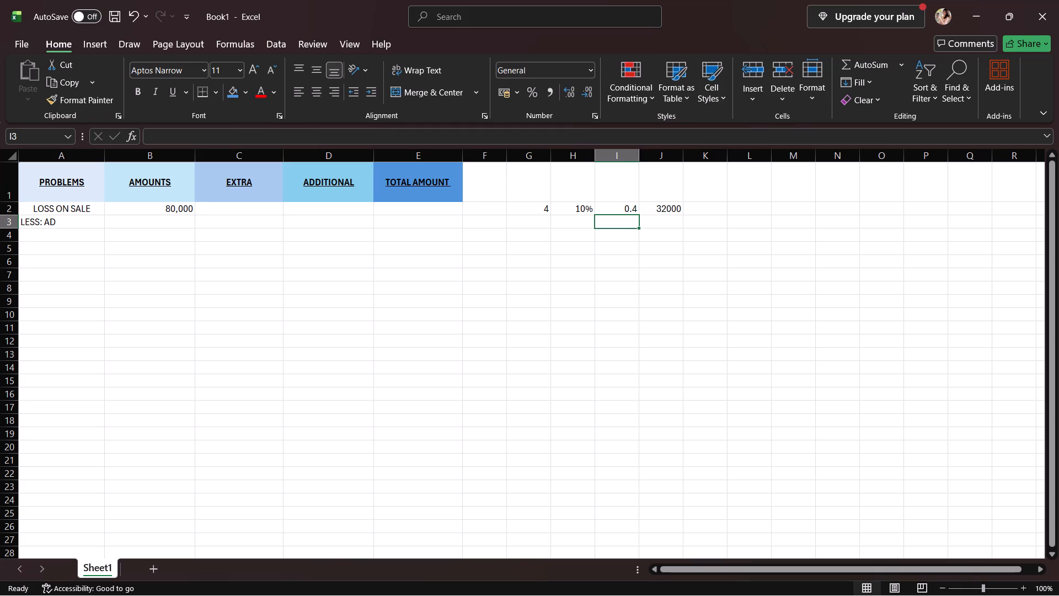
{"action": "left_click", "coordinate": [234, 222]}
Apply the comma number style to the calculated amount in cell J2.
{"action": "left_click", "coordinate": [673, 215]}
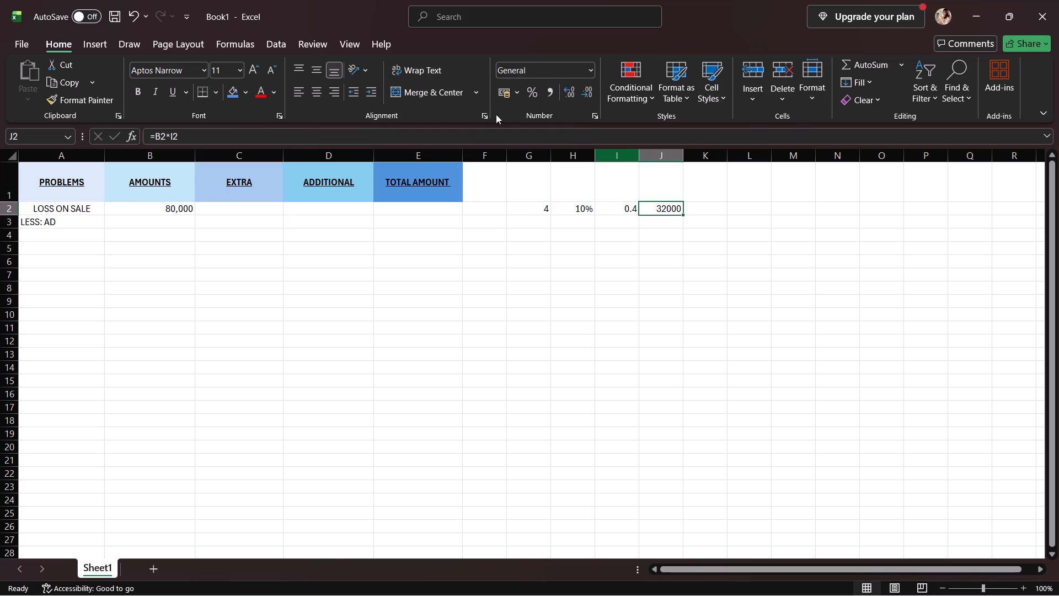
{"action": "left_click", "coordinate": [554, 89]}
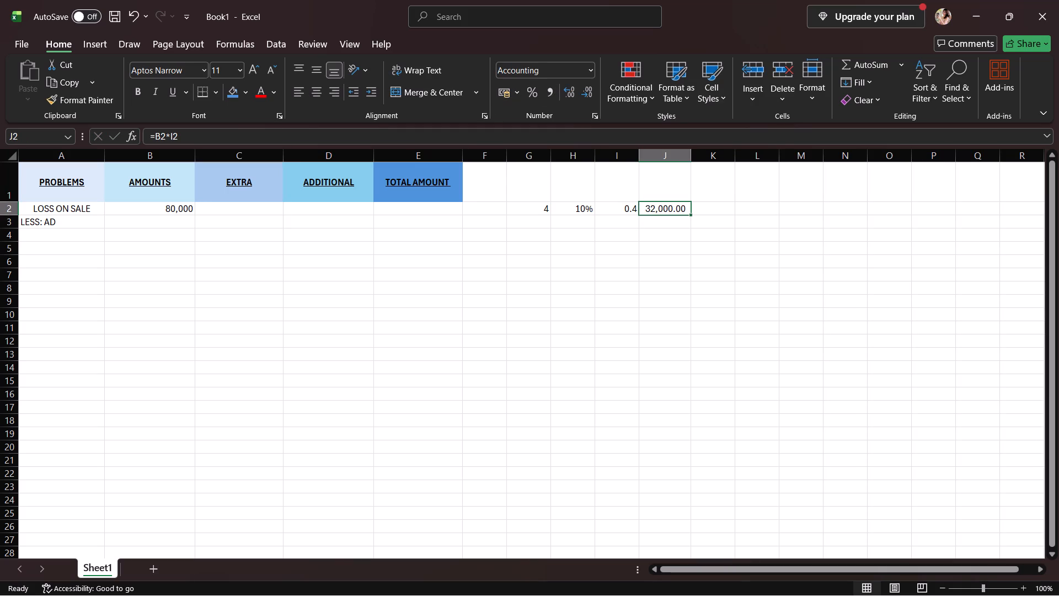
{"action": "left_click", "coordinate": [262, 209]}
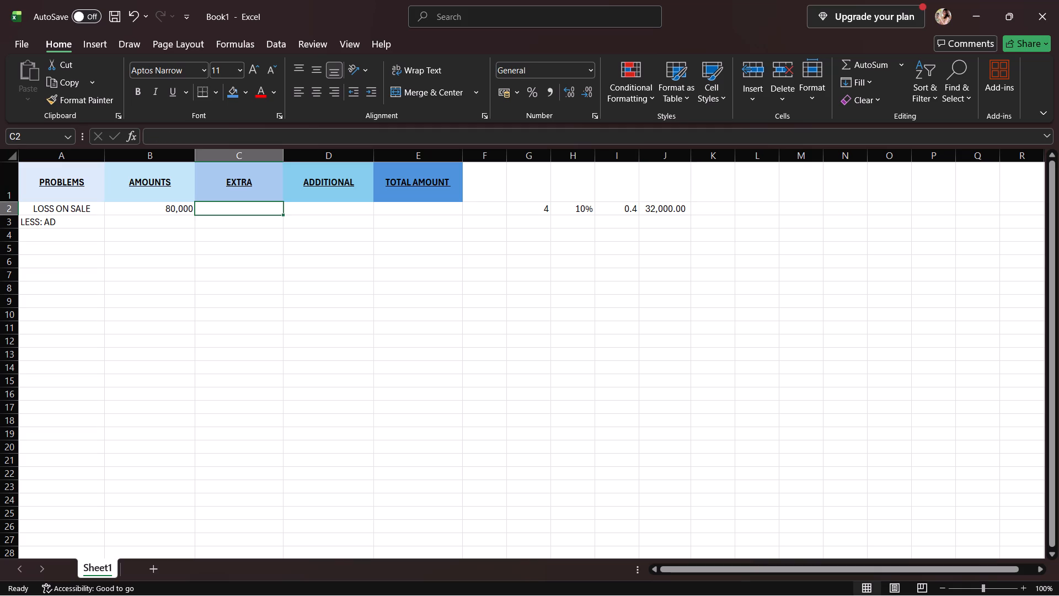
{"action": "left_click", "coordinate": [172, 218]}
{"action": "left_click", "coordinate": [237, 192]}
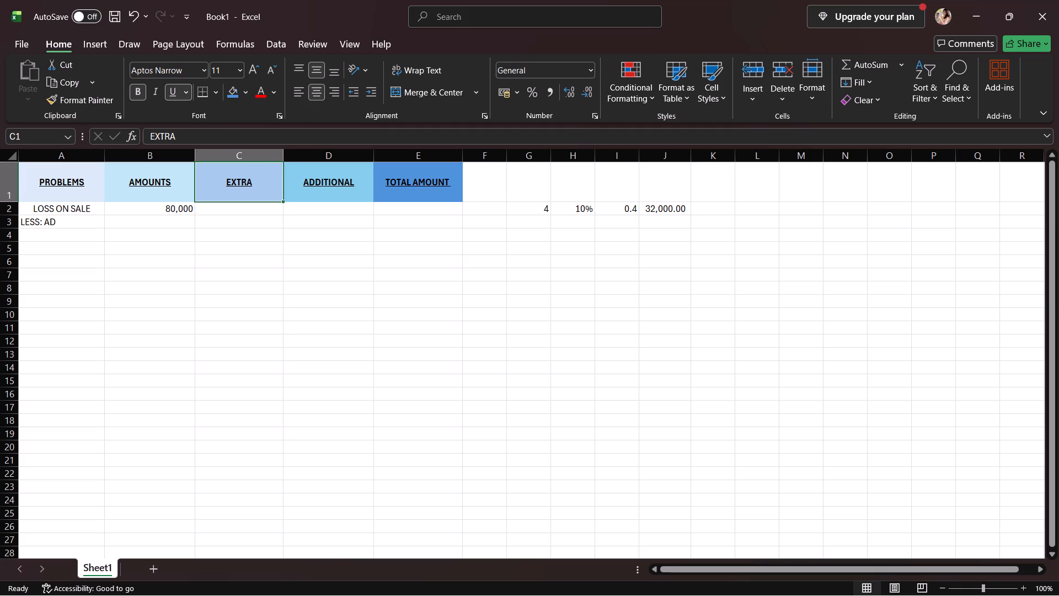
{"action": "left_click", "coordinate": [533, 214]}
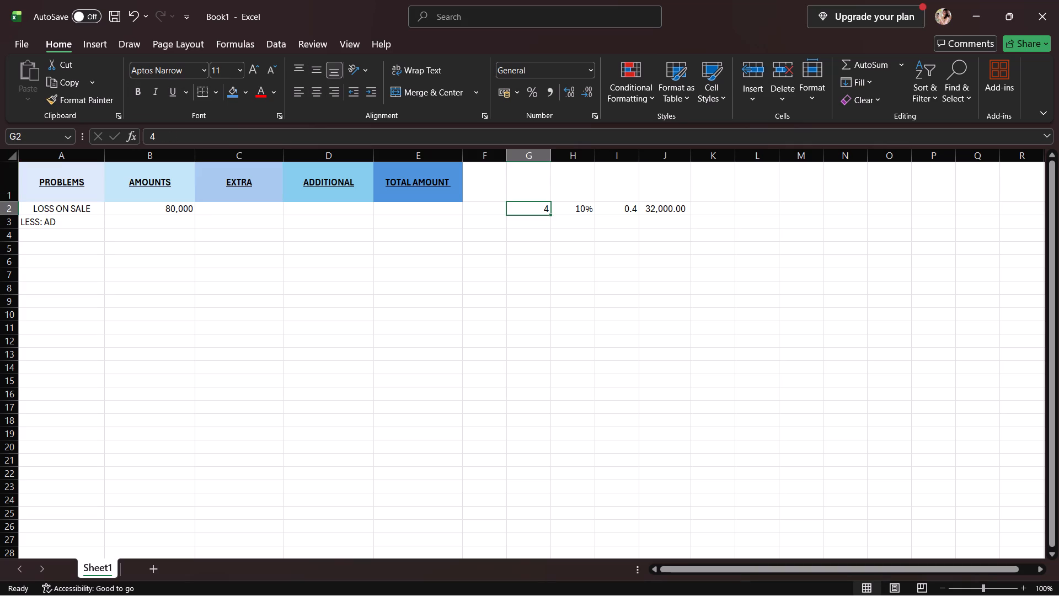
Enter 32,000 as the LESS: AD amount in cell B3 of the AMOUNTS column.
{"action": "left_click", "coordinate": [181, 217]}
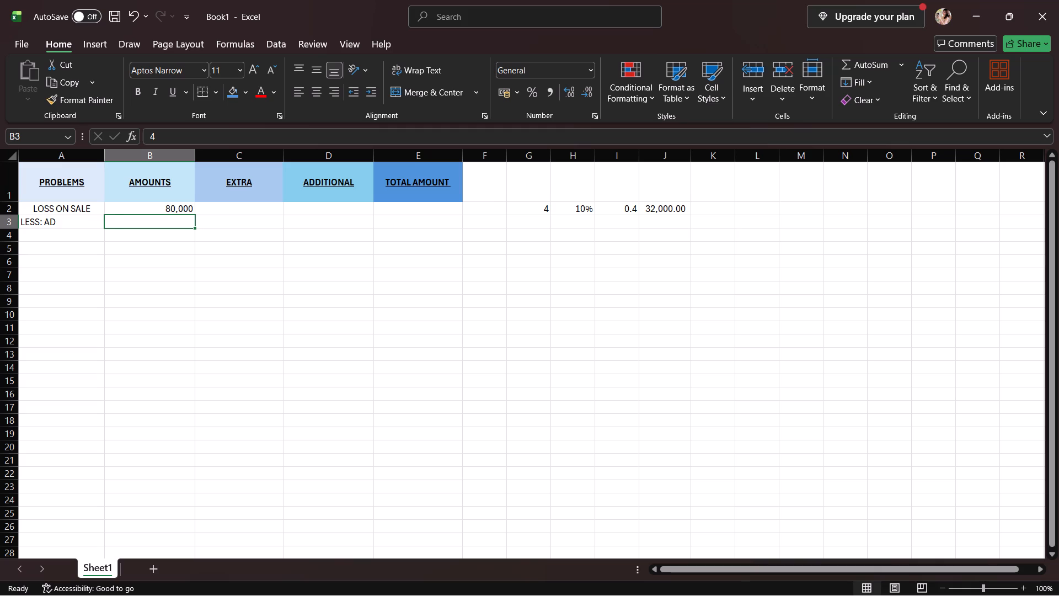
{"action": "type", "text": "32"}
{"action": "type", "text": ",000"}
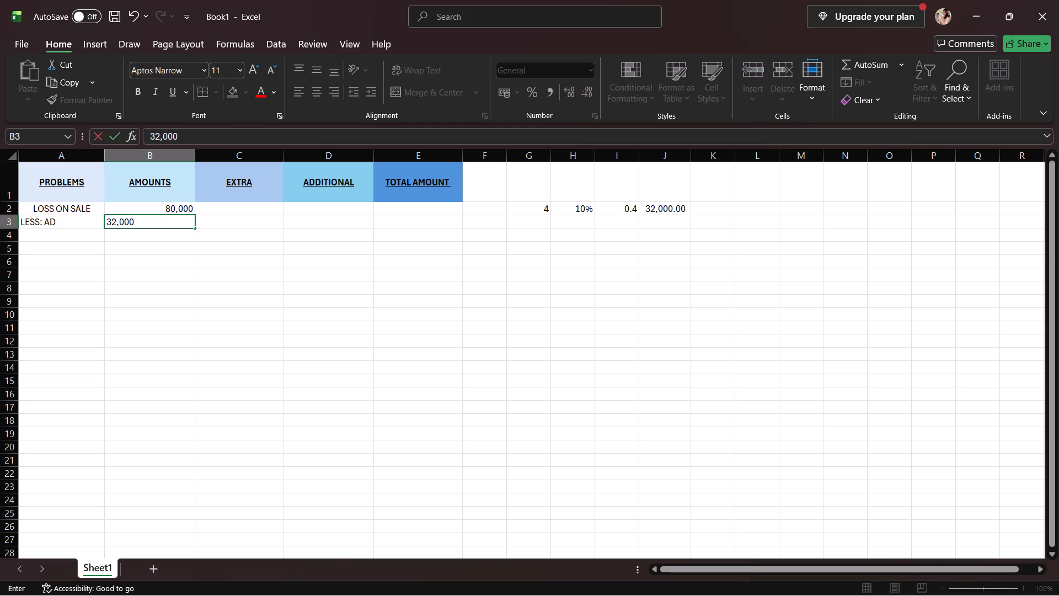
{"action": "left_click", "coordinate": [165, 237]}
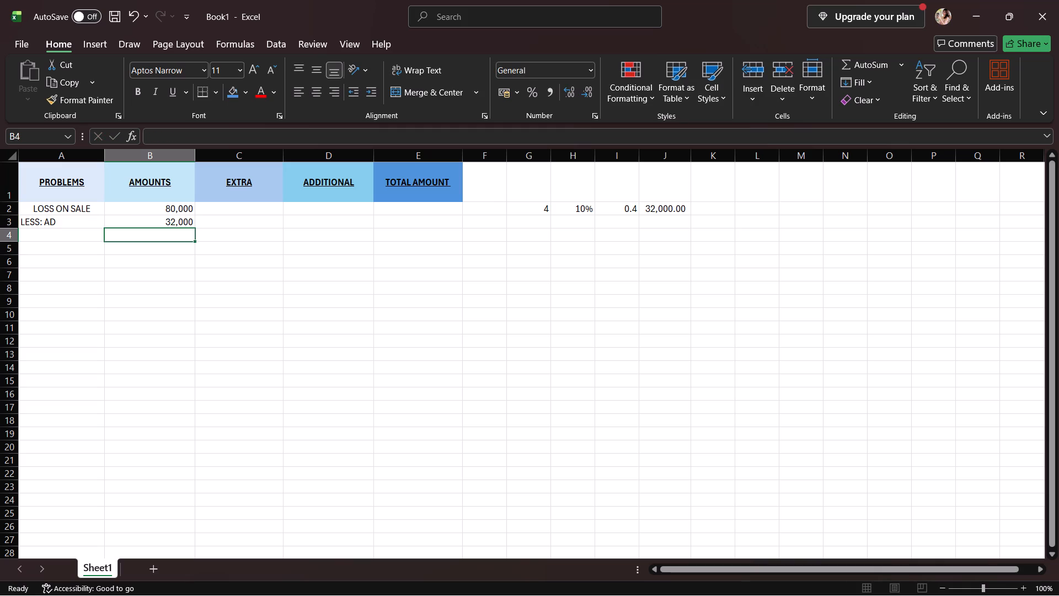
Subtract the LESS: AD amount from the LOSS ON SALE amount in cell B4 with the formula =B2-B3.
{"action": "left_click", "coordinate": [173, 210]}
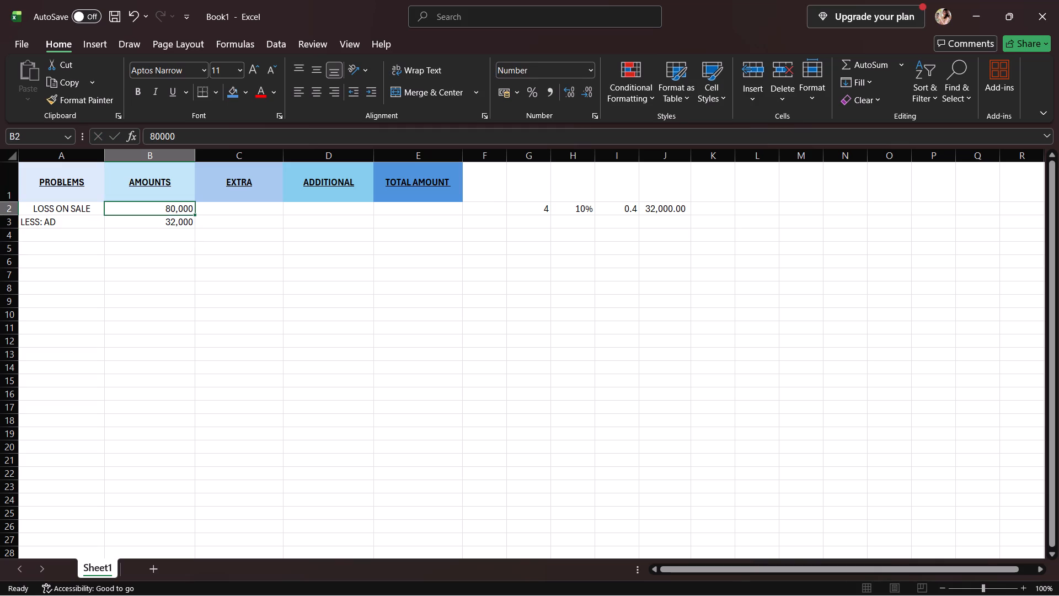
{"action": "left_click", "coordinate": [174, 209]}
{"action": "left_click", "coordinate": [167, 226]}
{"action": "left_click", "coordinate": [167, 209]}
{"action": "left_click", "coordinate": [162, 242]}
{"action": "left_click", "coordinate": [163, 230]}
{"action": "key", "text": "equal"}
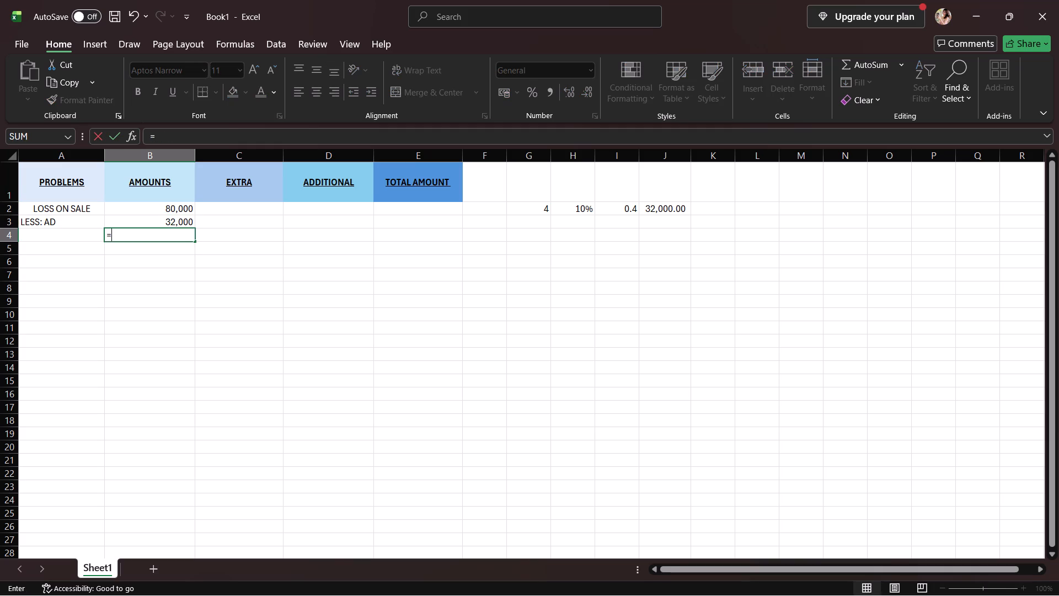
{"action": "left_click", "coordinate": [185, 202]}
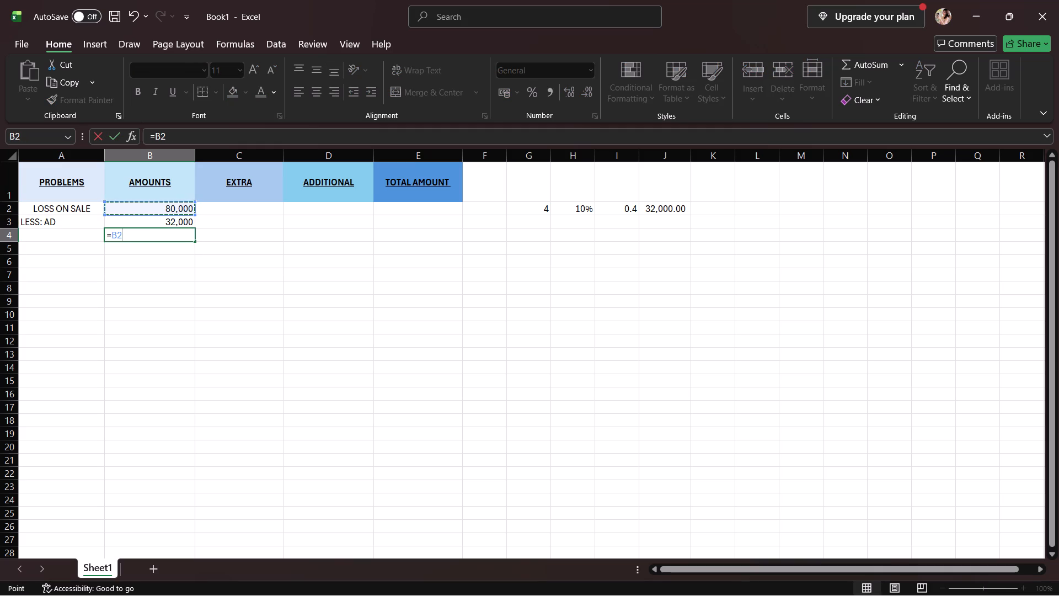
{"action": "key", "text": "minus"}
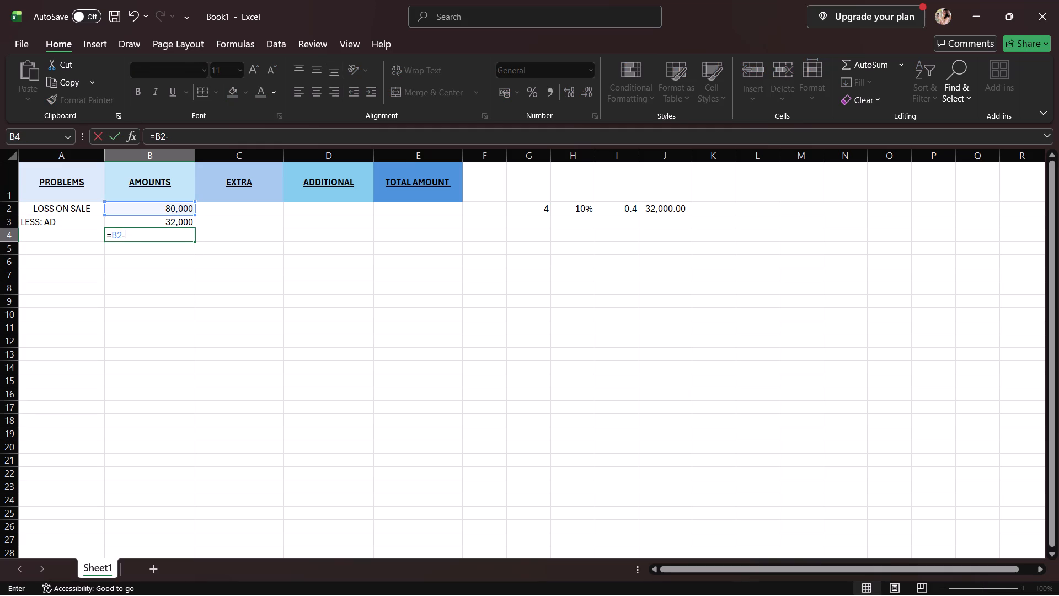
{"action": "left_click", "coordinate": [190, 222]}
{"action": "key", "text": "Return"}
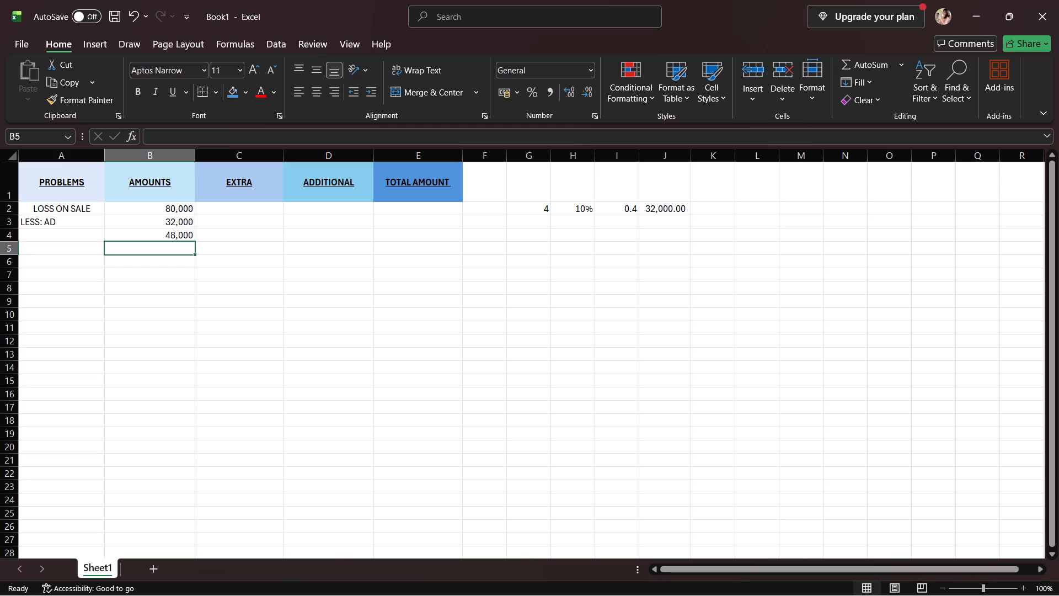
Enter 10,000 in cell B5 and subtract it from the B4 amount in cell B6 with the formula =B4-B5.
{"action": "type", "text": "100"}
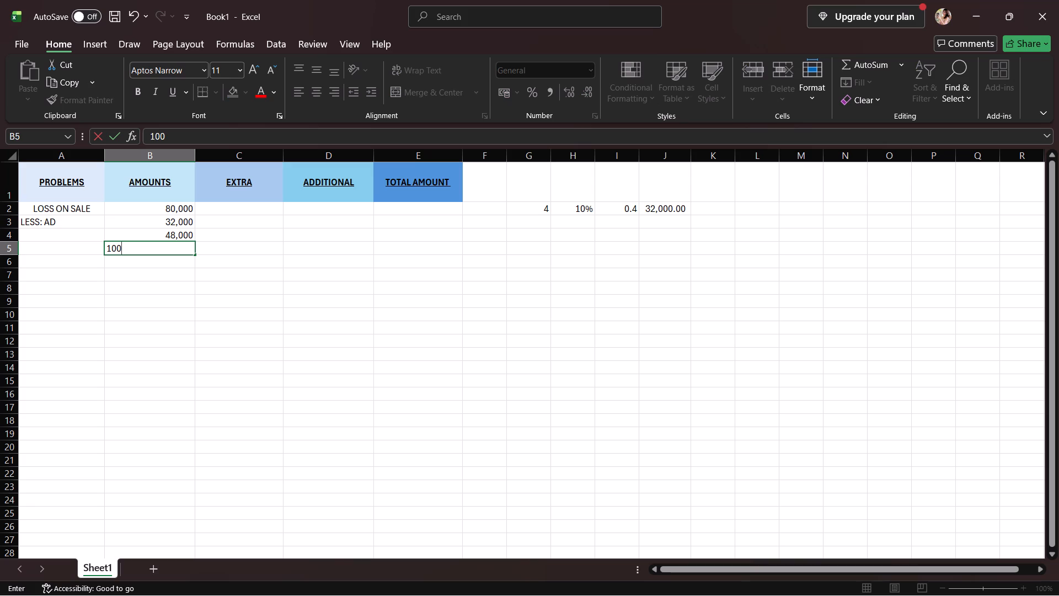
{"action": "key", "text": "BackSpace"}
{"action": "type", "text": ",000"}
{"action": "left_click", "coordinate": [154, 261]}
{"action": "key", "text": "equal"}
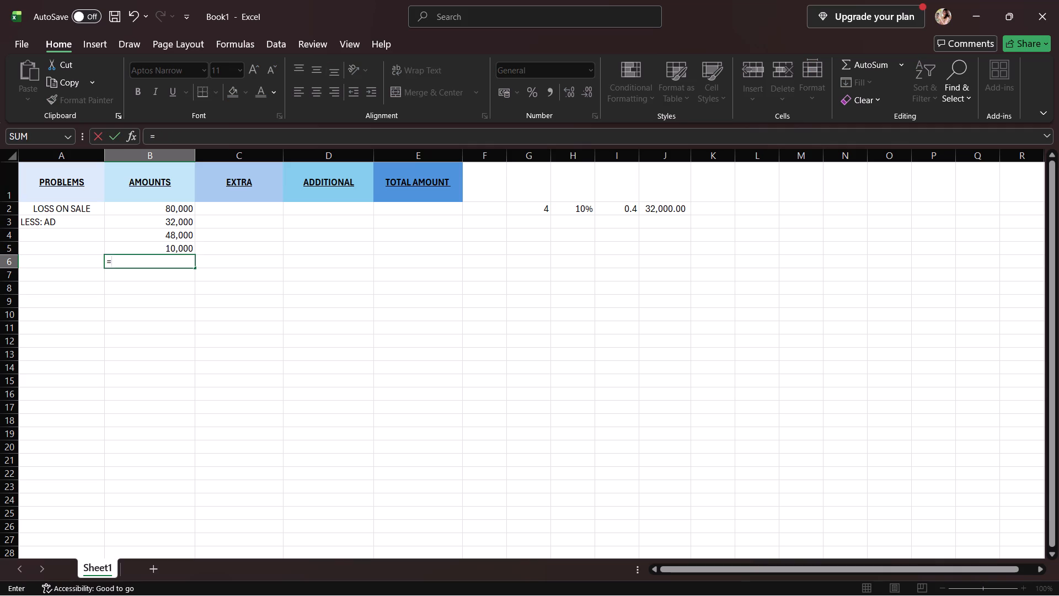
{"action": "left_click", "coordinate": [178, 237]}
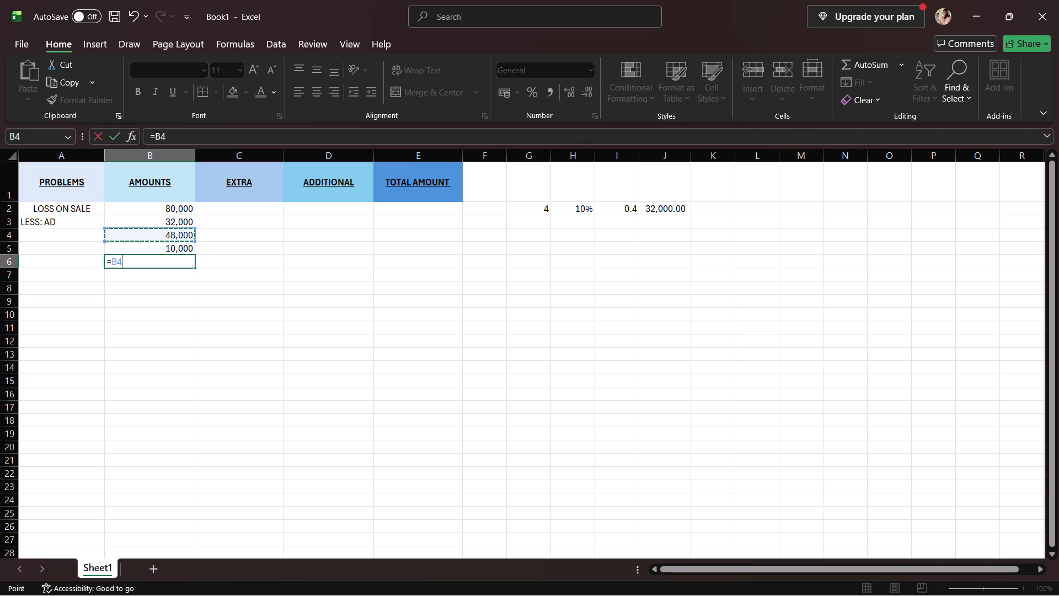
{"action": "key", "text": "minus"}
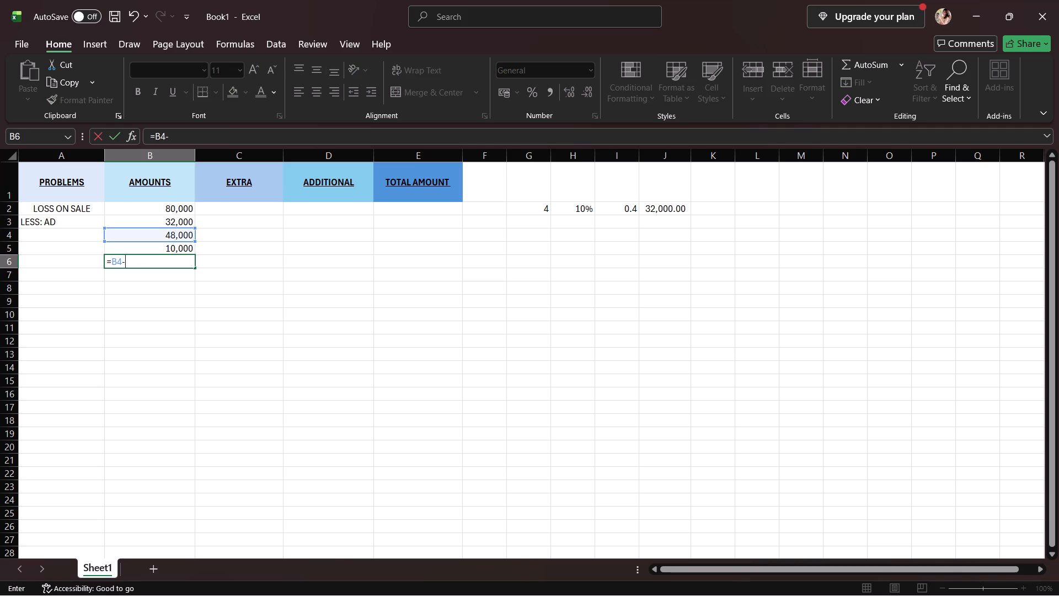
{"action": "left_click", "coordinate": [178, 242]}
{"action": "left_click", "coordinate": [178, 249]}
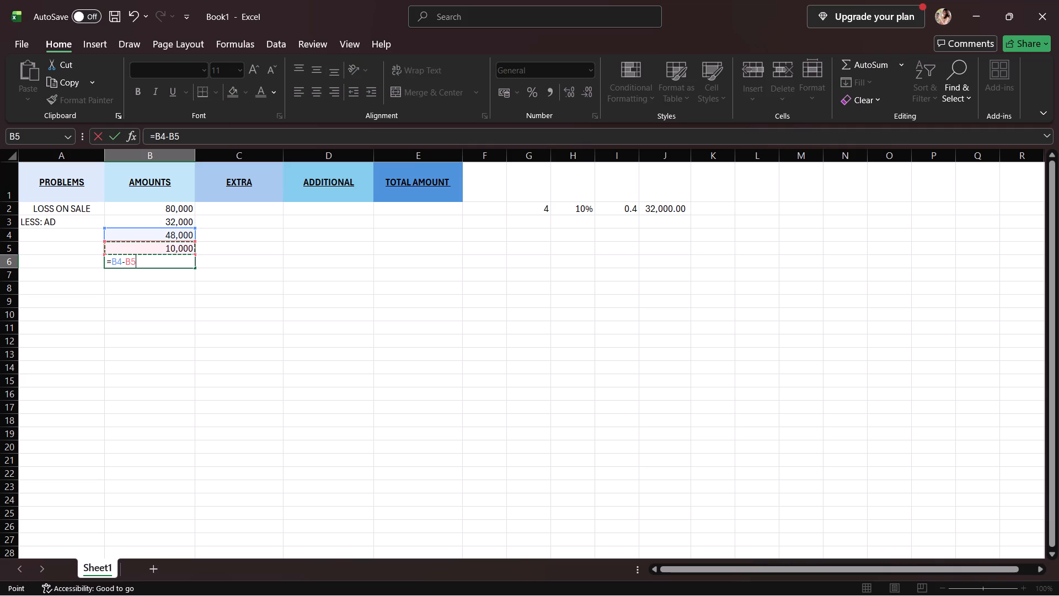
{"action": "key", "text": "Return"}
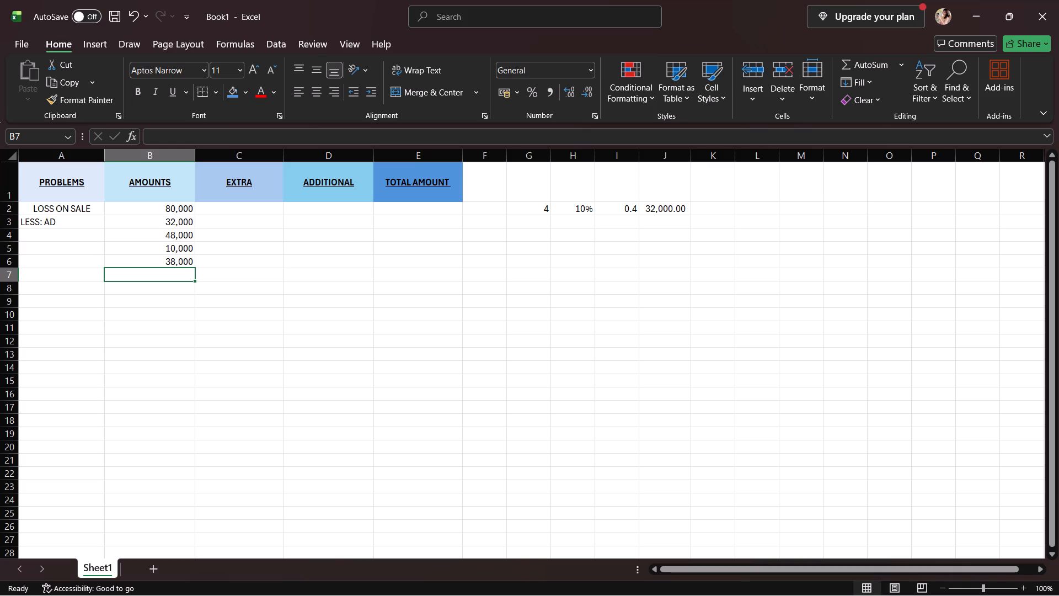
Enter 4,000 in cell B7 and add it to the B6 amount in cell B8 with the formula =B6+B7.
{"action": "type", "text": "4,000"}
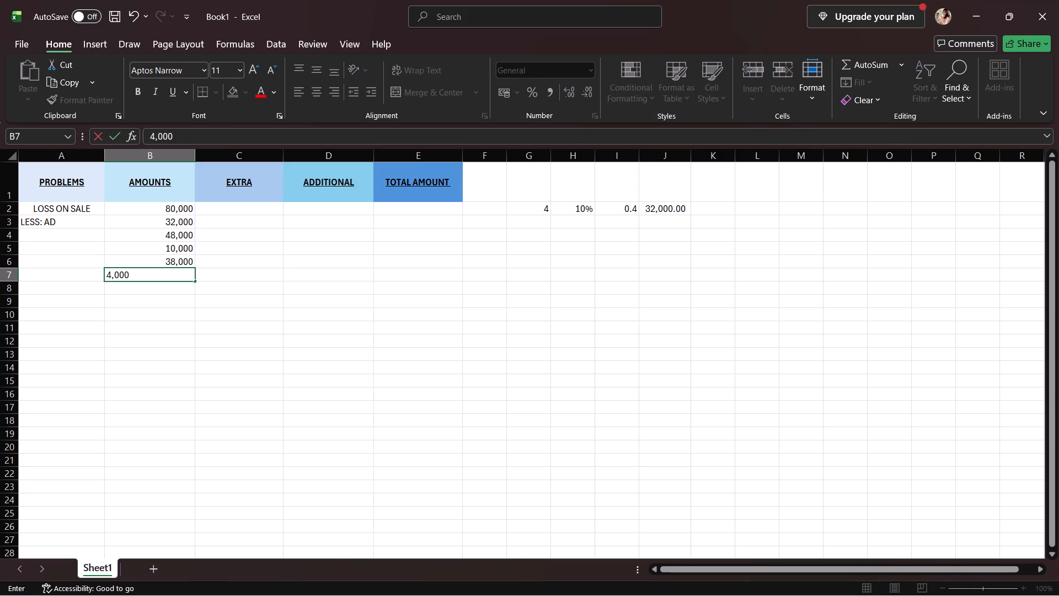
{"action": "left_click", "coordinate": [172, 292]}
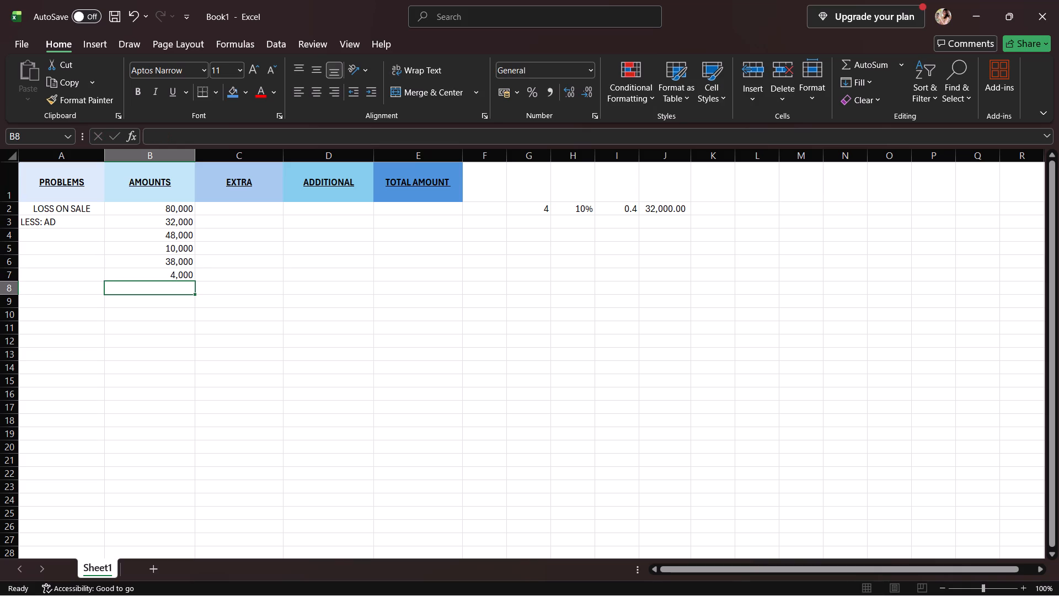
{"action": "key", "text": "equal"}
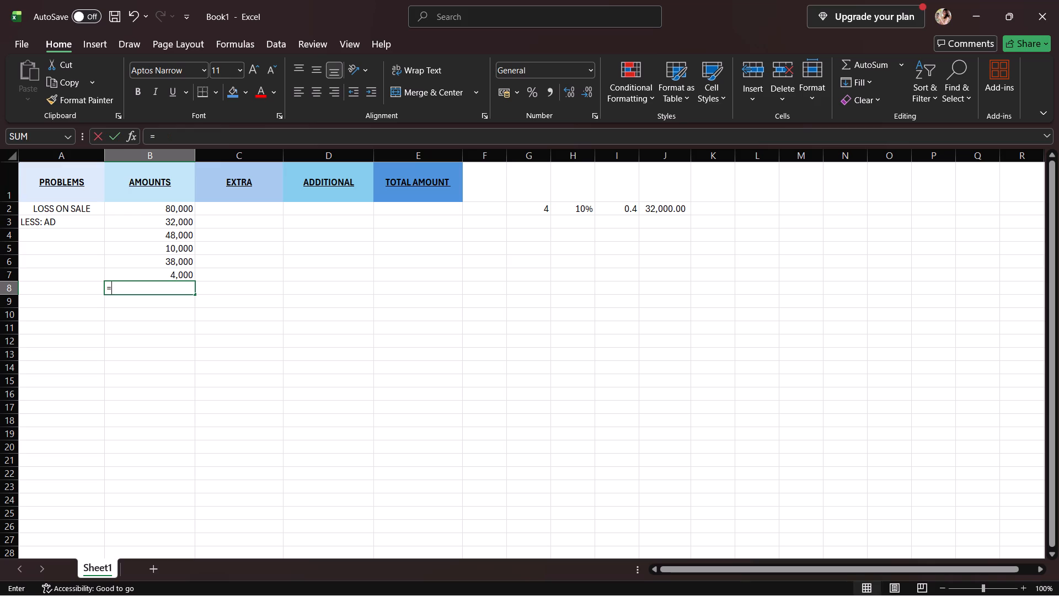
{"action": "left_click", "coordinate": [179, 262]}
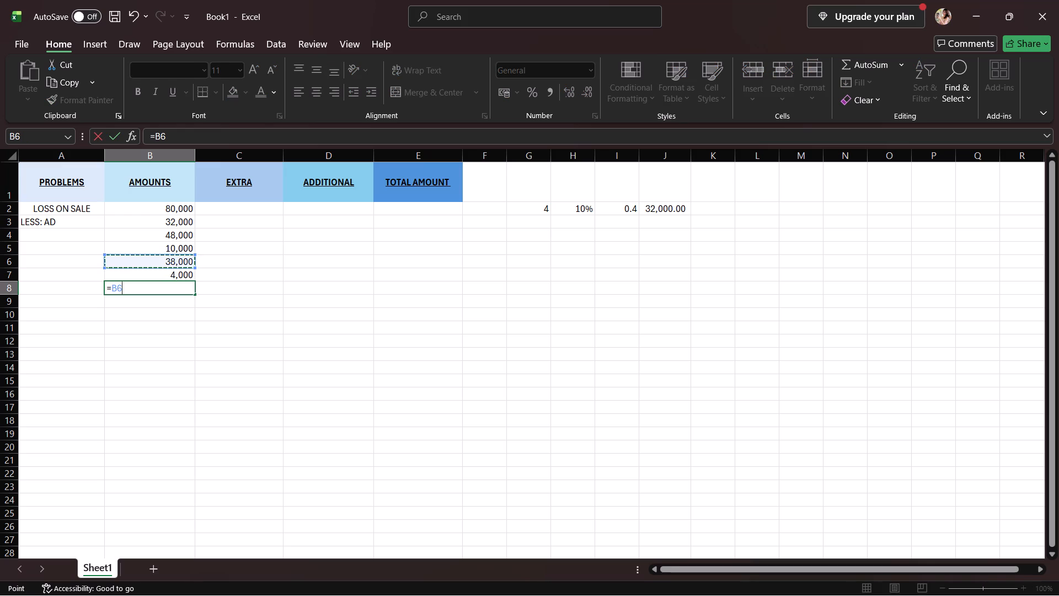
{"action": "key", "text": "equal"}
{"action": "key", "text": "BackSpace"}
{"action": "key", "text": "shift+plus"}
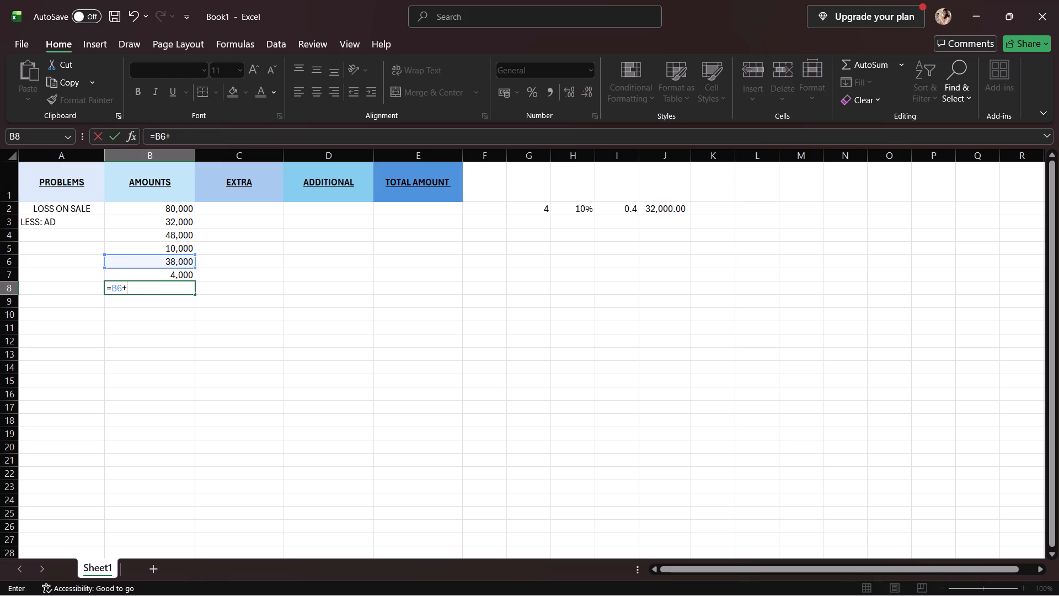
{"action": "left_click", "coordinate": [154, 274]}
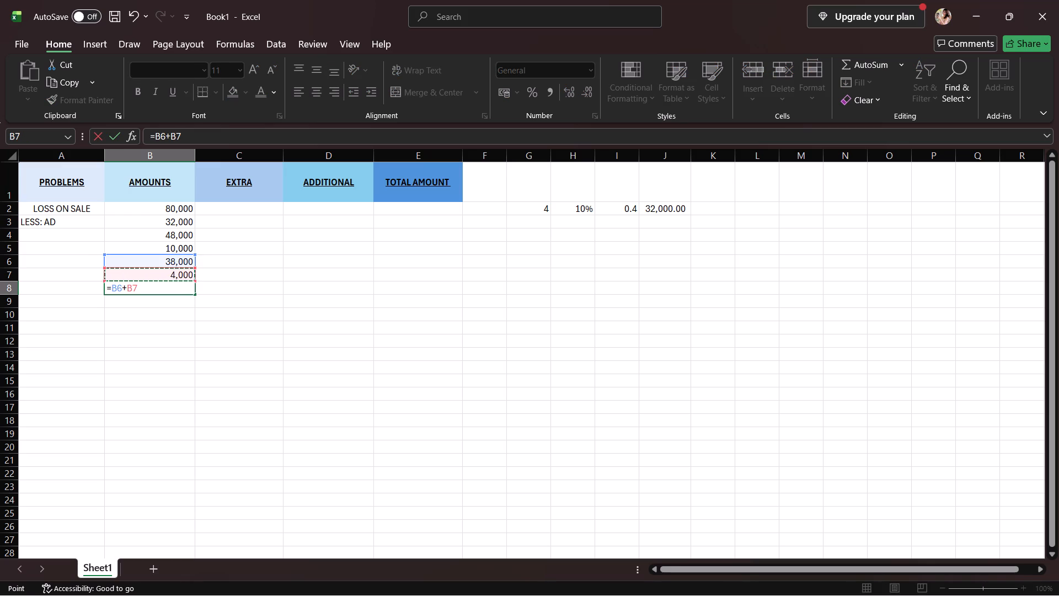
{"action": "key", "text": "Return"}
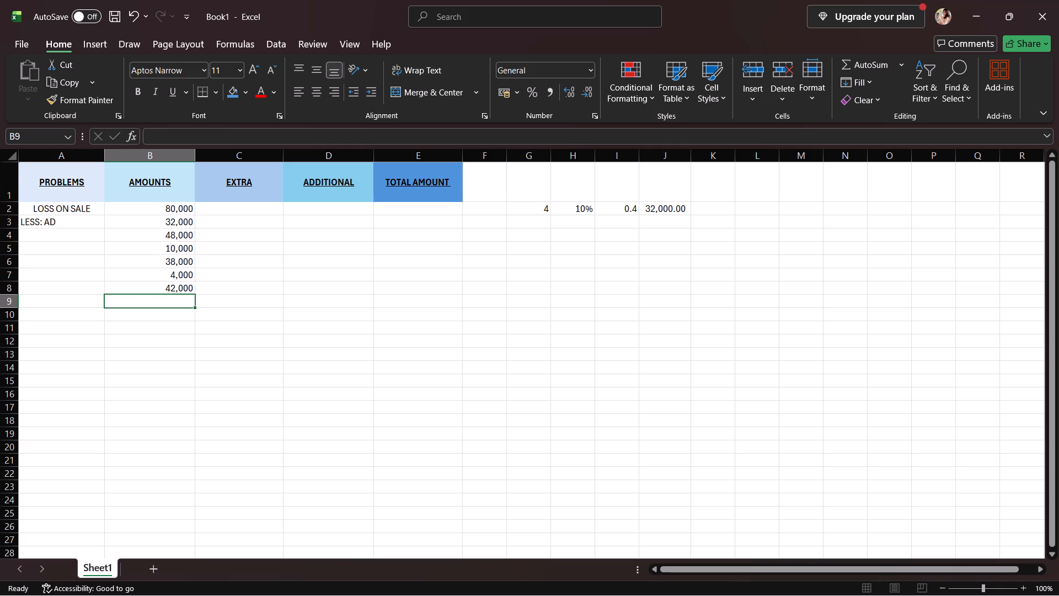
Enter 42,000 in cell E8 of the TOTAL AMOUNT column.
{"action": "left_click_drag", "start_coordinate": [398, 293], "coordinate": [405, 291]}
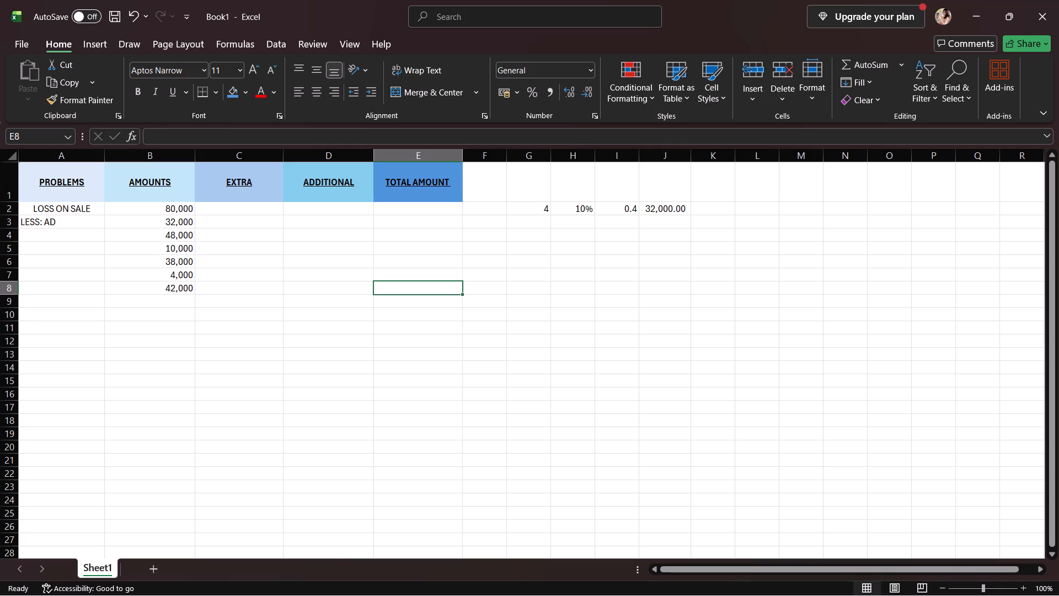
{"action": "type", "text": "42"}
{"action": "type", "text": ",000"}
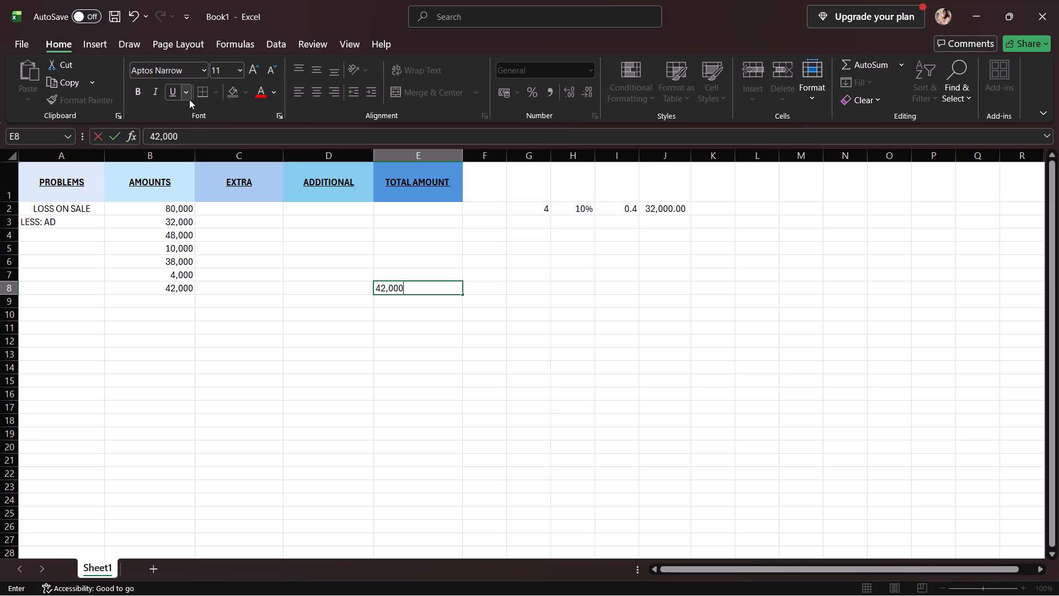
Format the total amount in cell E8 as bold with a double underline.
{"action": "left_click", "coordinate": [135, 87]}
{"action": "left_click", "coordinate": [171, 92]}
{"action": "left_click", "coordinate": [366, 283]}
{"action": "left_click", "coordinate": [411, 289]}
{"action": "left_click", "coordinate": [169, 91]}
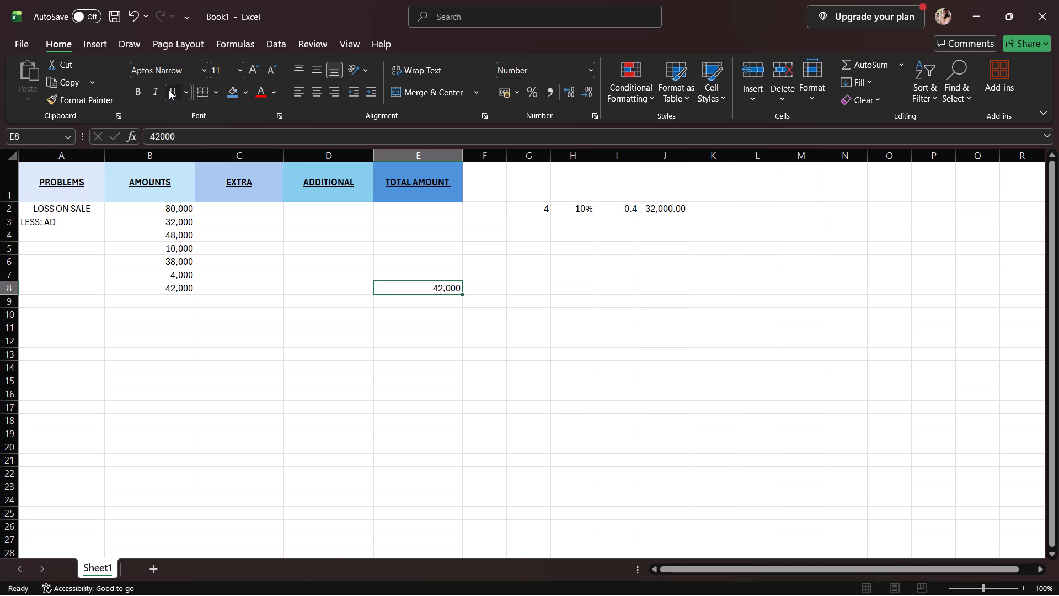
{"action": "left_click", "coordinate": [130, 87]}
{"action": "left_click", "coordinate": [185, 92]}
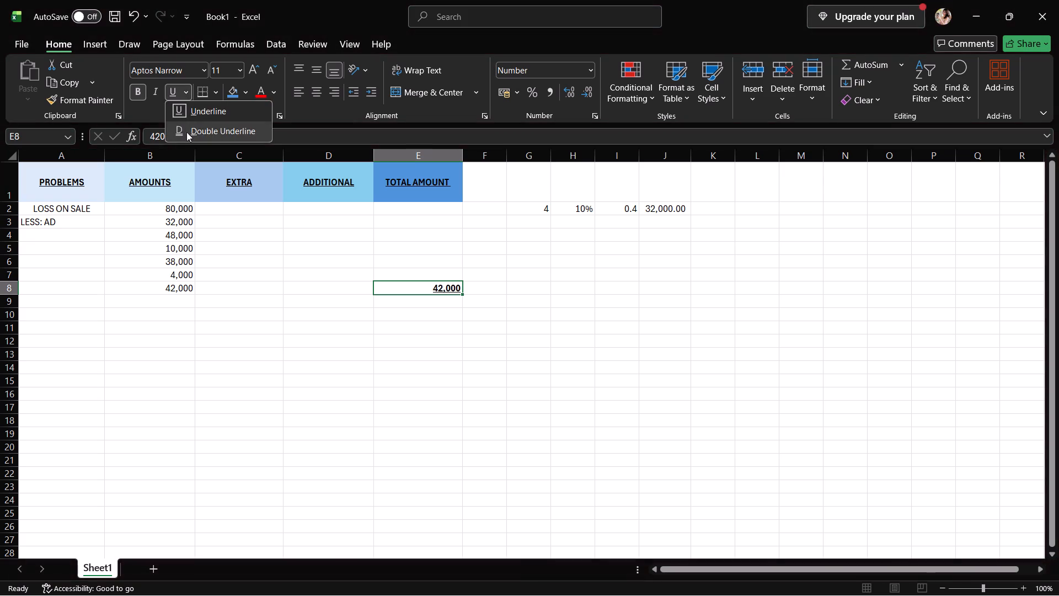
{"action": "left_click", "coordinate": [190, 129]}
{"action": "left_click", "coordinate": [387, 264]}
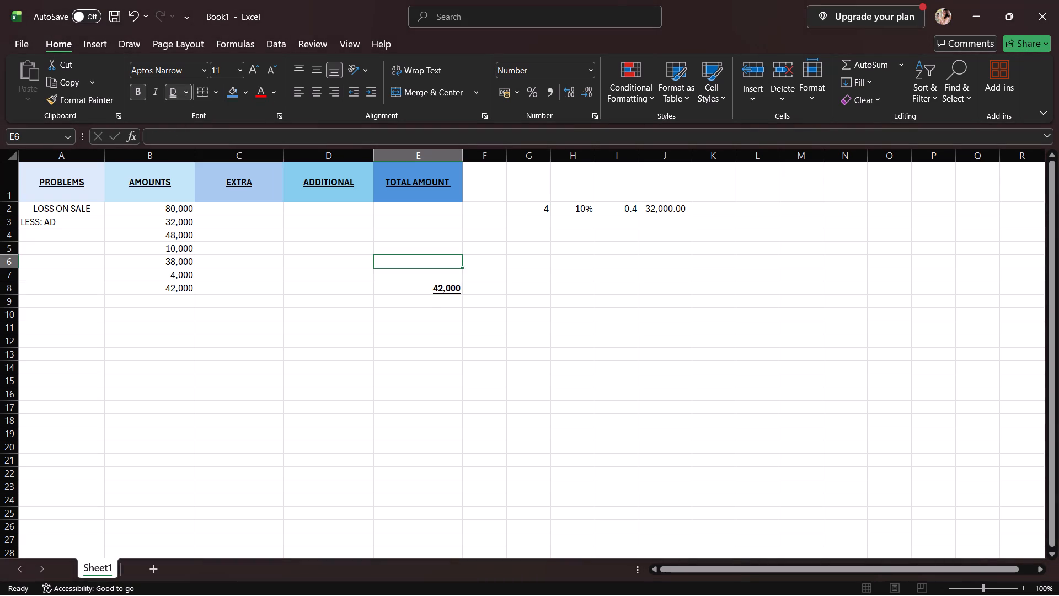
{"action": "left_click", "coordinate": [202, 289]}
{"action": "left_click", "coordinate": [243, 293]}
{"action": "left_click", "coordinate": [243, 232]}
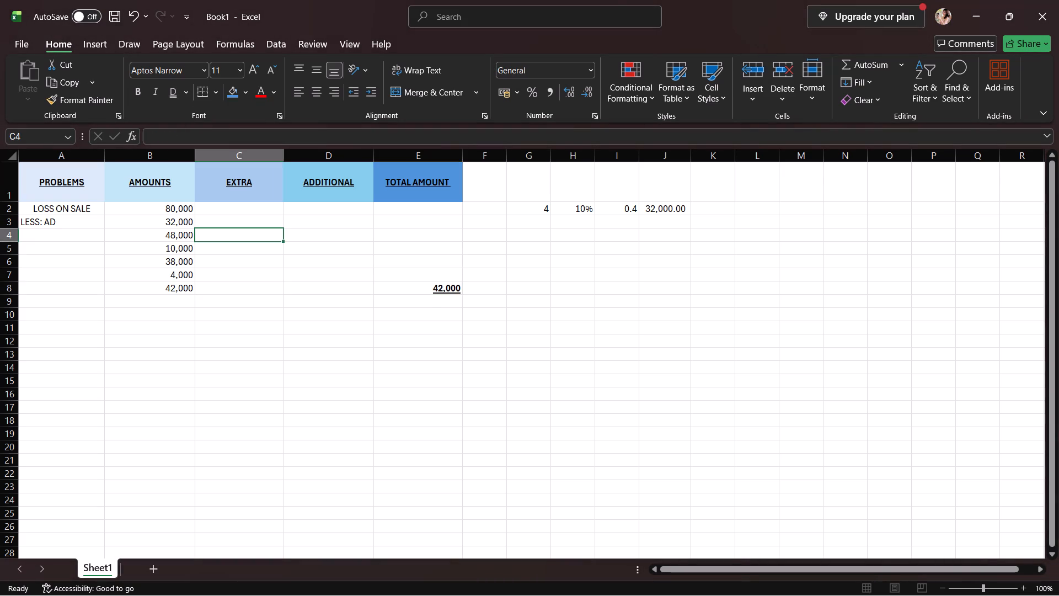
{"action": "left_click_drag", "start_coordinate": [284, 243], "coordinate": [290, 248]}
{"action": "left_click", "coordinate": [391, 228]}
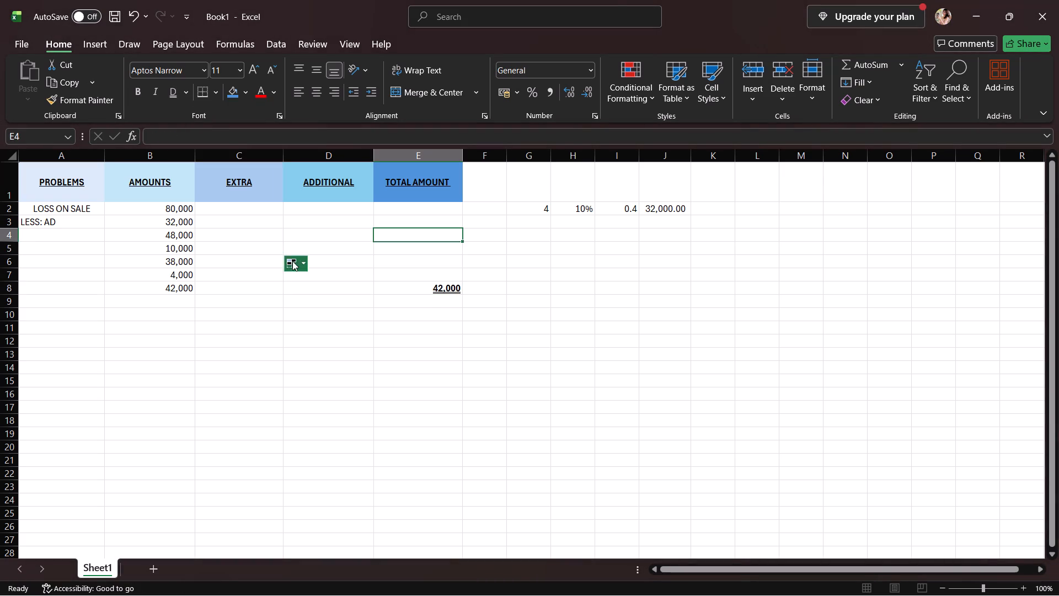
Enter 4 in cell C3 of the EXTRA column, in the LESS: AD row.
{"action": "left_click", "coordinate": [268, 232]}
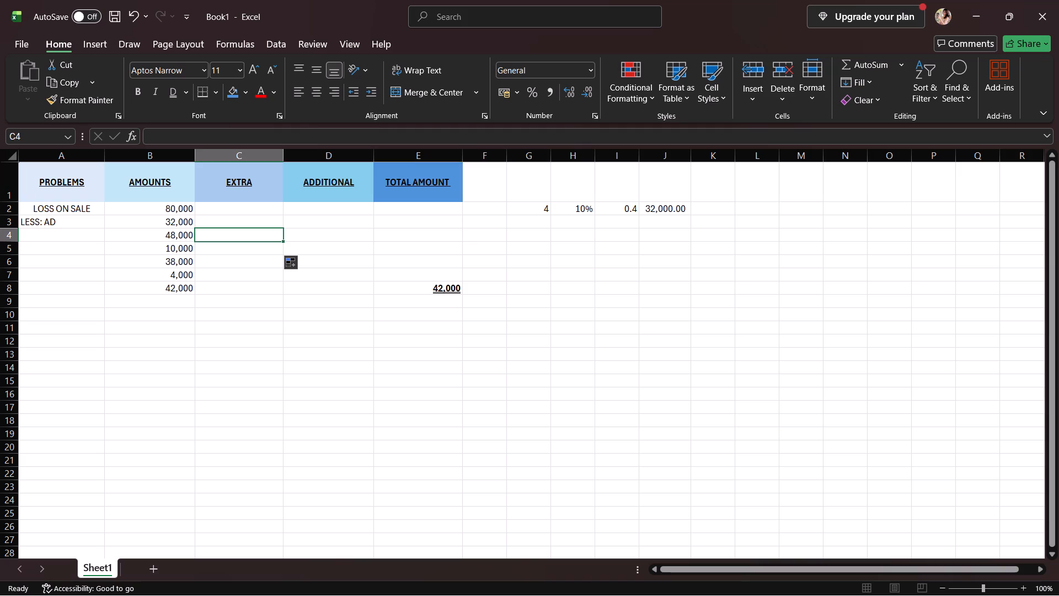
{"action": "left_click", "coordinate": [256, 225]}
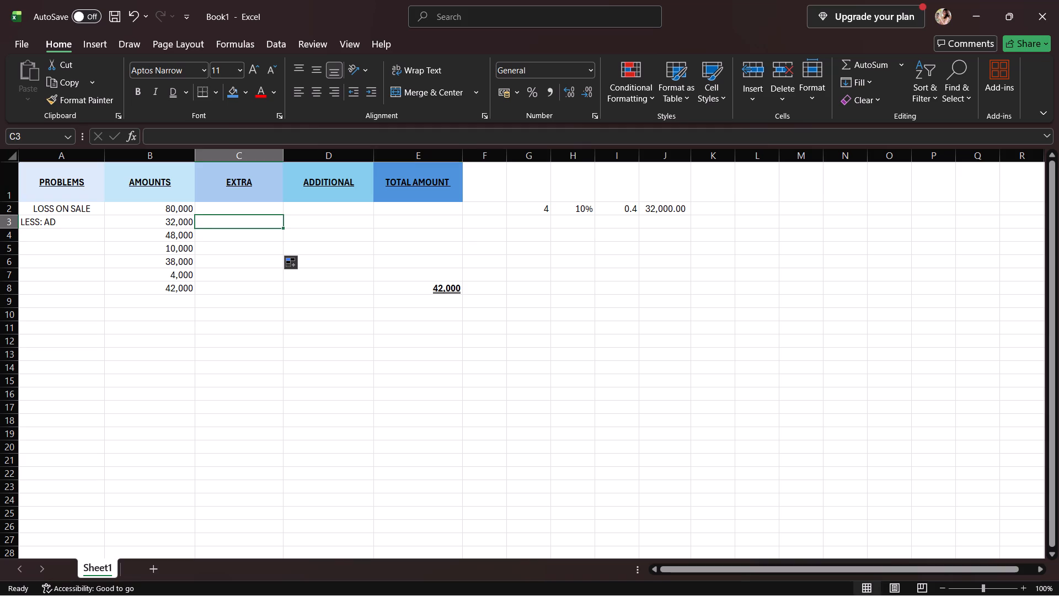
{"action": "key", "text": "4"}
{"action": "left_click", "coordinate": [323, 230]}
{"action": "left_click", "coordinate": [319, 221]}
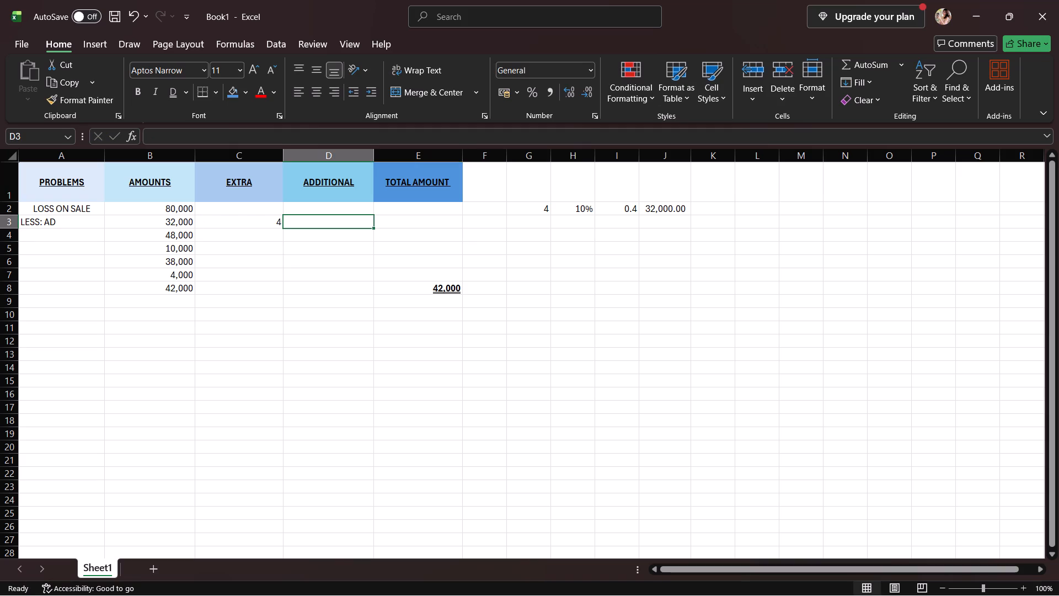
Enter 10% in cell D3 of the ADDITIONAL column, in the LESS: AD row.
{"action": "type", "text": "10"}
{"action": "key", "text": "shift+percent"}
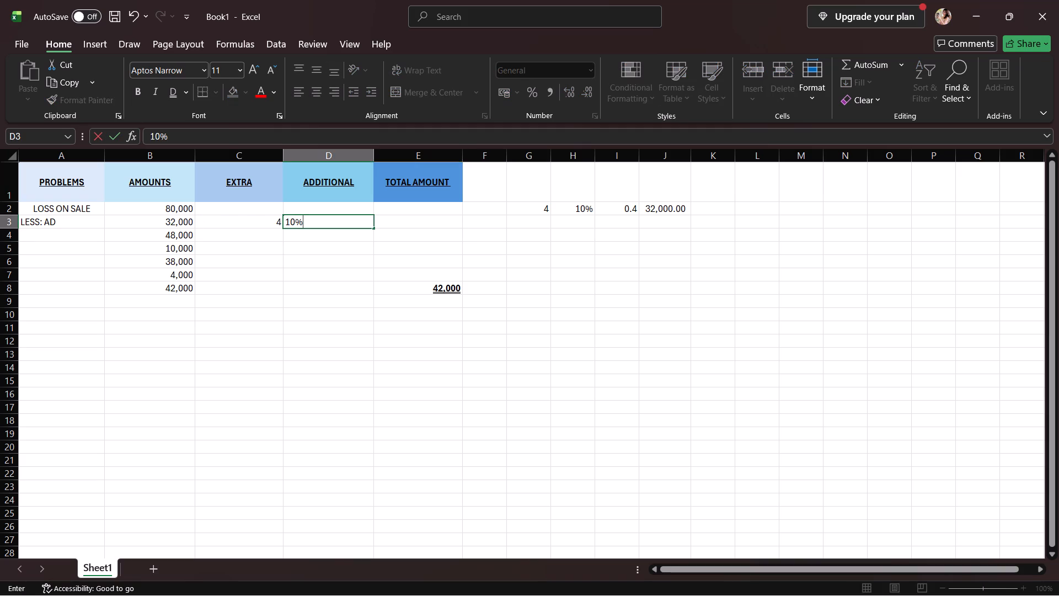
{"action": "left_click", "coordinate": [239, 238]}
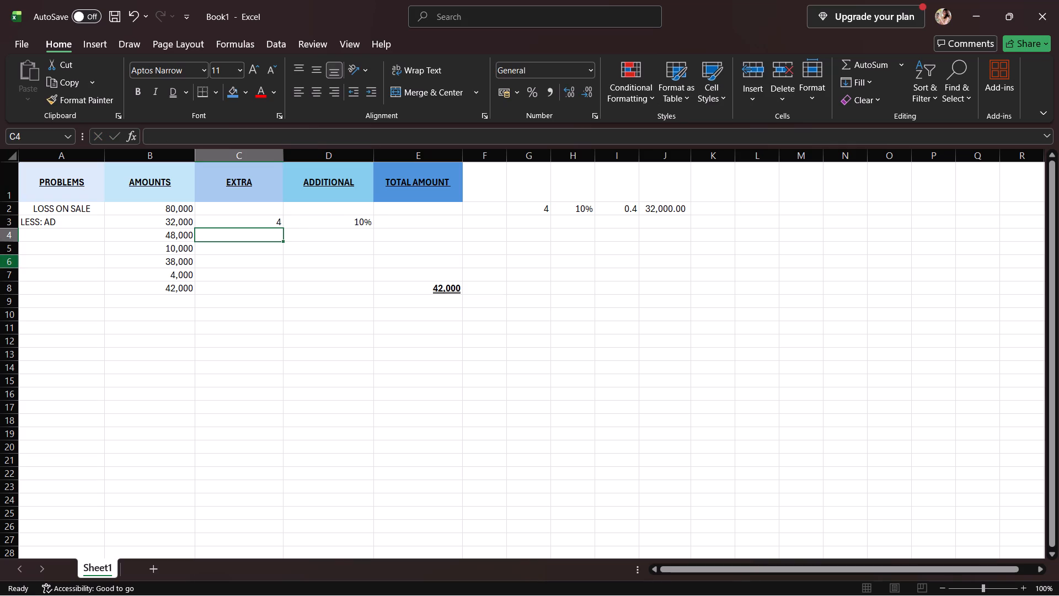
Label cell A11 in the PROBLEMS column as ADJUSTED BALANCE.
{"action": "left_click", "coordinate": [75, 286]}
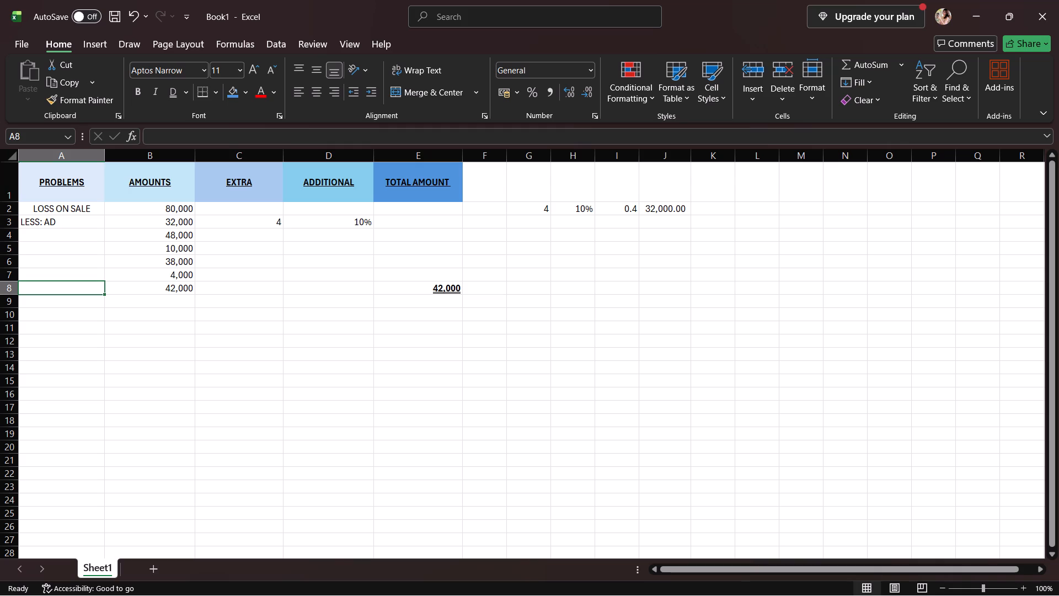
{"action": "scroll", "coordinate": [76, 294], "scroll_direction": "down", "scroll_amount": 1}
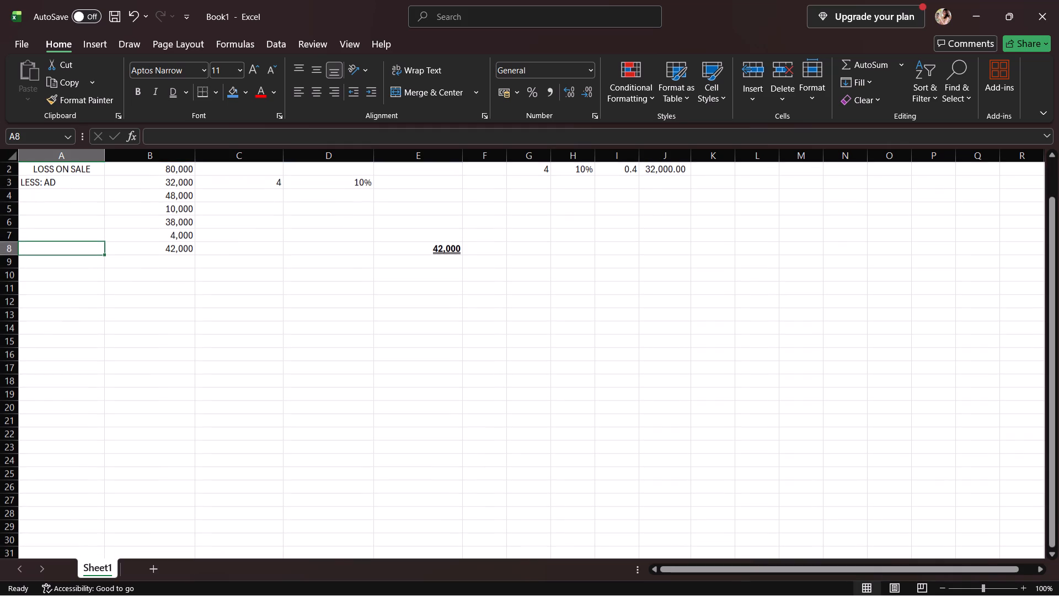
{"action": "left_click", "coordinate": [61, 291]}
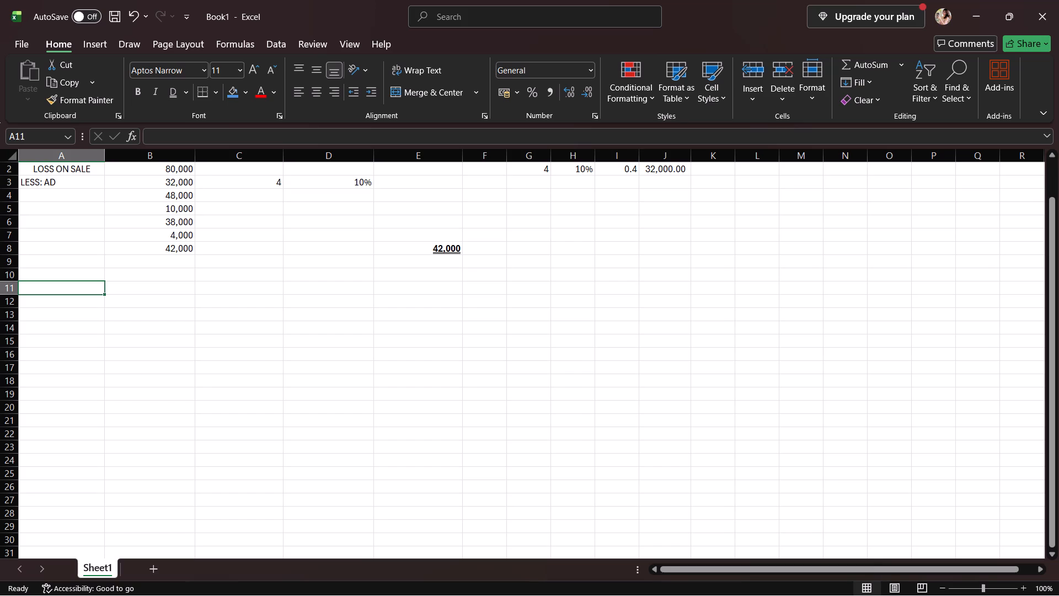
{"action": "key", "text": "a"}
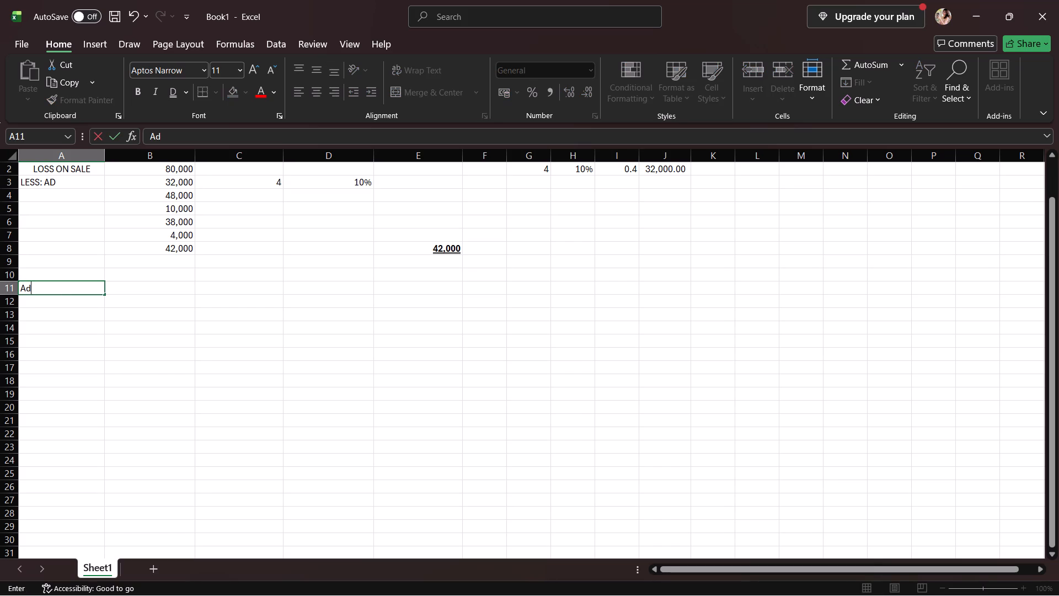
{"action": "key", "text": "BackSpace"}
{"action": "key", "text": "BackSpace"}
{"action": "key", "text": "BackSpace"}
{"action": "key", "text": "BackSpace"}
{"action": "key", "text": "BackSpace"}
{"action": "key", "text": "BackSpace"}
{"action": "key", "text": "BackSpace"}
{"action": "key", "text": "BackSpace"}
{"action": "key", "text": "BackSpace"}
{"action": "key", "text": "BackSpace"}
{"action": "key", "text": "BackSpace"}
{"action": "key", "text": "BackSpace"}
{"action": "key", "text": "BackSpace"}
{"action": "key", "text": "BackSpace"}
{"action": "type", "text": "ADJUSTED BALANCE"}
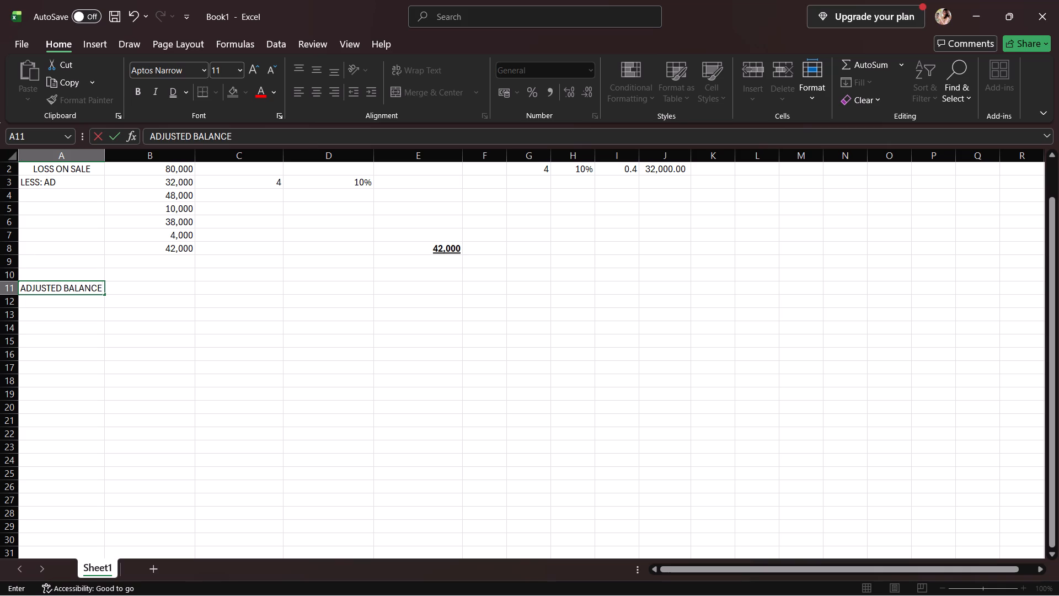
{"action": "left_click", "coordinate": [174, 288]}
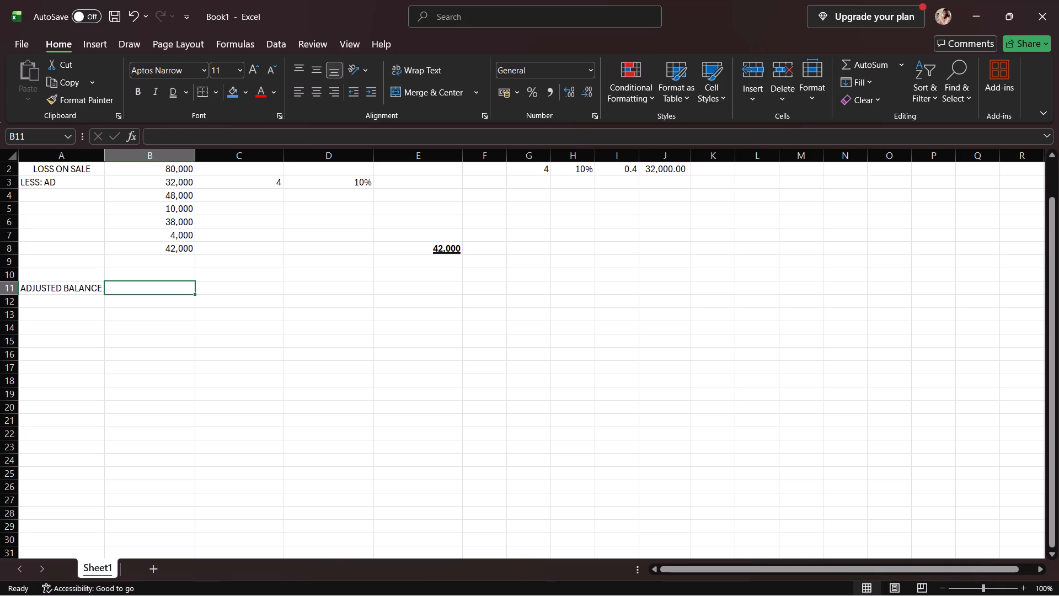
Replace the label in cell A11 with UNADJUSTED BALANCE.
{"action": "left_click", "coordinate": [22, 287]}
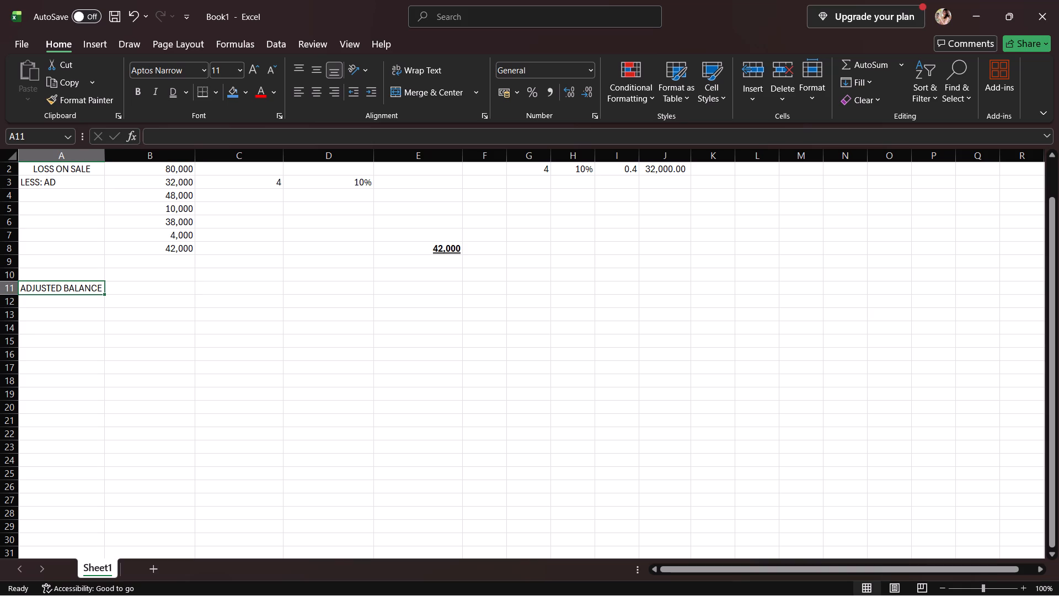
{"action": "type", "text": "UN"}
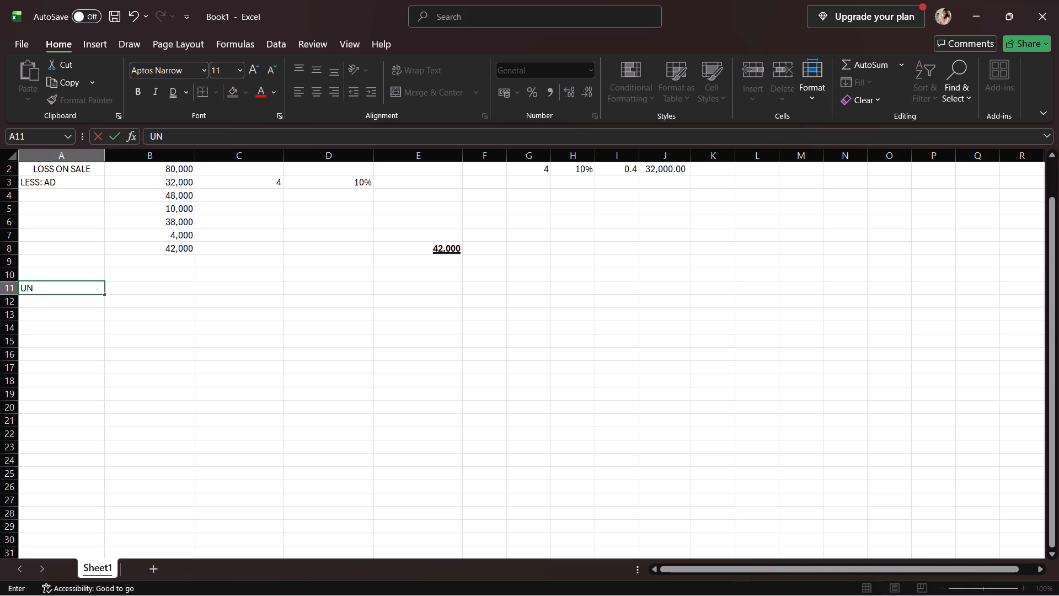
{"action": "type", "text": "ADJUSTED BALANCE"}
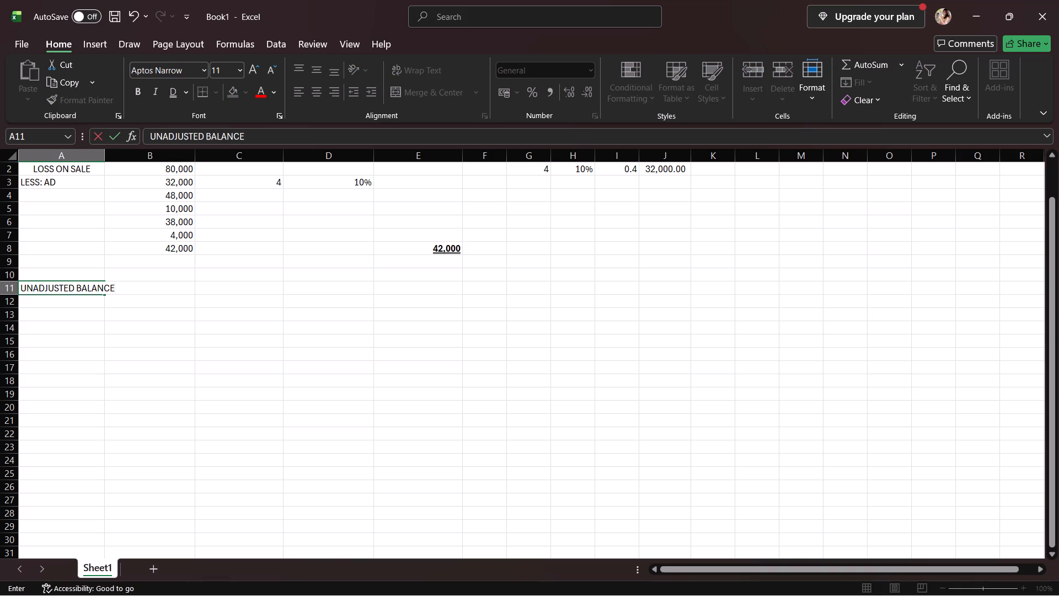
{"action": "left_click", "coordinate": [134, 295]}
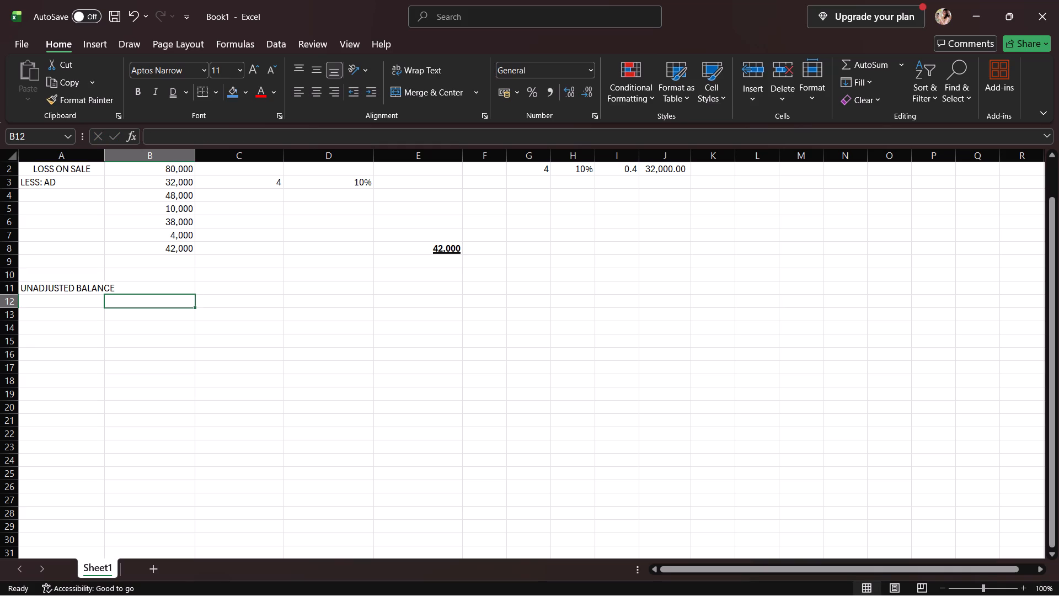
Widen column A so the UNADJUSTED BALANCE label fits within its cell.
{"action": "left_click", "coordinate": [139, 291]}
{"action": "left_click", "coordinate": [154, 291]}
{"action": "left_click", "coordinate": [178, 292]}
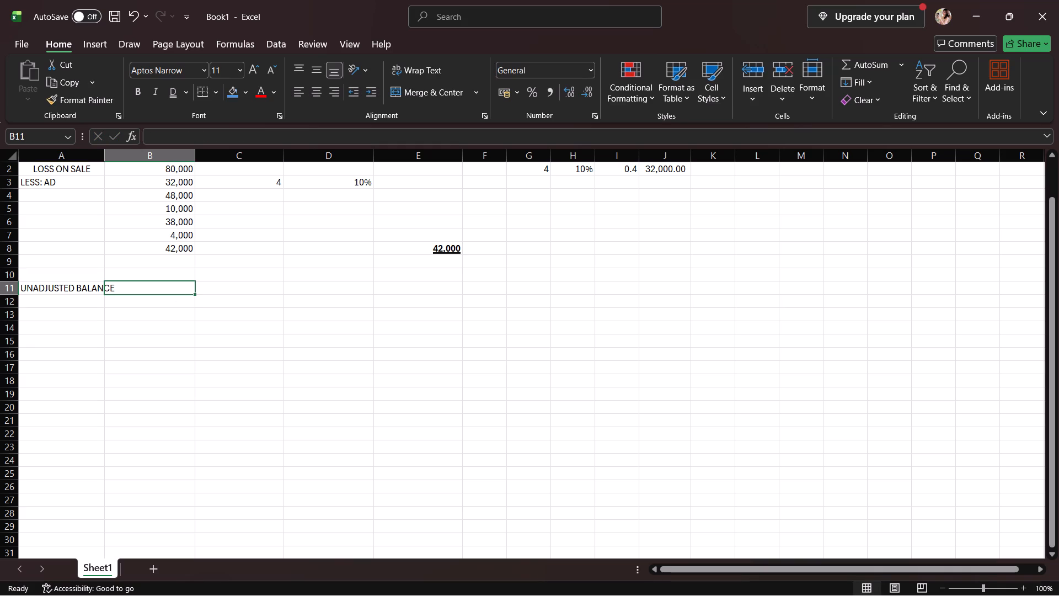
{"action": "scroll", "coordinate": [134, 181], "scroll_direction": "down", "scroll_amount": 1}
{"action": "left_click_drag", "start_coordinate": [105, 153], "coordinate": [122, 156]}
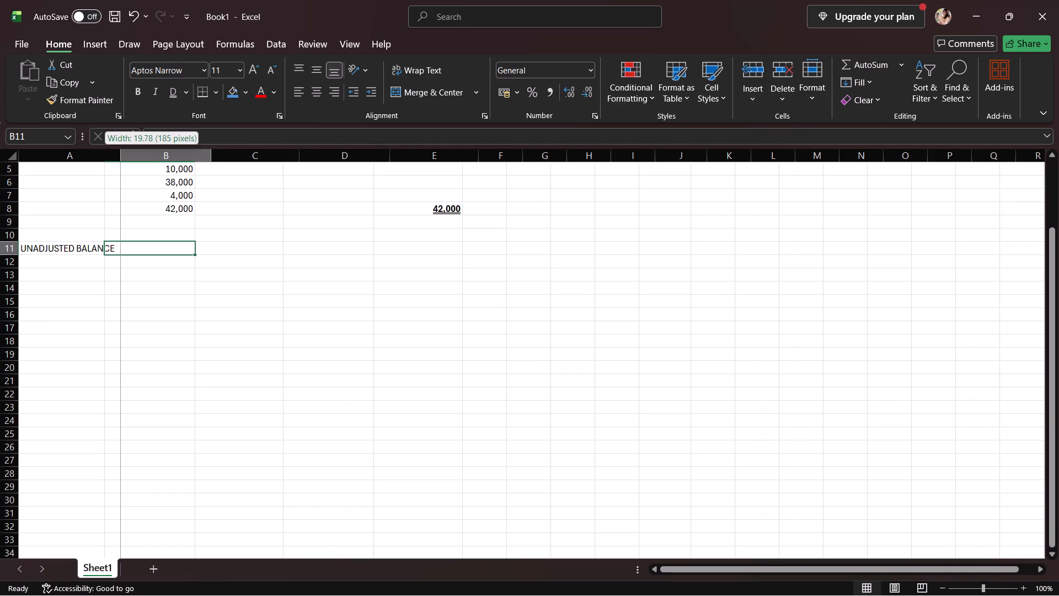
{"action": "left_click_drag", "start_coordinate": [122, 156], "coordinate": [120, 156]}
Enter 644,000 in cell B11 as the amount beside UNADJUSTED BALANCE.
{"action": "left_click", "coordinate": [151, 247]}
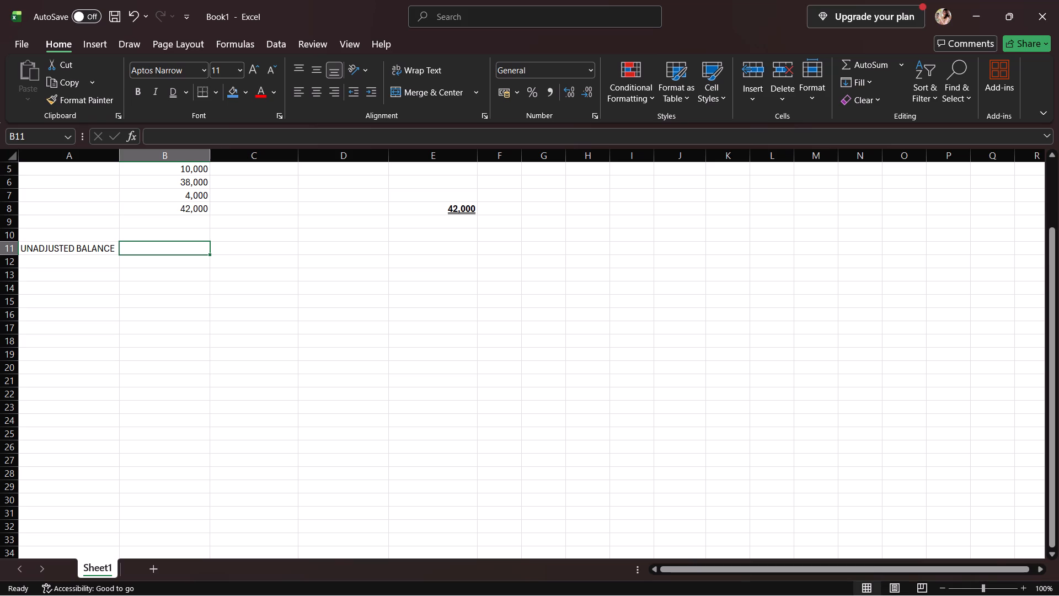
{"action": "type", "text": "644,000"}
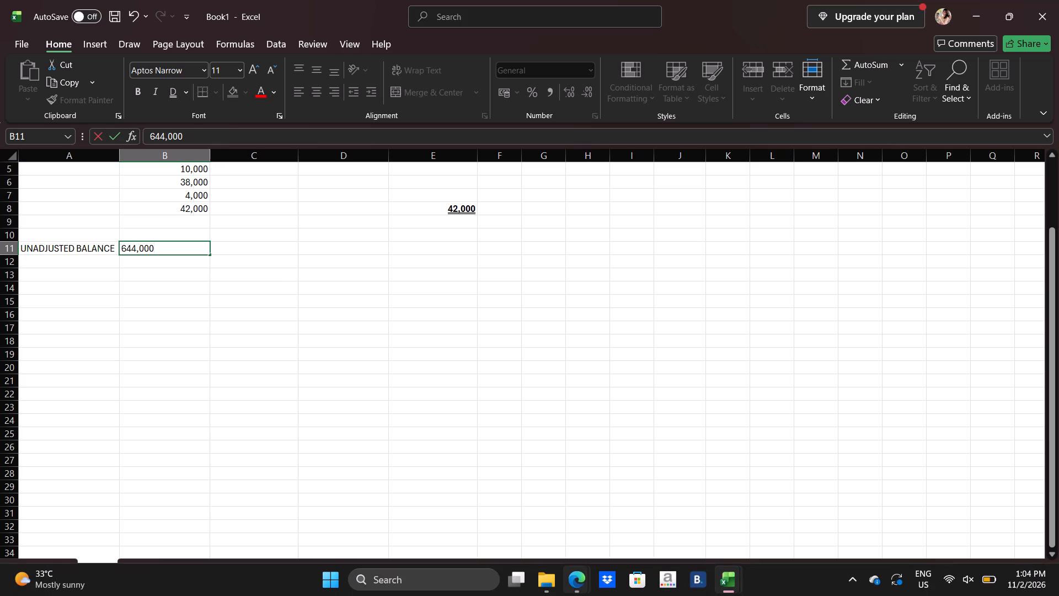
Review the Q2 adjusted balance of Machinery workings in the PRE2_PPE_Solutions PDF in Edge and return to the Excel workbook.
{"action": "left_click_drag", "start_coordinate": [617, 517], "coordinate": [623, 516]}
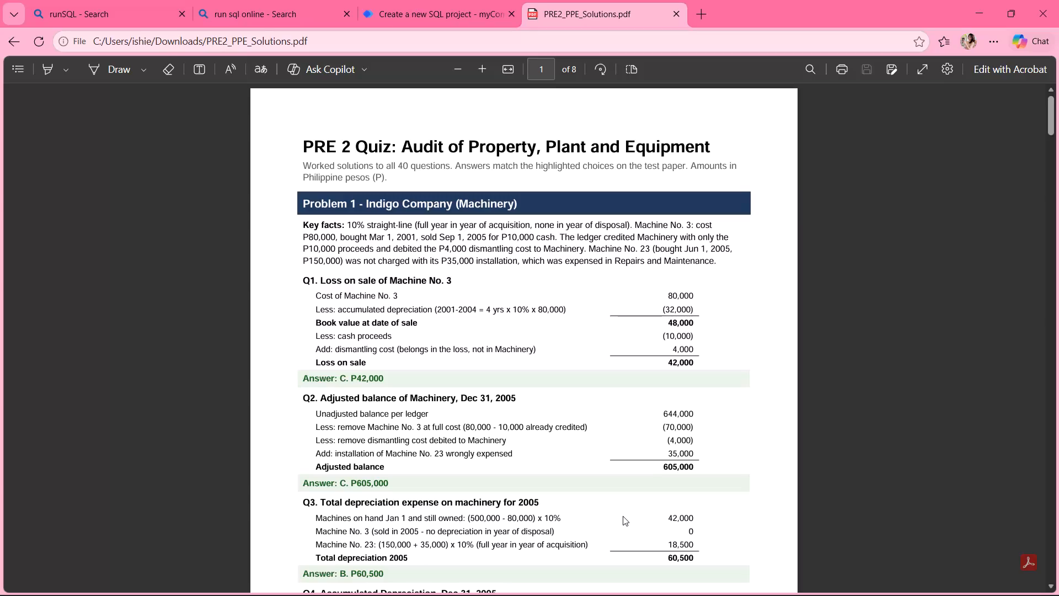
{"action": "scroll", "coordinate": [682, 469], "scroll_direction": "down", "scroll_amount": 5}
{"action": "scroll", "coordinate": [680, 459], "scroll_direction": "up", "scroll_amount": 1}
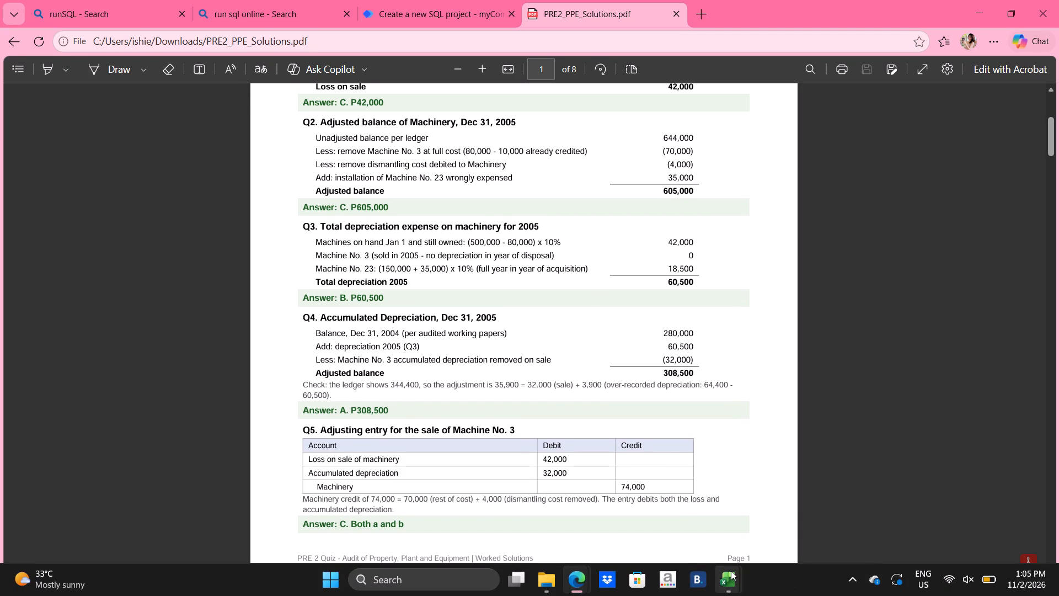
{"action": "left_click", "coordinate": [731, 571]}
{"action": "left_click", "coordinate": [844, 529]}
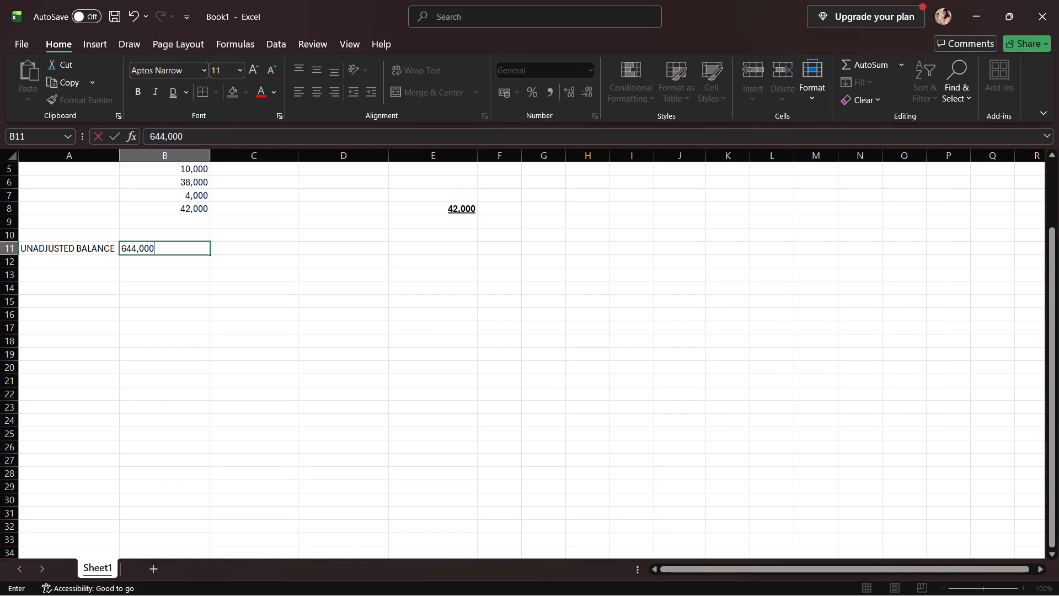
{"action": "left_click", "coordinate": [509, 248]}
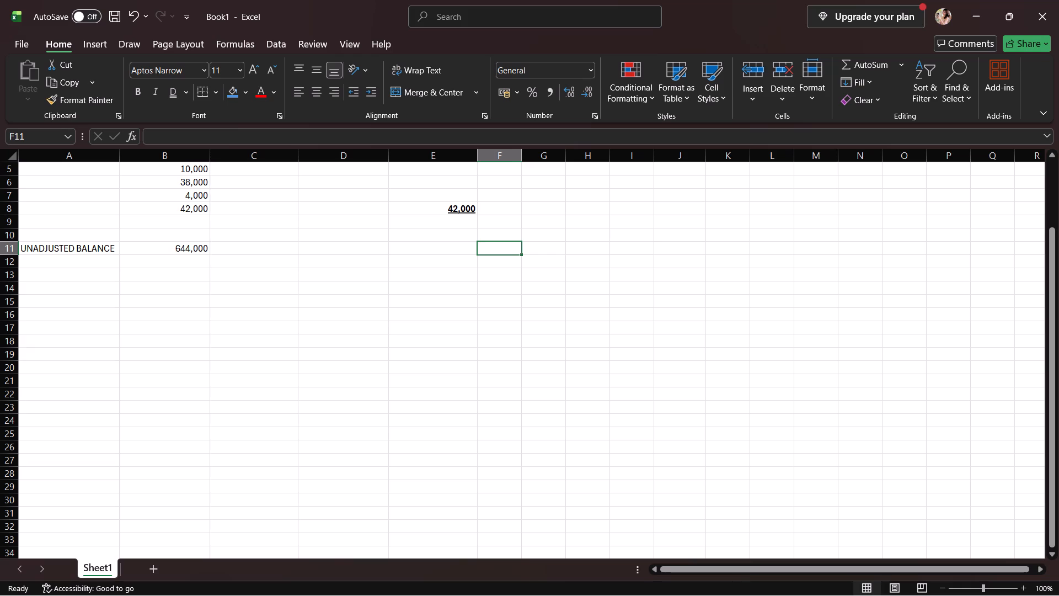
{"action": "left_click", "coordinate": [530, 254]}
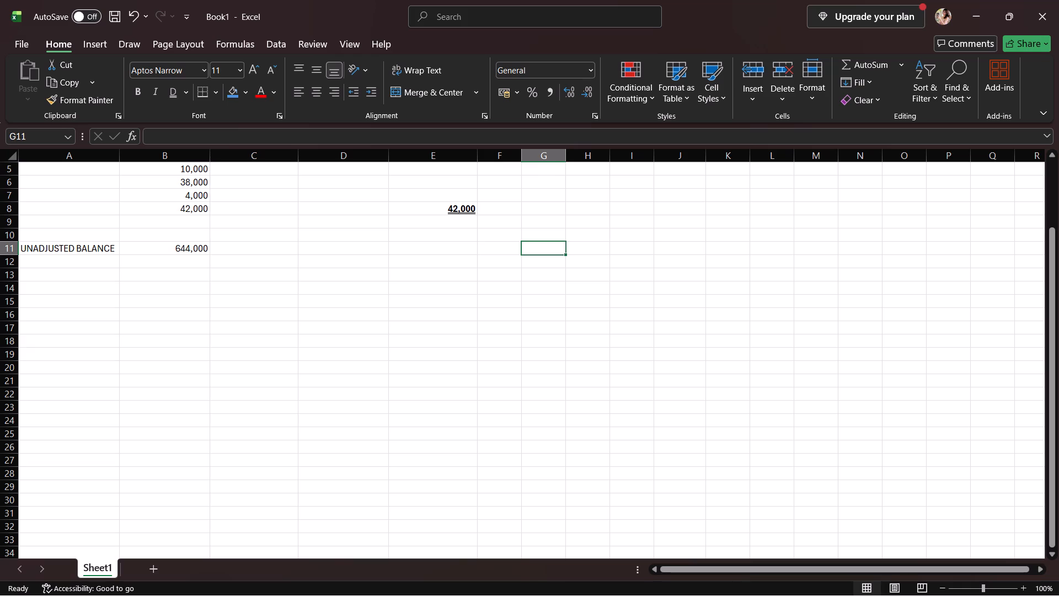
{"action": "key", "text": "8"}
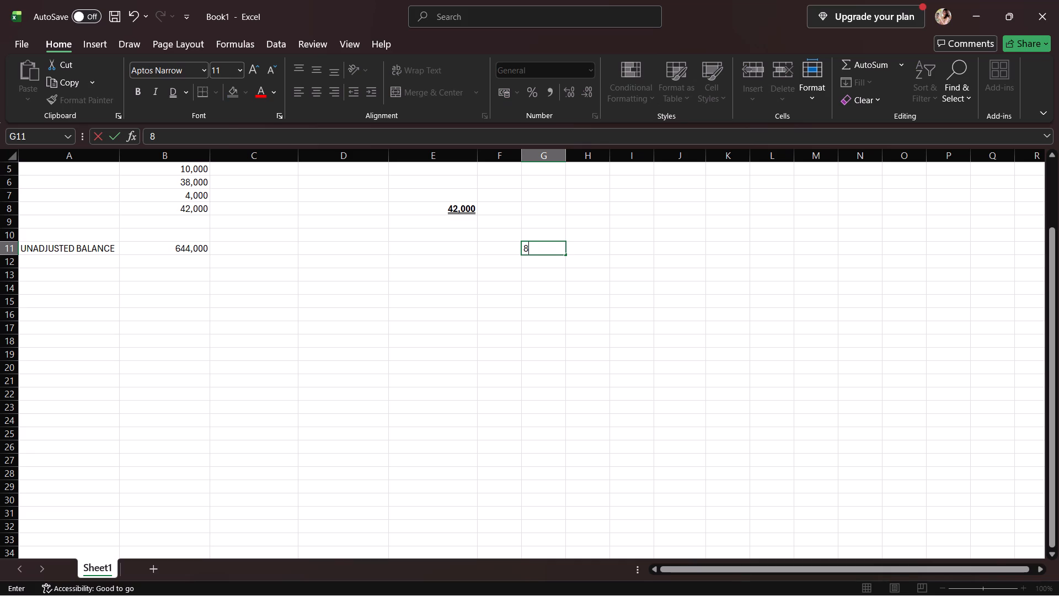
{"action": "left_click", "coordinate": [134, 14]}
Enter 80,000 in cell B12 and 10,000 beside it in cell C12.
{"action": "left_click", "coordinate": [171, 267]}
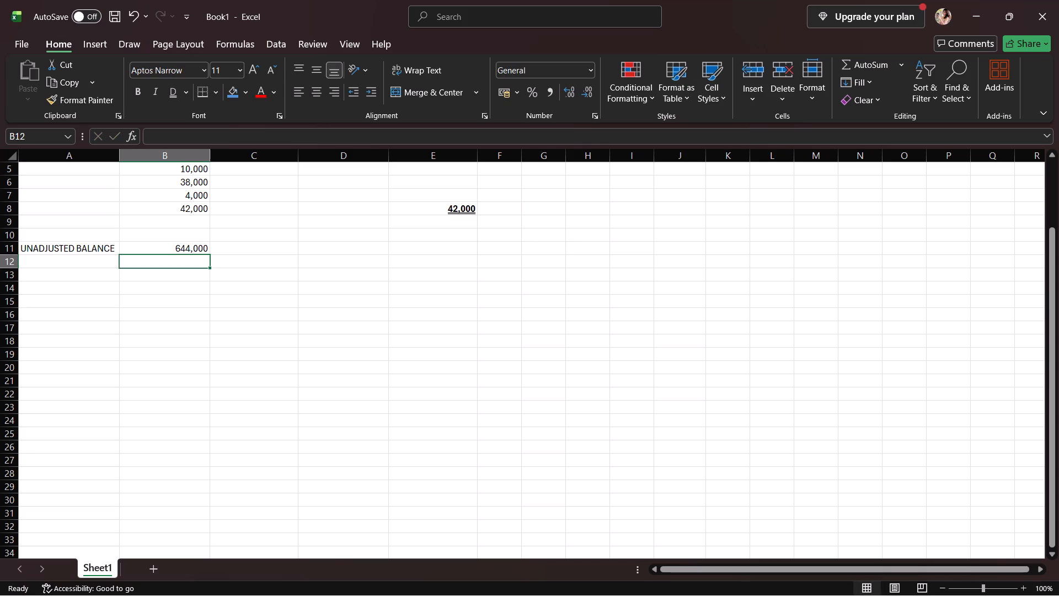
{"action": "type", "text": "80"}
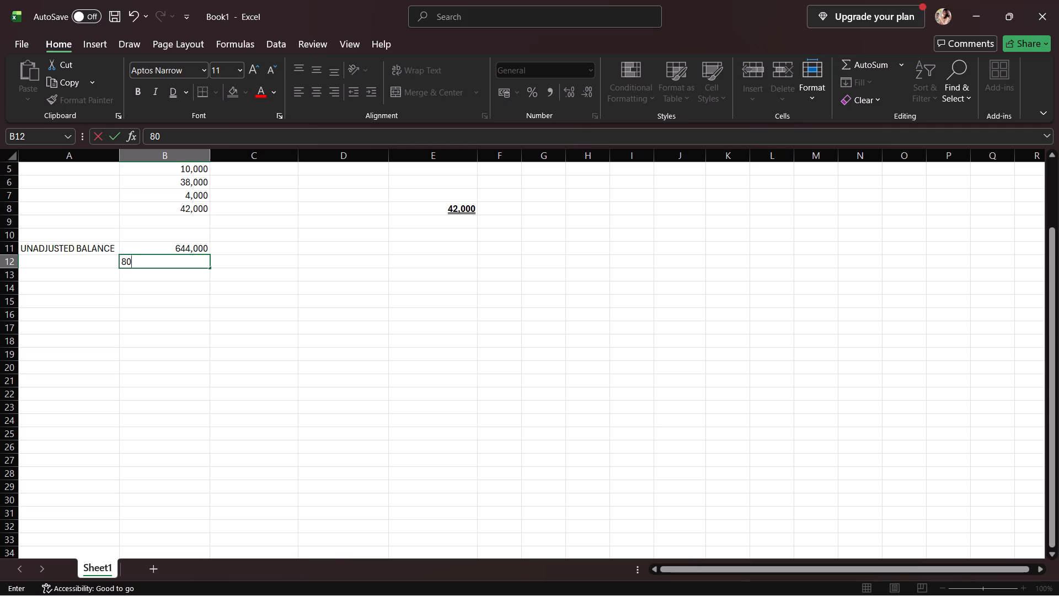
{"action": "type", "text": ",000"}
{"action": "left_click", "coordinate": [217, 259]}
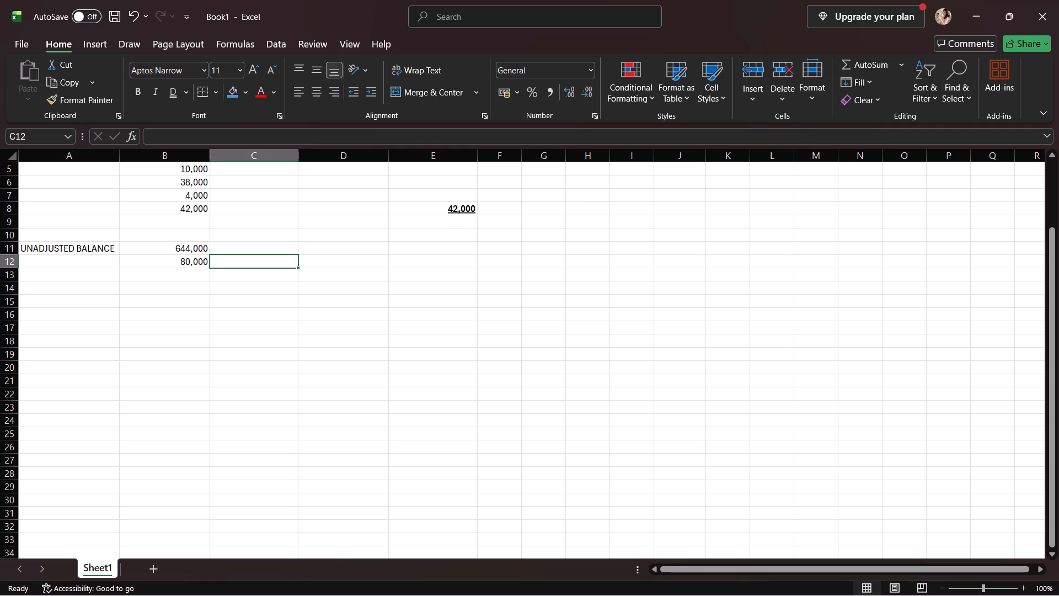
{"action": "type", "text": "10,000"}
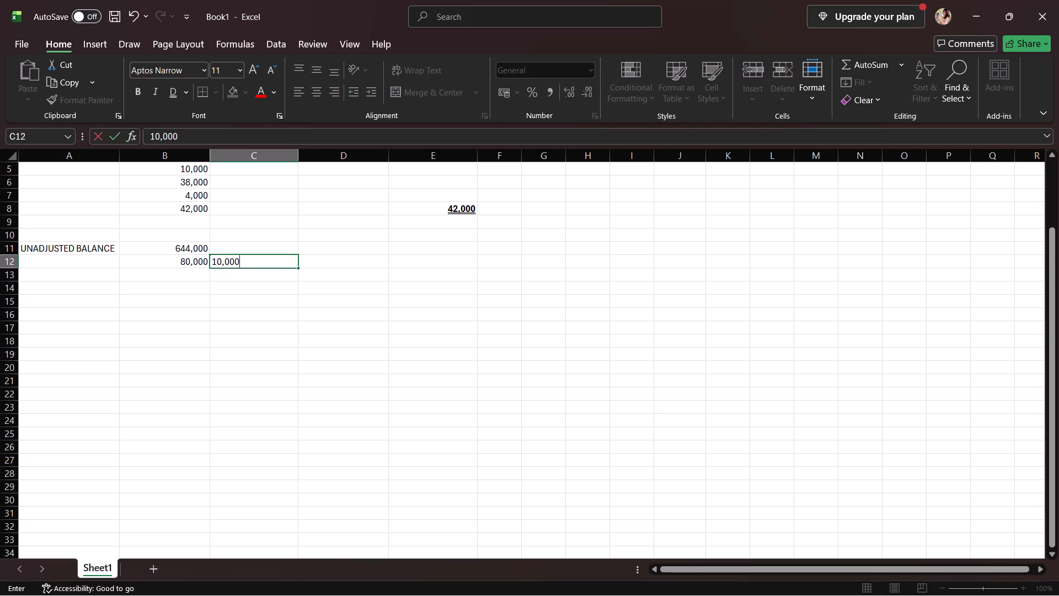
Subtract the C12 amount from the B12 amount in cell B13 with the formula =B12-C12.
{"action": "left_click", "coordinate": [190, 271]}
{"action": "key", "text": "equal"}
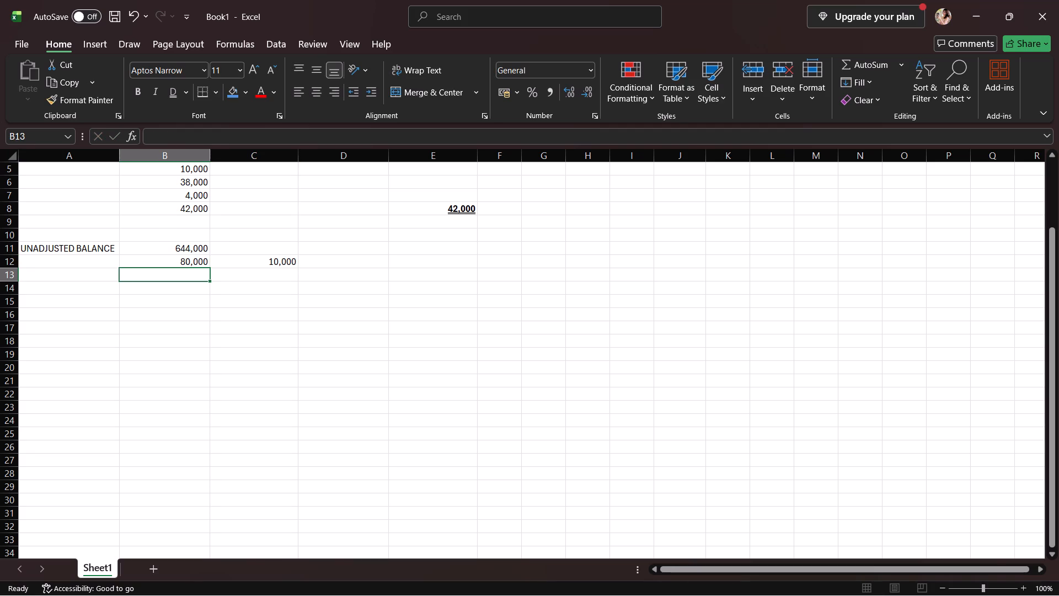
{"action": "left_click", "coordinate": [173, 265]}
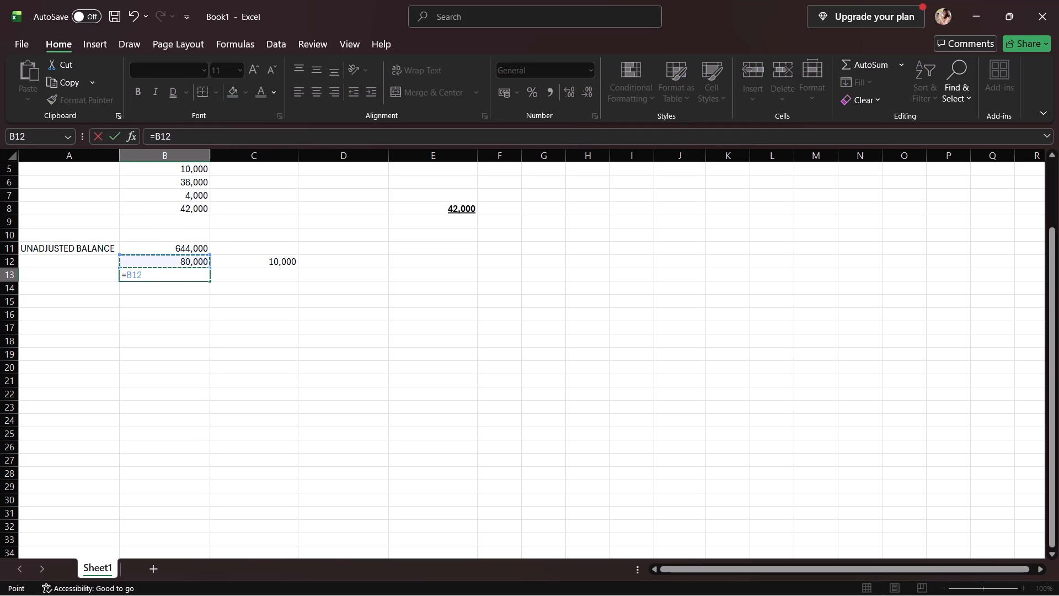
{"action": "key", "text": "minus"}
{"action": "left_click", "coordinate": [231, 262]}
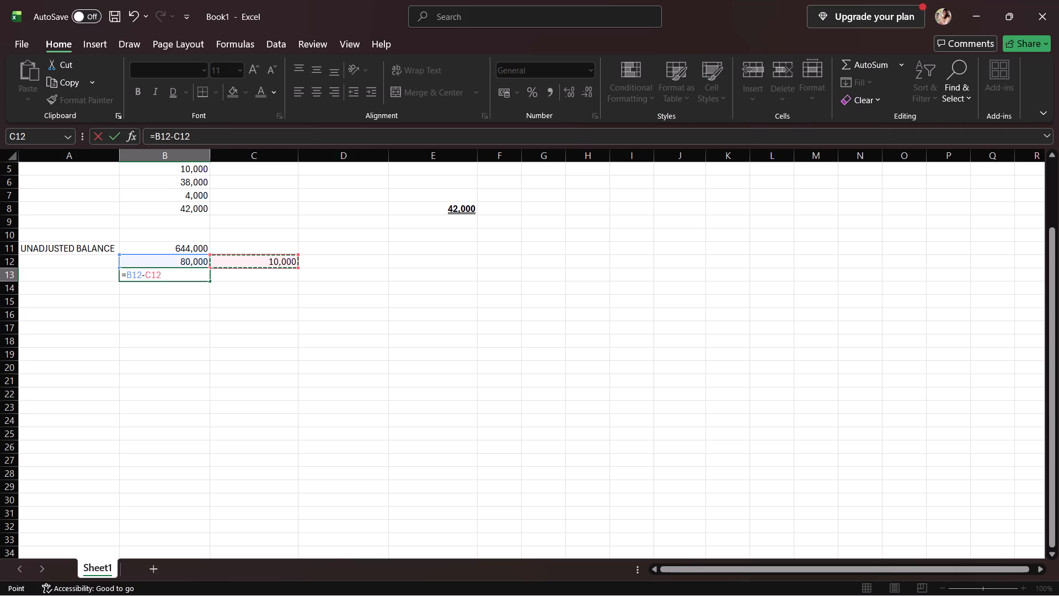
{"action": "key", "text": "Return"}
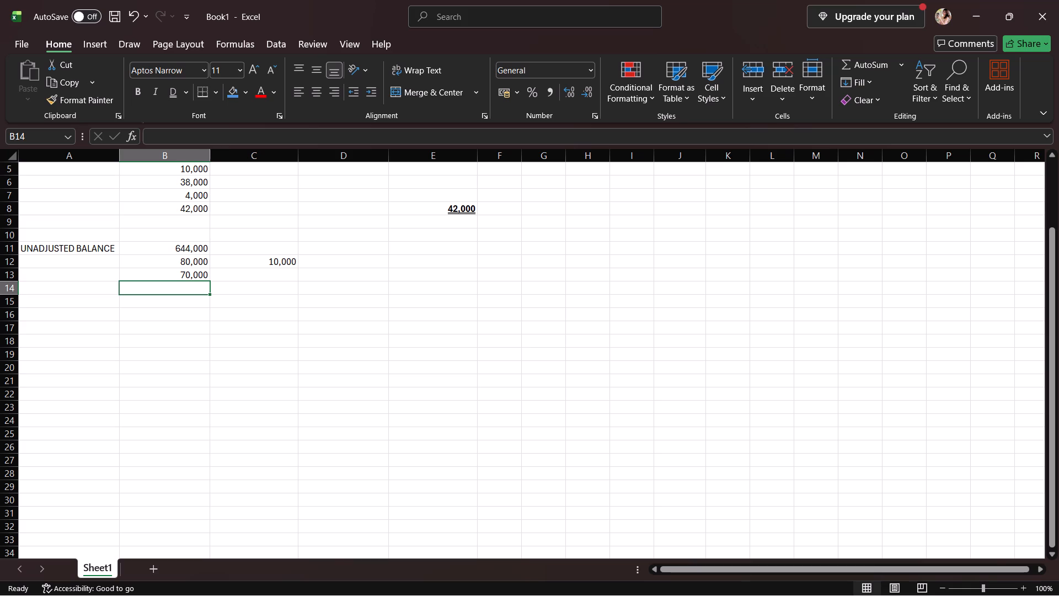
Enter 4,000 in cell B14 of the AMOUNTS column.
{"action": "type", "text": "4,00"}
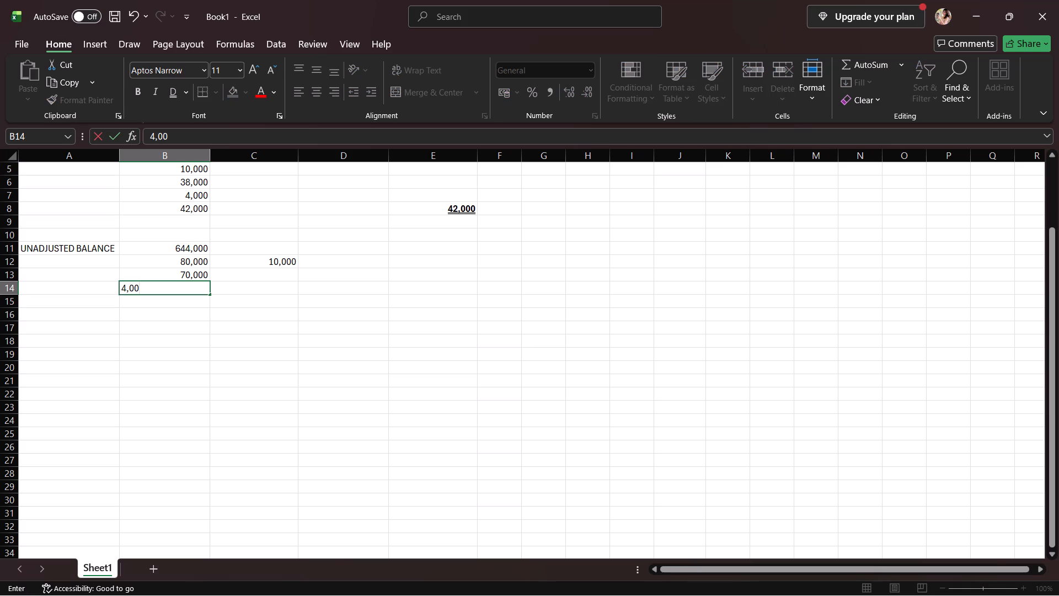
{"action": "key", "text": "0"}
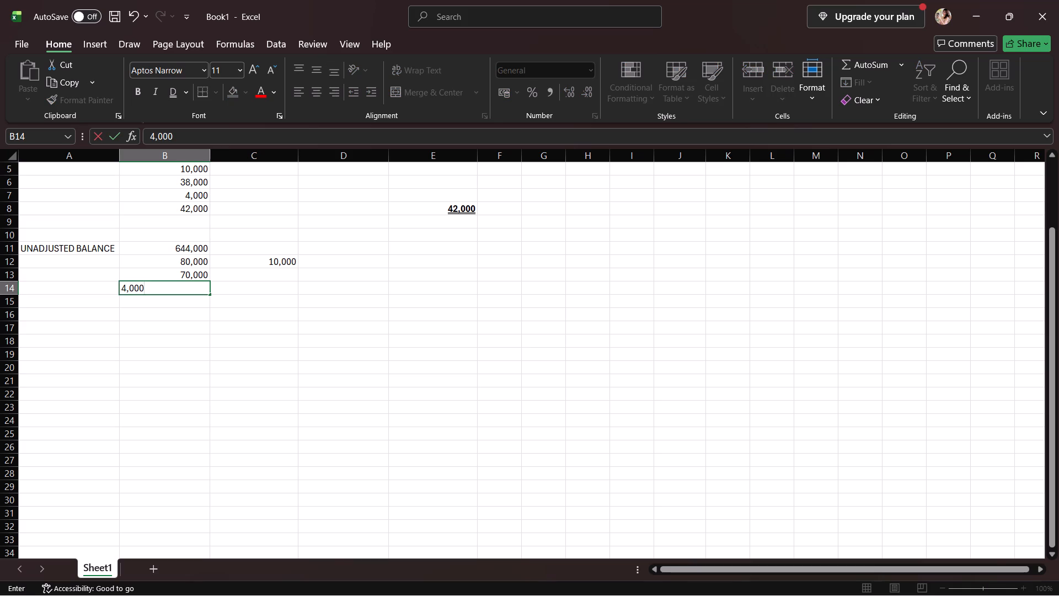
Subtract the B14 amount from the B13 amount in cell B15 with the formula =B13-B14.
{"action": "left_click", "coordinate": [170, 305]}
{"action": "key", "text": "equal"}
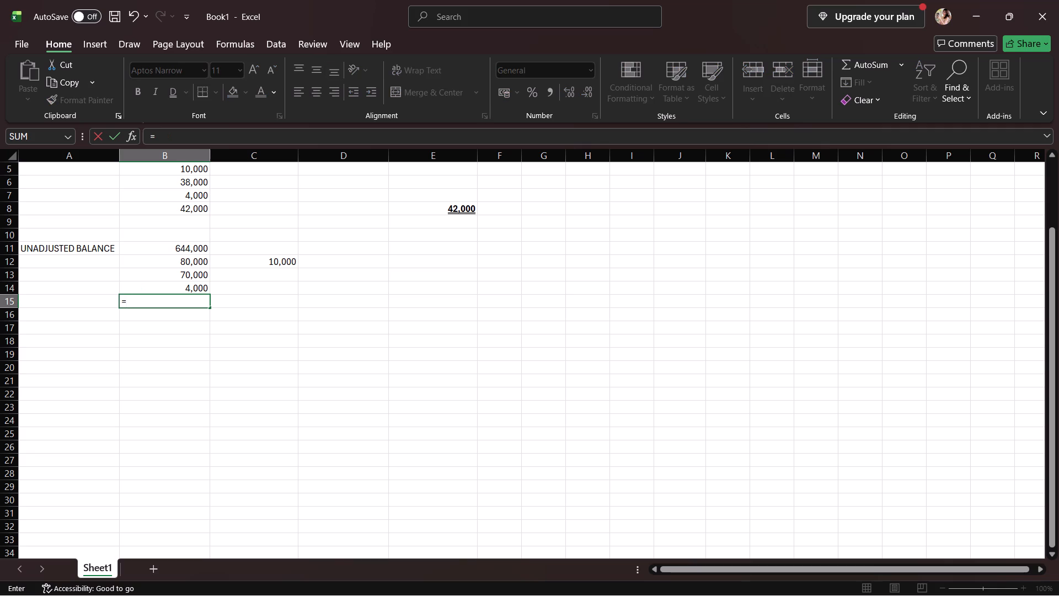
{"action": "left_click", "coordinate": [178, 278]}
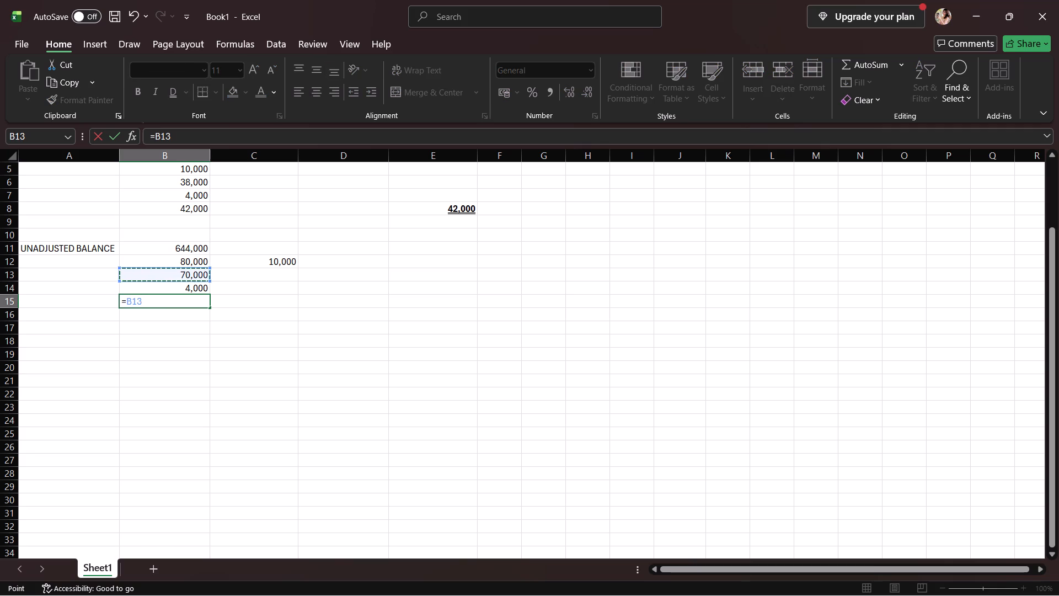
{"action": "key", "text": "minus"}
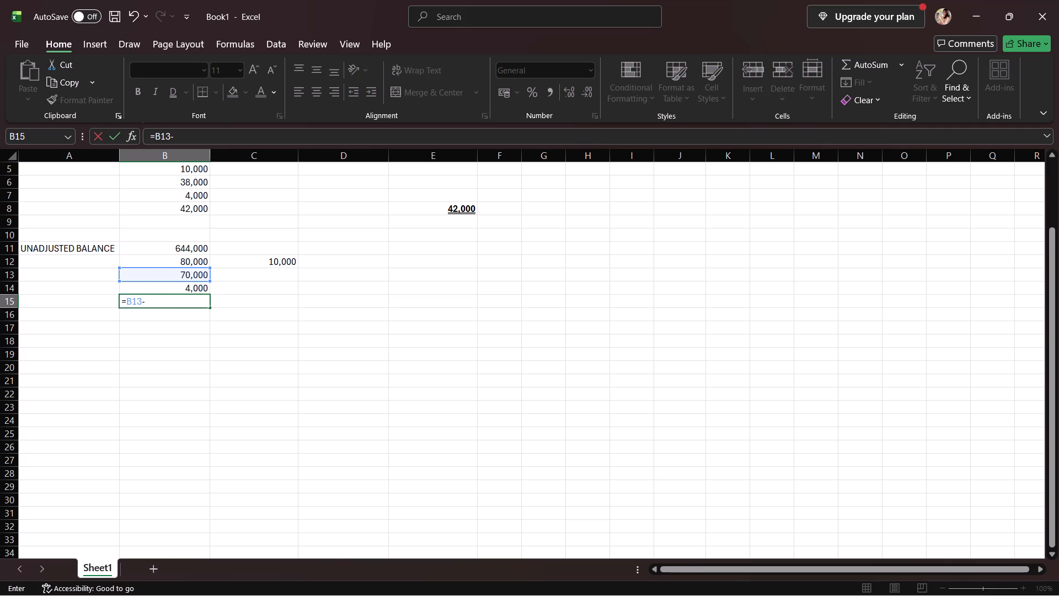
{"action": "left_click", "coordinate": [186, 285]}
{"action": "key", "text": "Return"}
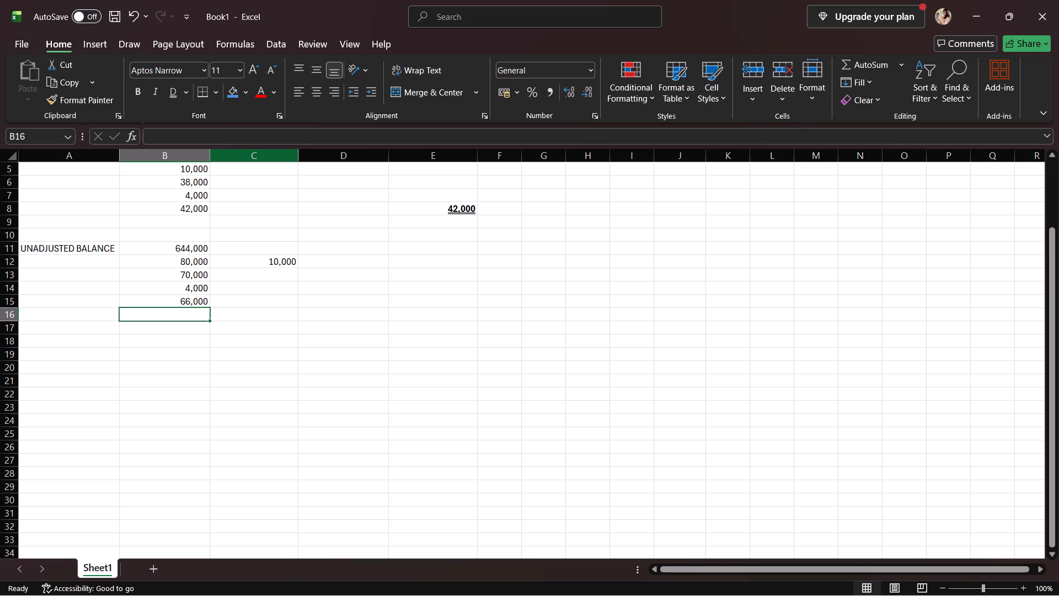
Deduct the B13 and B14 amounts from the unadjusted balance in cell B16 with the formula =B11-B13-B14.
{"action": "left_click", "coordinate": [194, 250]}
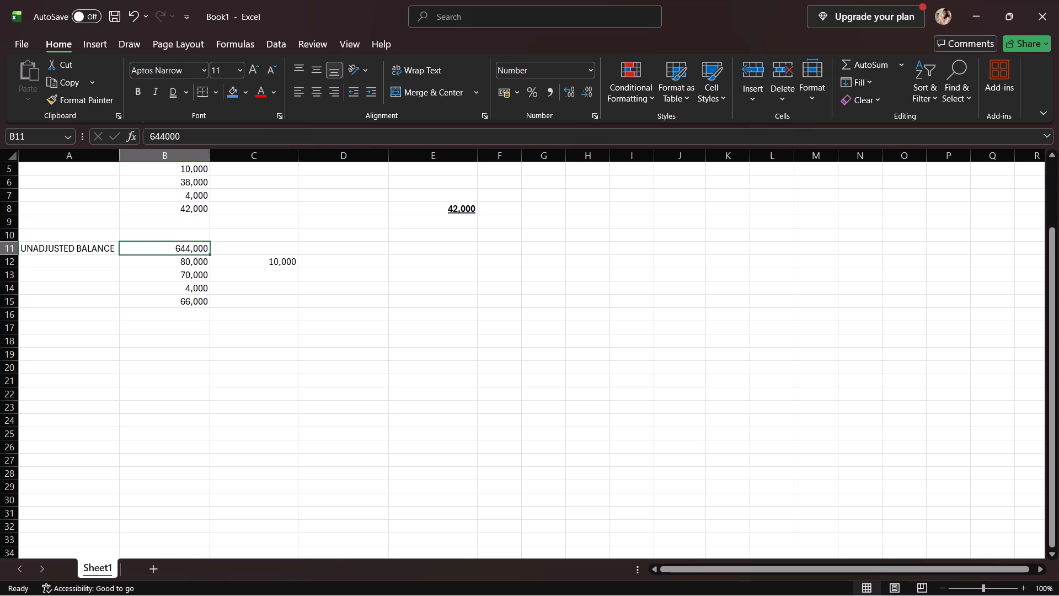
{"action": "left_click", "coordinate": [179, 313]}
{"action": "key", "text": "equal"}
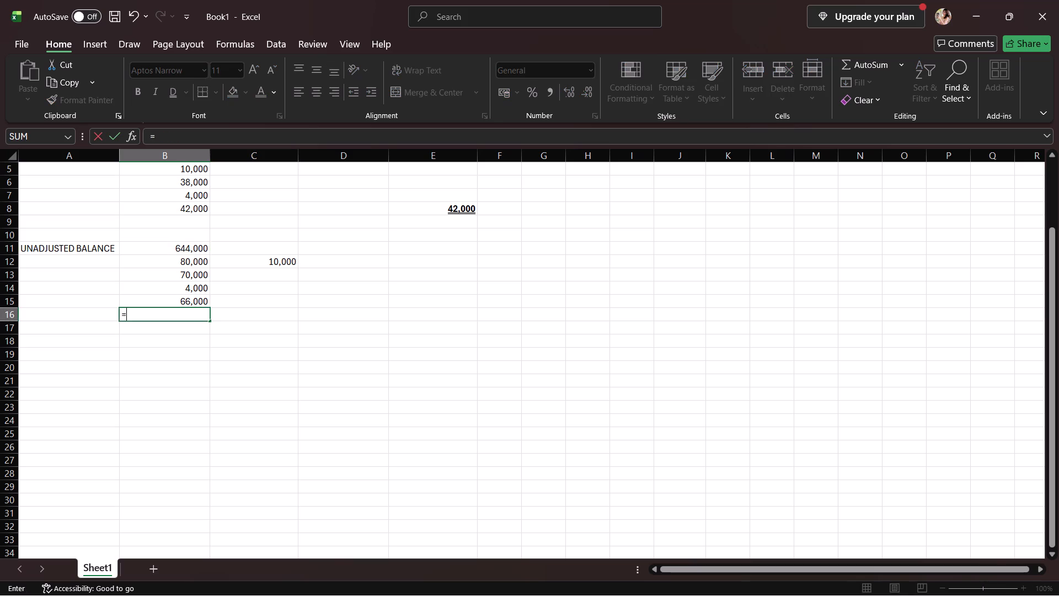
{"action": "left_click", "coordinate": [198, 250]}
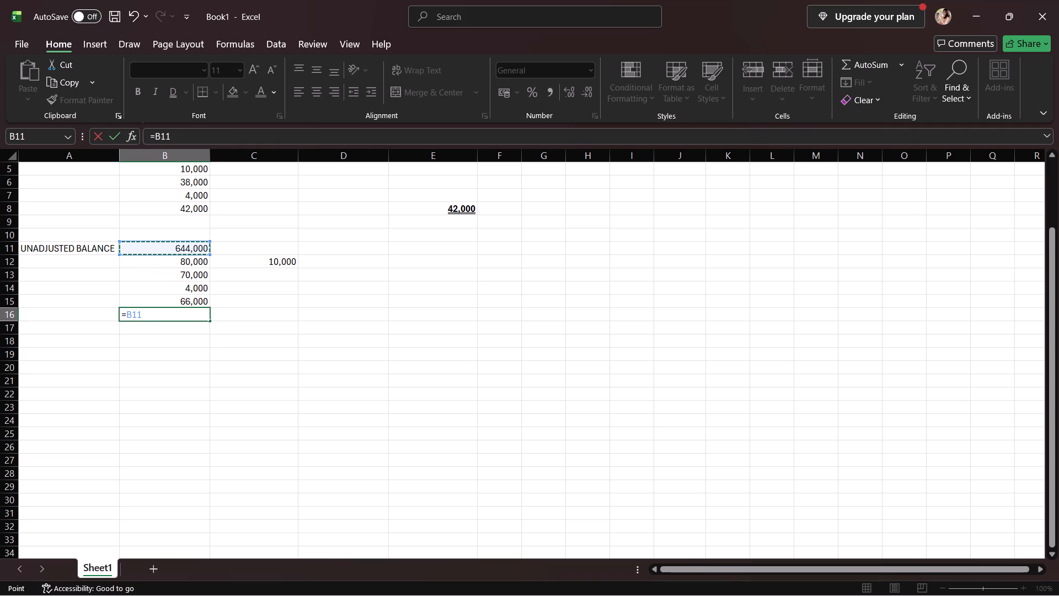
{"action": "key", "text": "minus"}
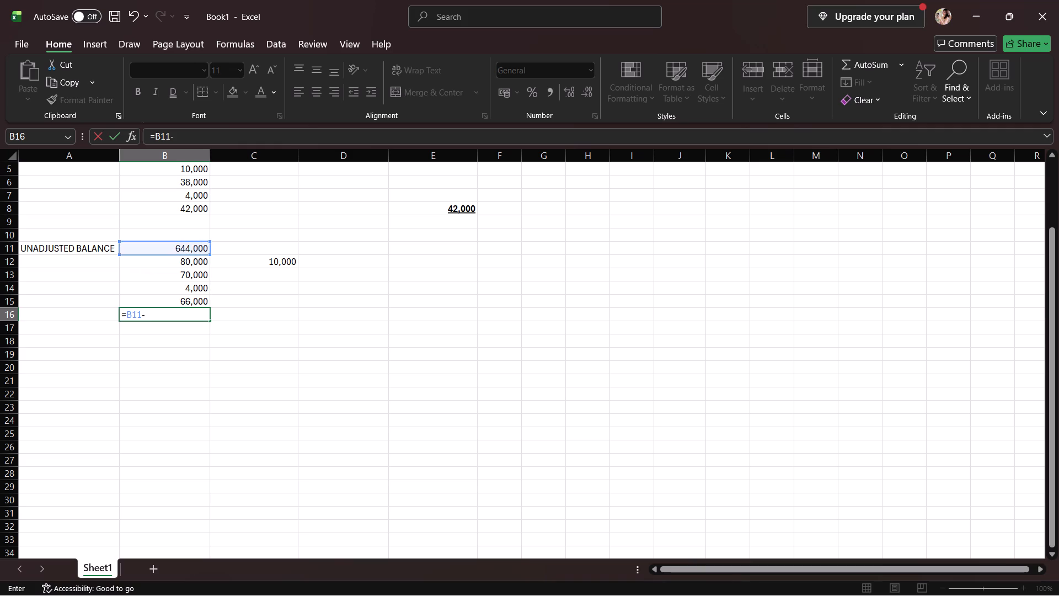
{"action": "left_click", "coordinate": [194, 278]}
{"action": "key", "text": "minus"}
{"action": "left_click", "coordinate": [196, 290]}
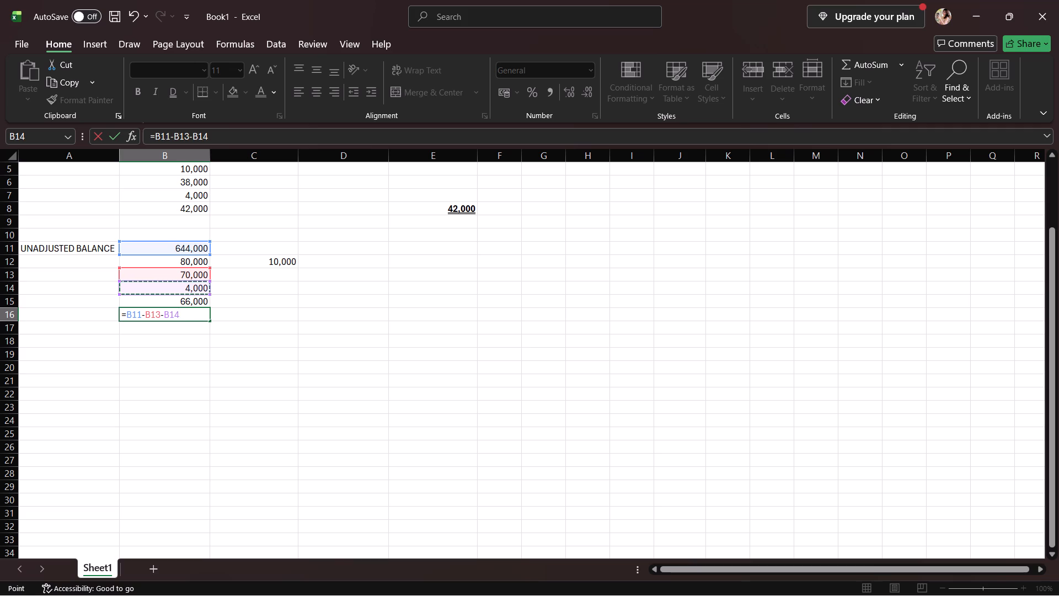
{"action": "key", "text": "Return"}
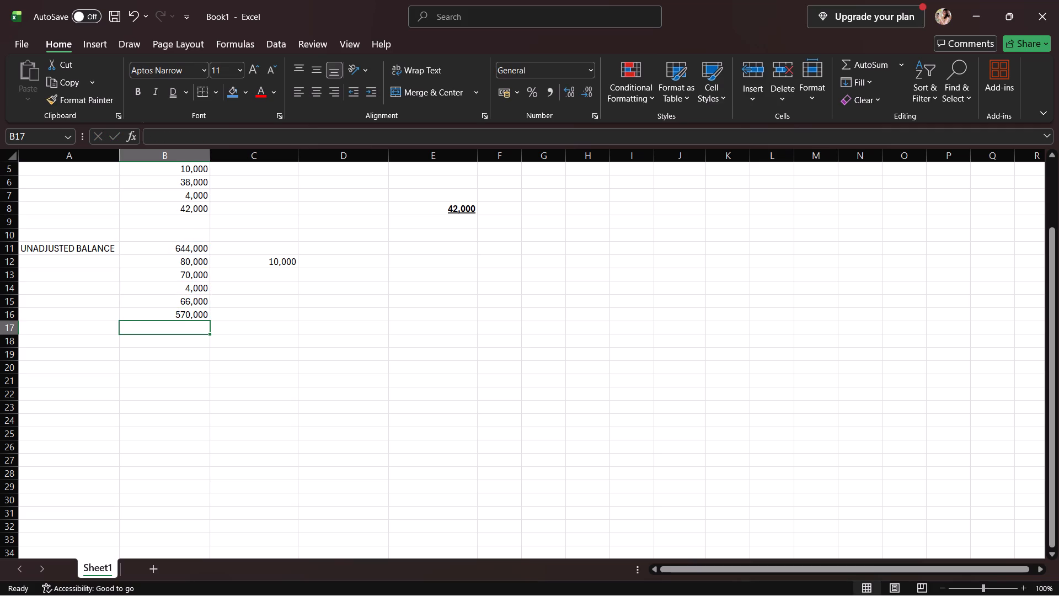
Enter 35,000 in cell B17, below the unadjusted balance deductions.
{"action": "type", "text": "35"}
{"action": "type", "text": ",000"}
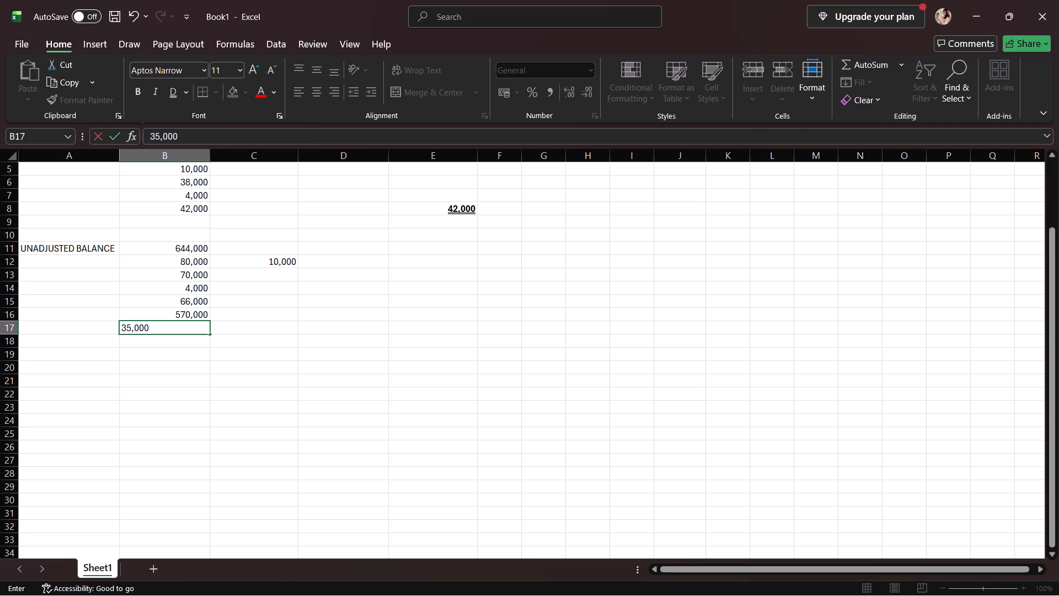
{"action": "left_click", "coordinate": [167, 347]}
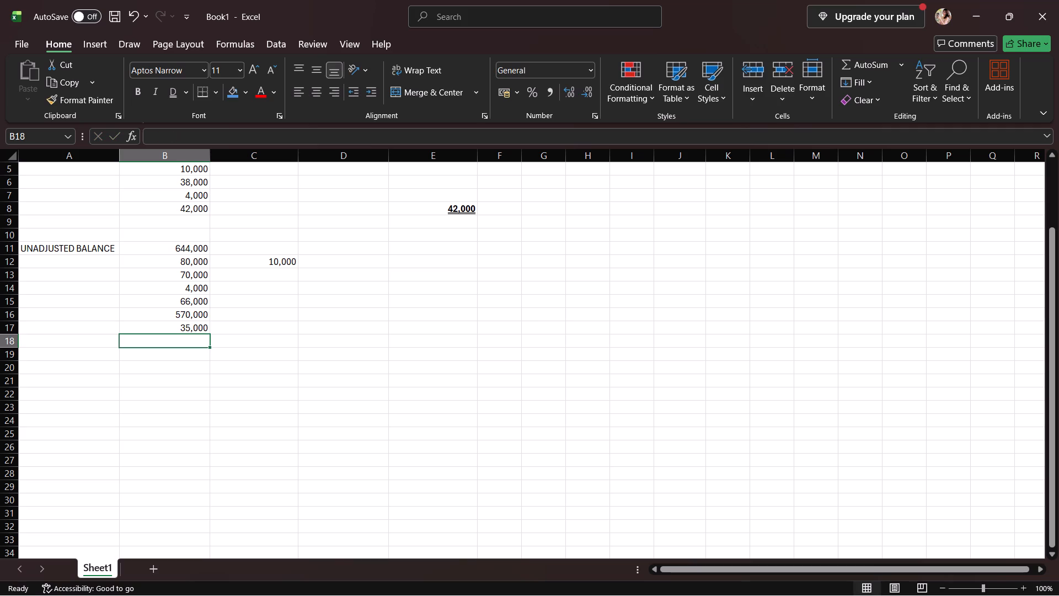
Label the B13 amount by entering LESS: MACHINE 3 in cell A13.
{"action": "left_click", "coordinate": [51, 312]}
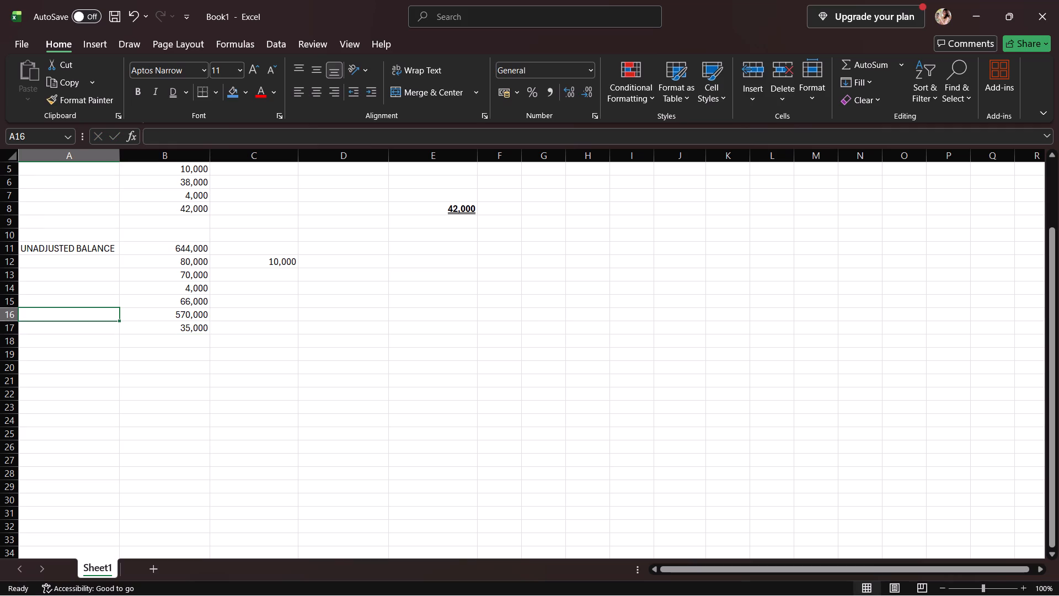
{"action": "left_click", "coordinate": [159, 324]}
{"action": "left_click", "coordinate": [158, 316]}
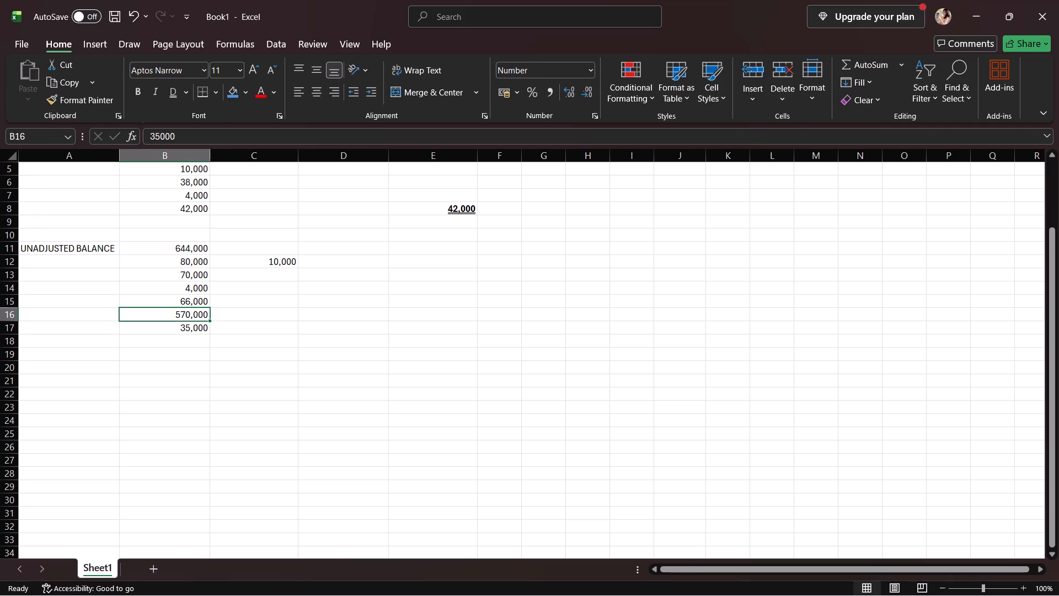
{"action": "left_click", "coordinate": [82, 316]}
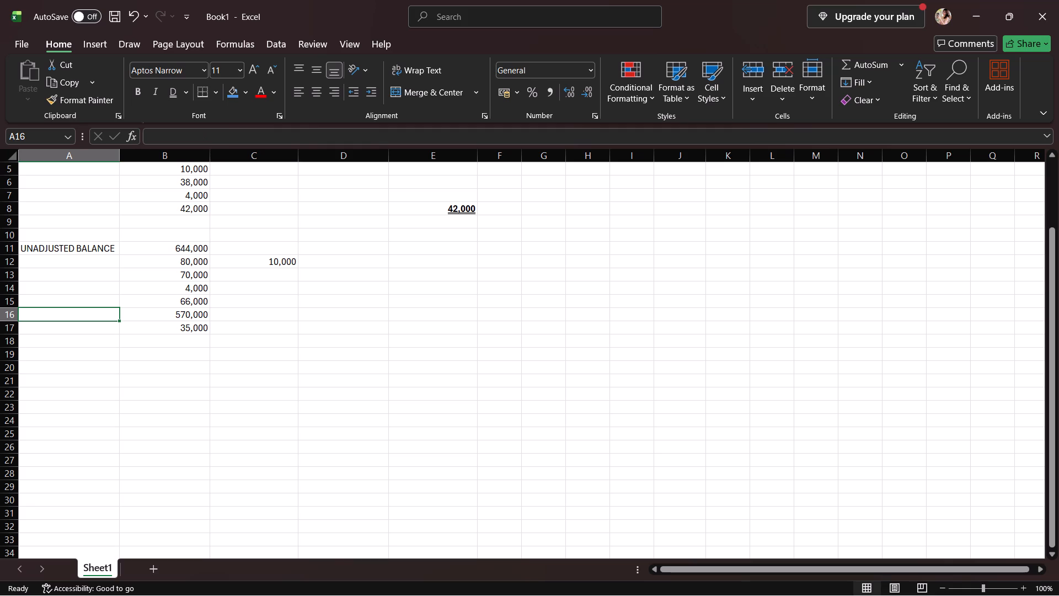
{"action": "left_click", "coordinate": [103, 276]}
{"action": "type", "text": "LESS"}
{"action": "key", "text": "semicolon"}
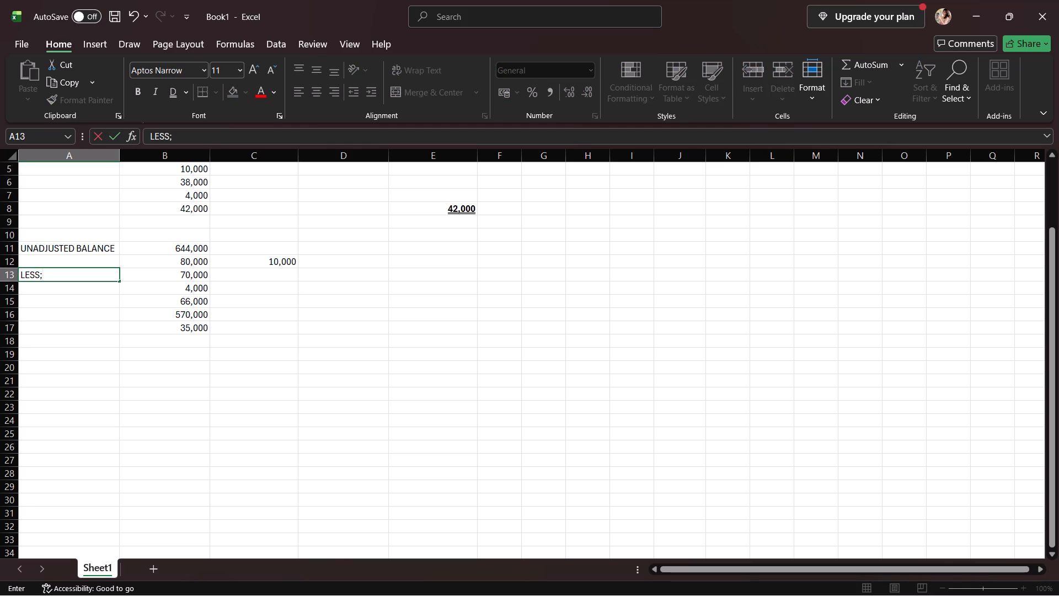
{"action": "key", "text": "BackSpace"}
{"action": "type", "text": ":"}
{"action": "key", "text": "space"}
{"action": "type", "text": "MACHINE 3"}
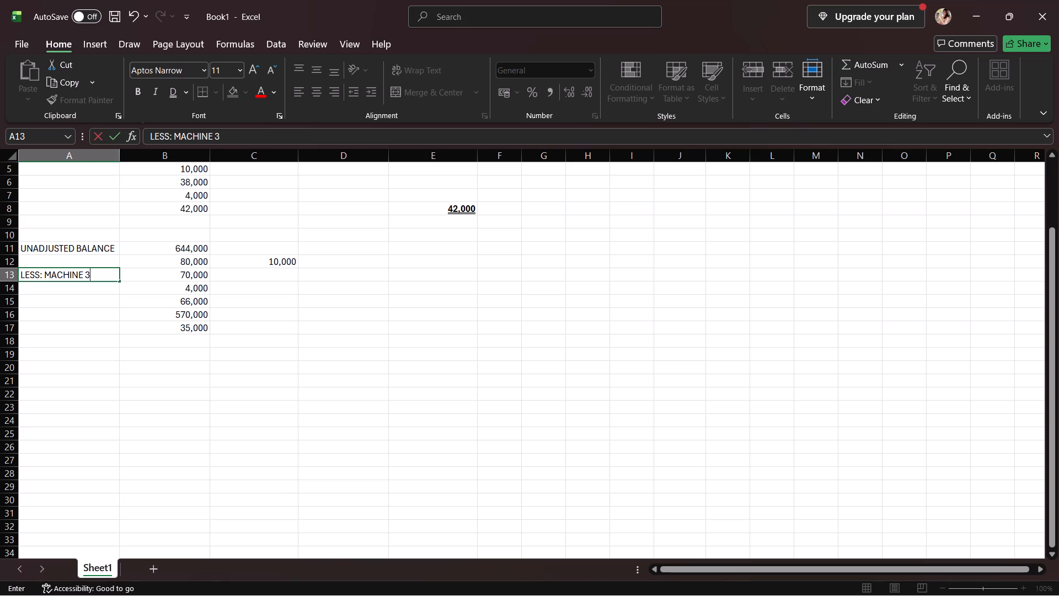
Label the B14 amount by entering LESS: DISMANTING COST in cell A14.
{"action": "left_click", "coordinate": [97, 286]}
{"action": "type", "text": "LESS"}
{"action": "key", "text": "shift+colon"}
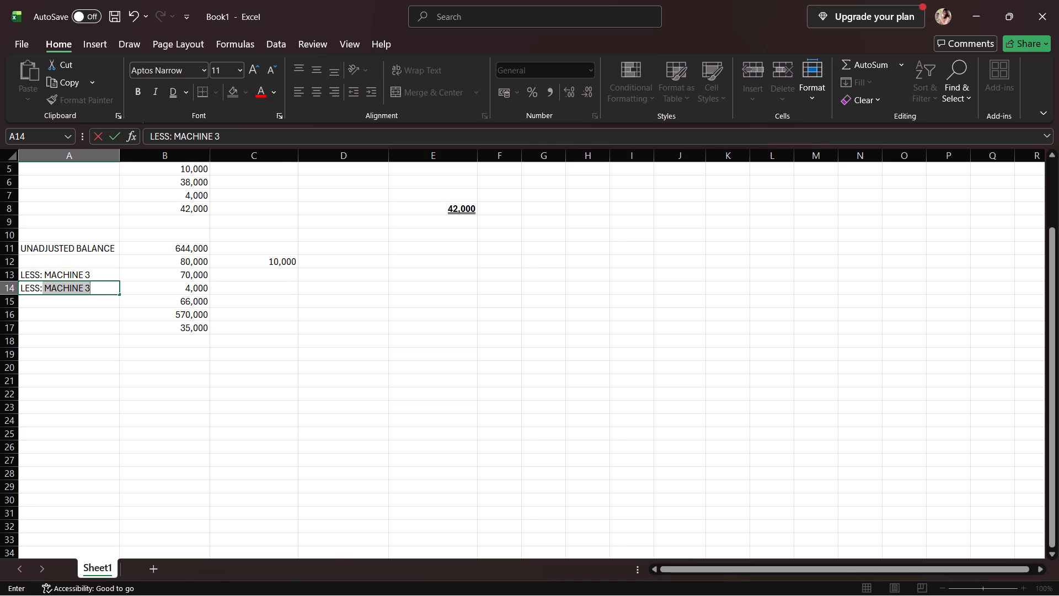
{"action": "type", "text": "DIS"}
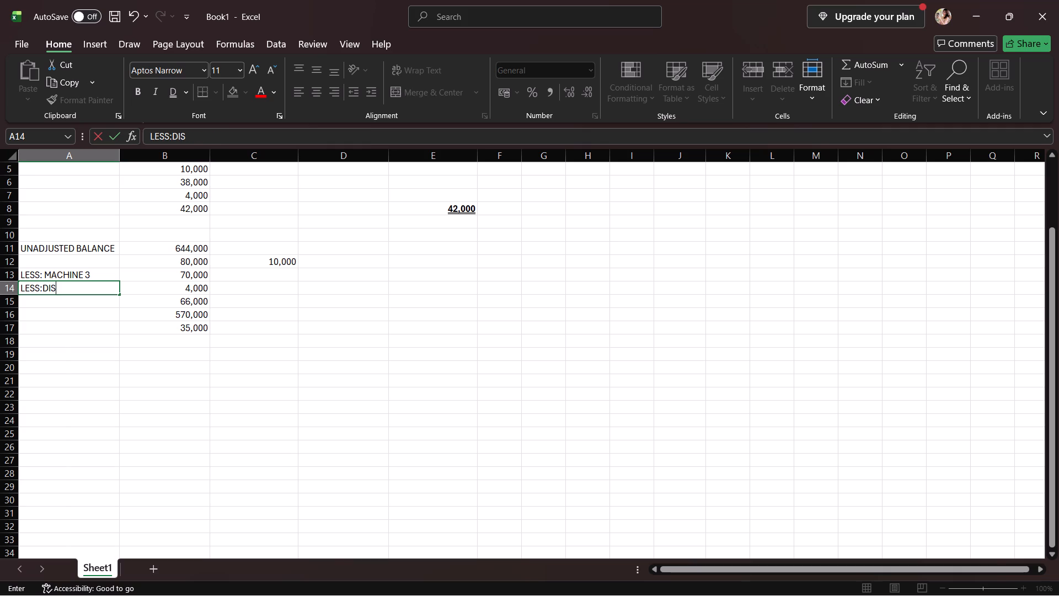
{"action": "key", "text": "BackSpace"}
{"action": "key", "text": "BackSpace"}
{"action": "key", "text": "BackSpace"}
{"action": "key", "text": "space"}
{"action": "type", "text": "DISMANTING COST"}
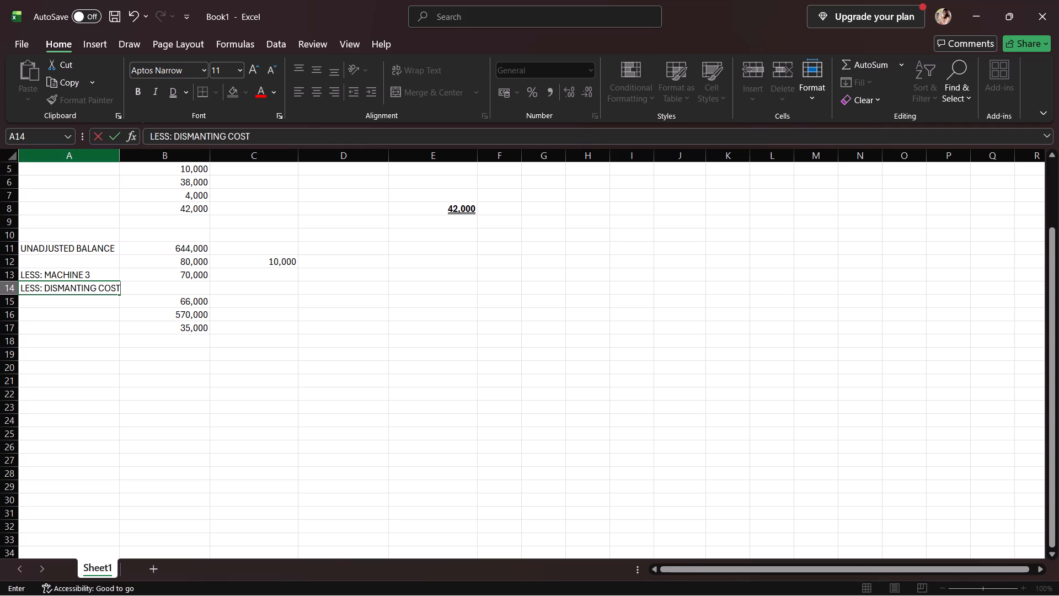
Widen columns A and B together so that the dismantling cost label fits within its cell.
{"action": "left_click_drag", "start_coordinate": [119, 154], "coordinate": [124, 159]}
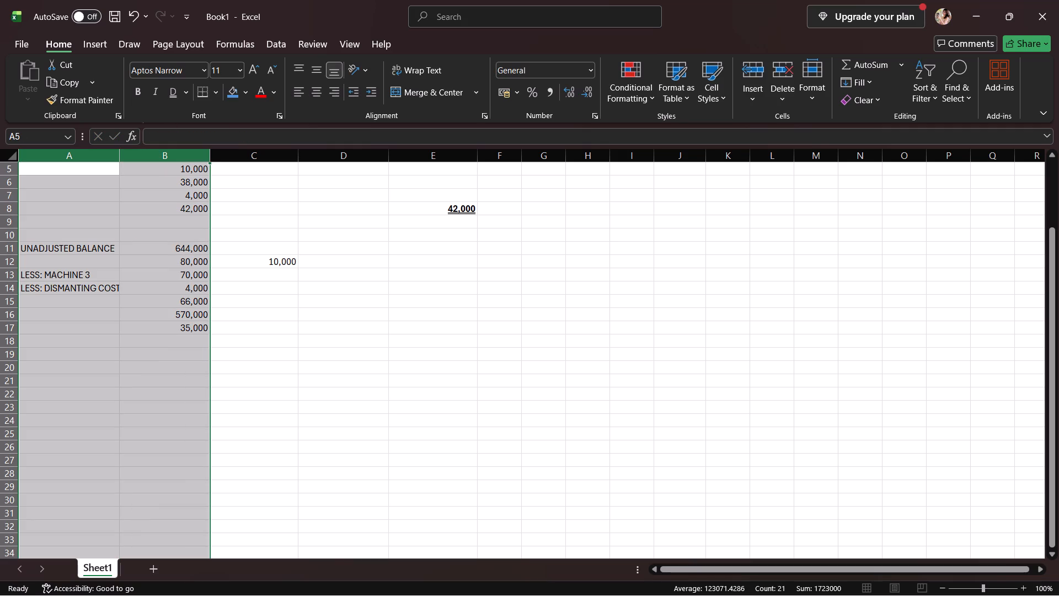
{"action": "left_click_drag", "start_coordinate": [120, 159], "coordinate": [129, 159]}
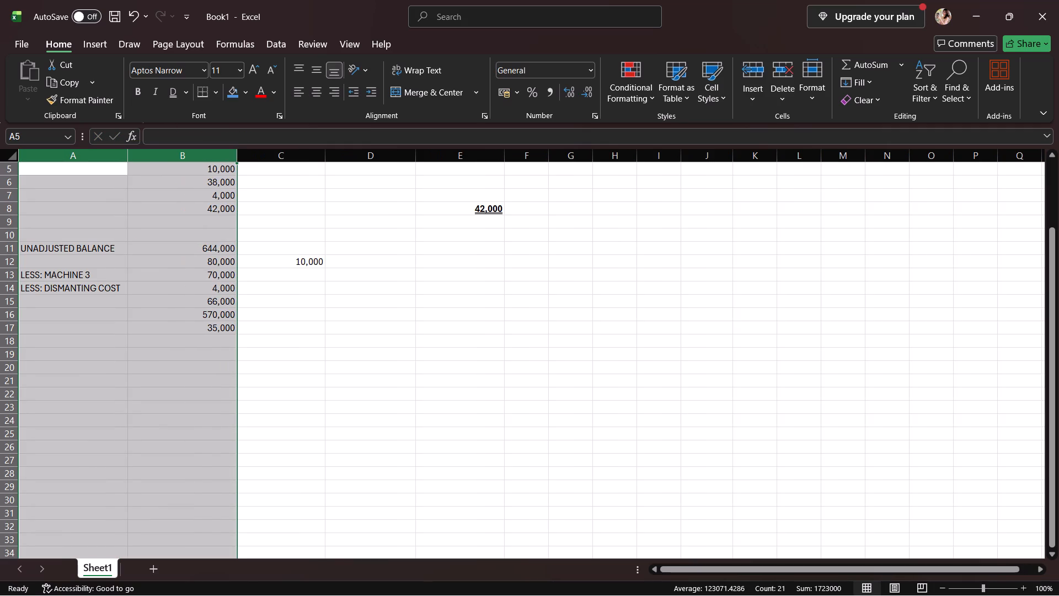
{"action": "left_click", "coordinate": [130, 258]}
{"action": "left_click", "coordinate": [140, 287]}
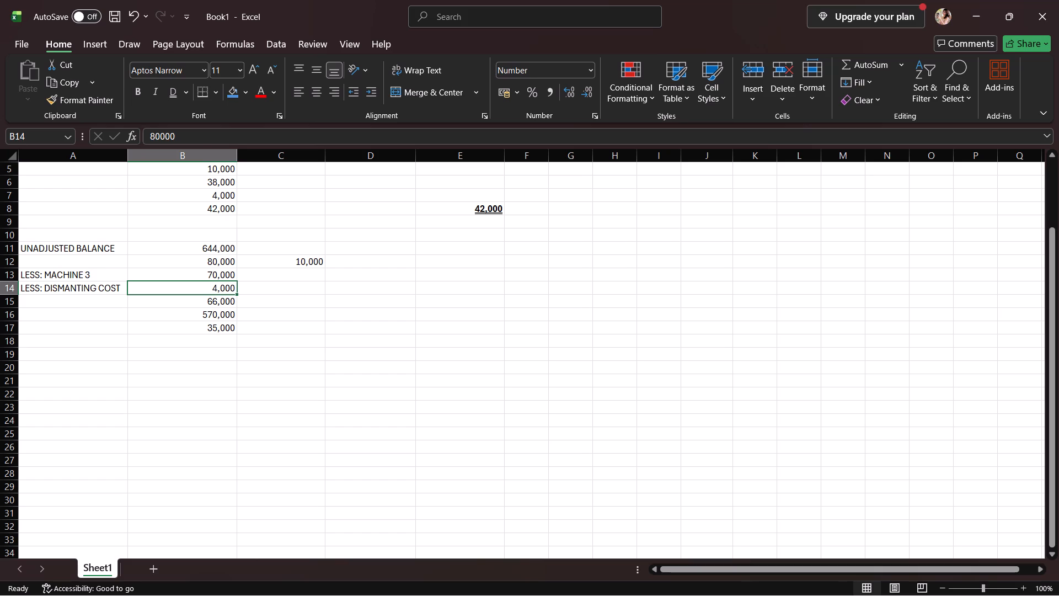
Add the B16 and B17 amounts in cell B18 with the formula =B16+B17.
{"action": "left_click", "coordinate": [94, 298]}
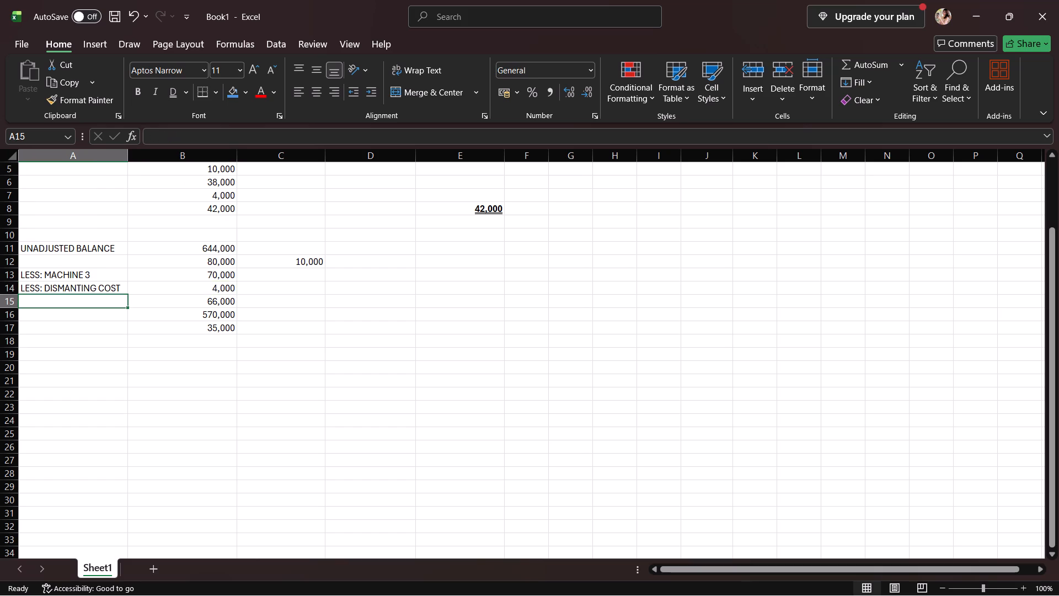
{"action": "left_click", "coordinate": [75, 316]}
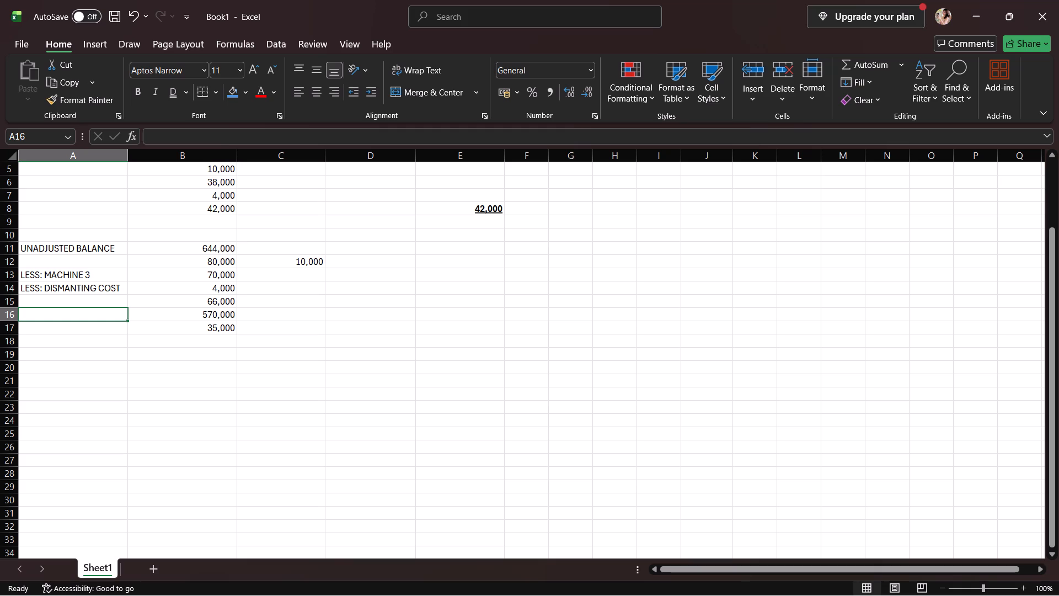
{"action": "left_click", "coordinate": [193, 318]}
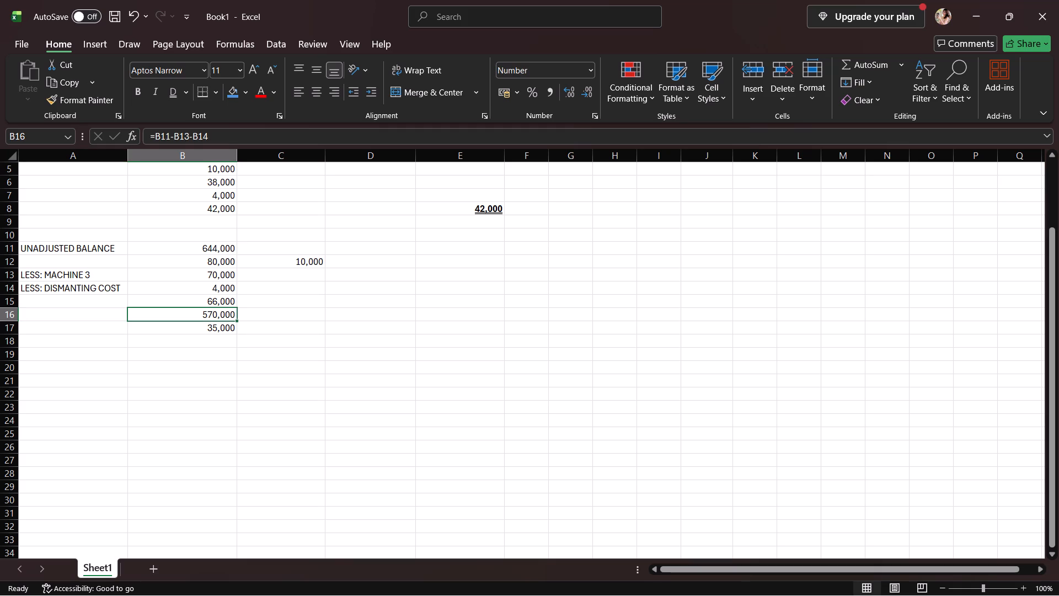
{"action": "left_click", "coordinate": [180, 342]}
{"action": "key", "text": "equal"}
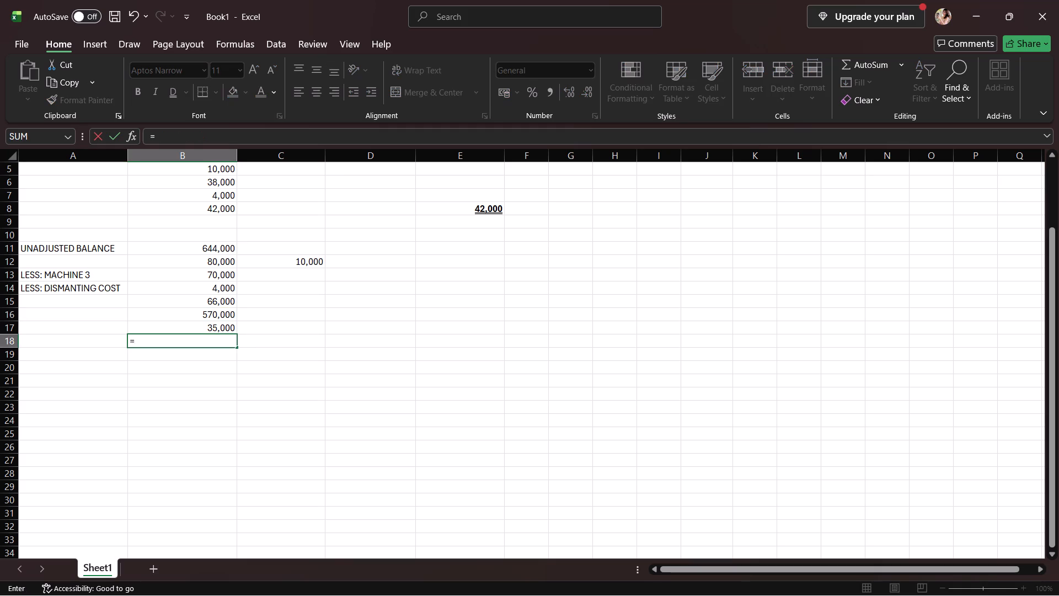
{"action": "left_click", "coordinate": [205, 318]}
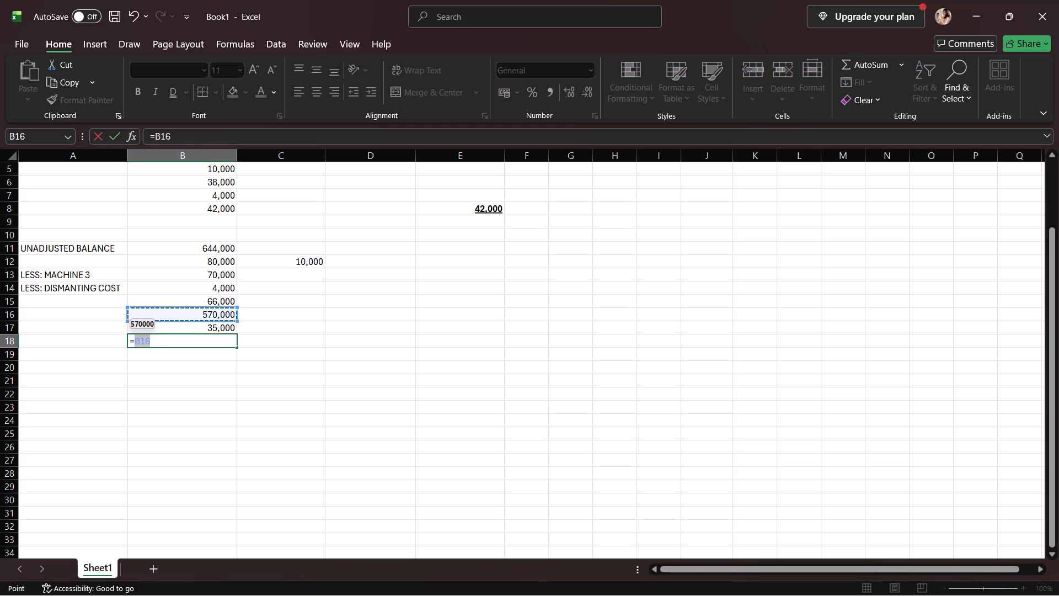
{"action": "key", "text": "equal"}
{"action": "key", "text": "BackSpace"}
{"action": "key", "text": "shift+plus"}
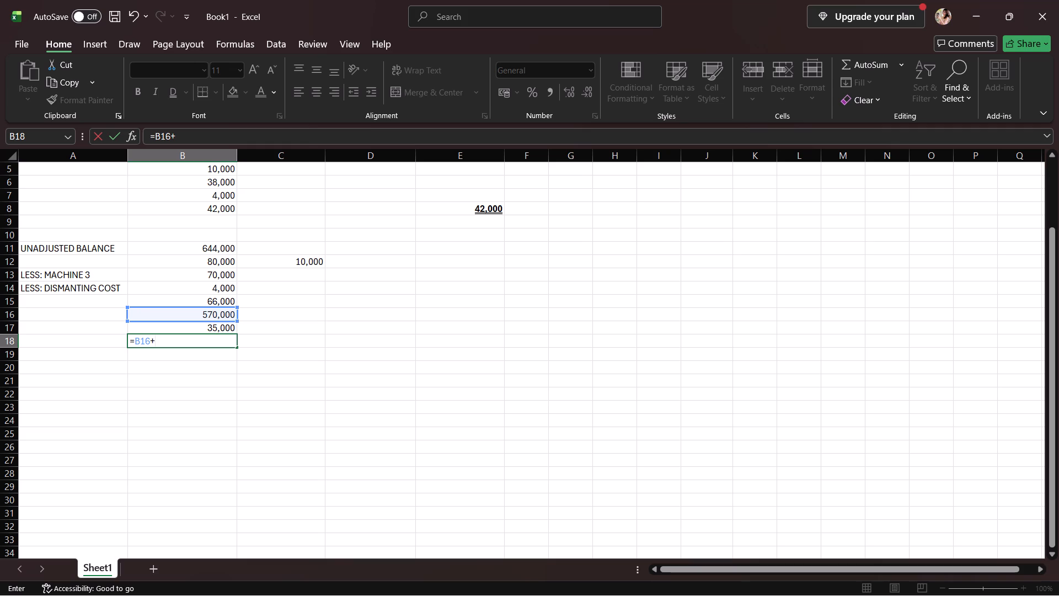
{"action": "left_click", "coordinate": [207, 329]}
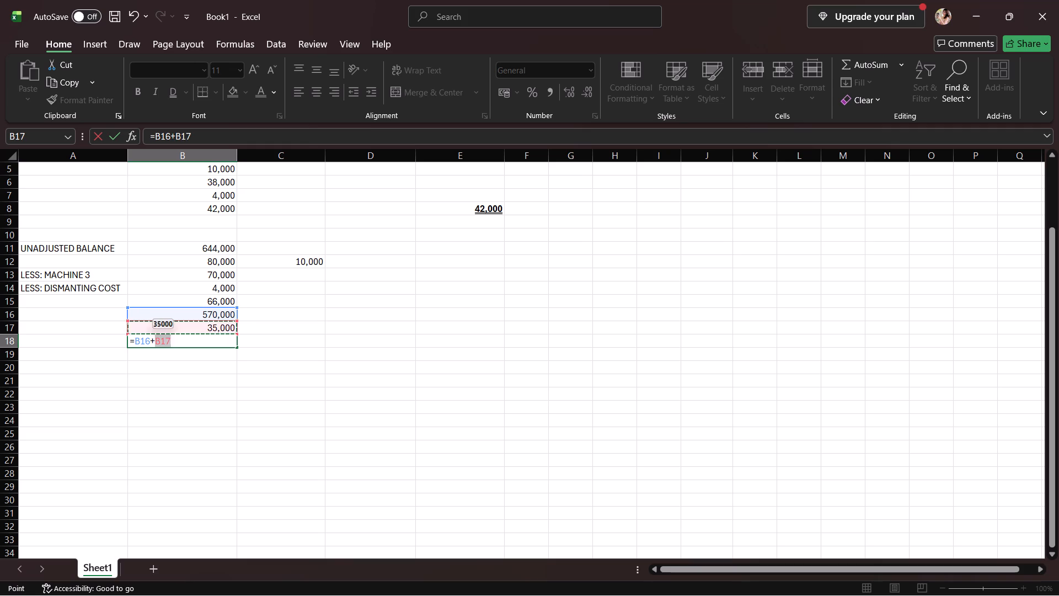
{"action": "key", "text": "Return"}
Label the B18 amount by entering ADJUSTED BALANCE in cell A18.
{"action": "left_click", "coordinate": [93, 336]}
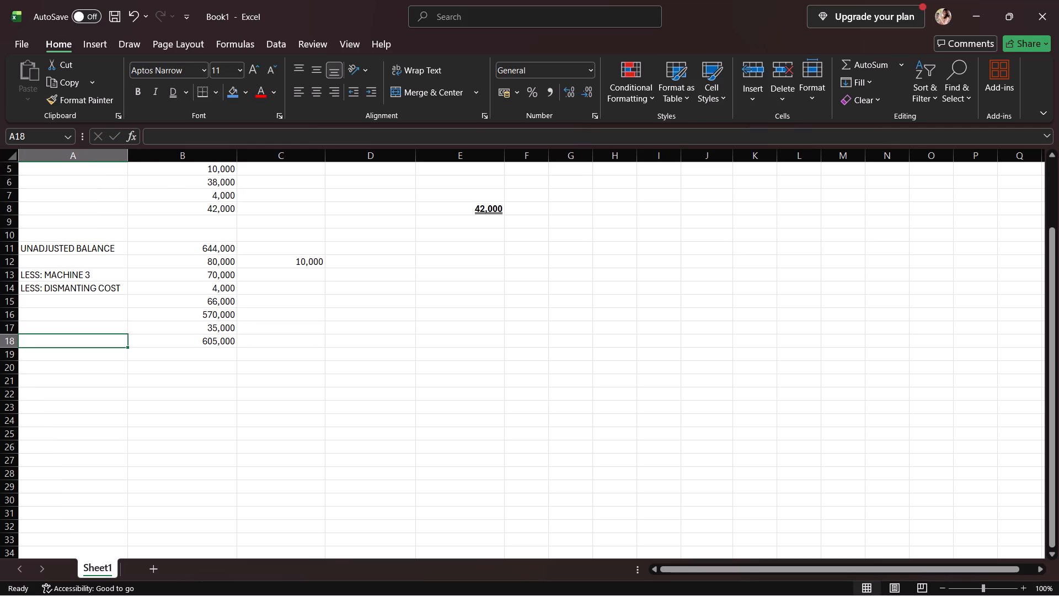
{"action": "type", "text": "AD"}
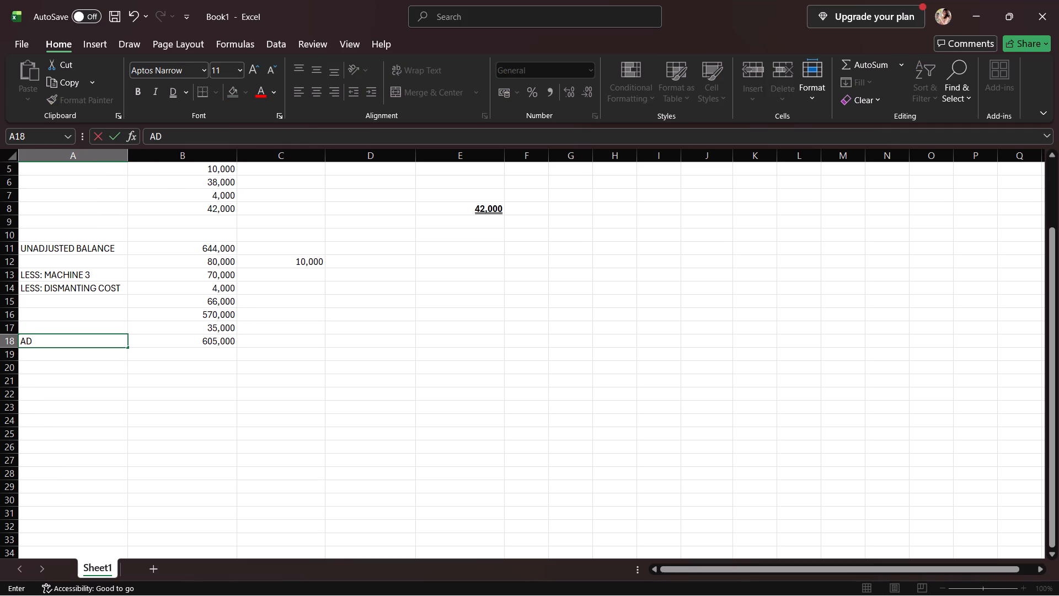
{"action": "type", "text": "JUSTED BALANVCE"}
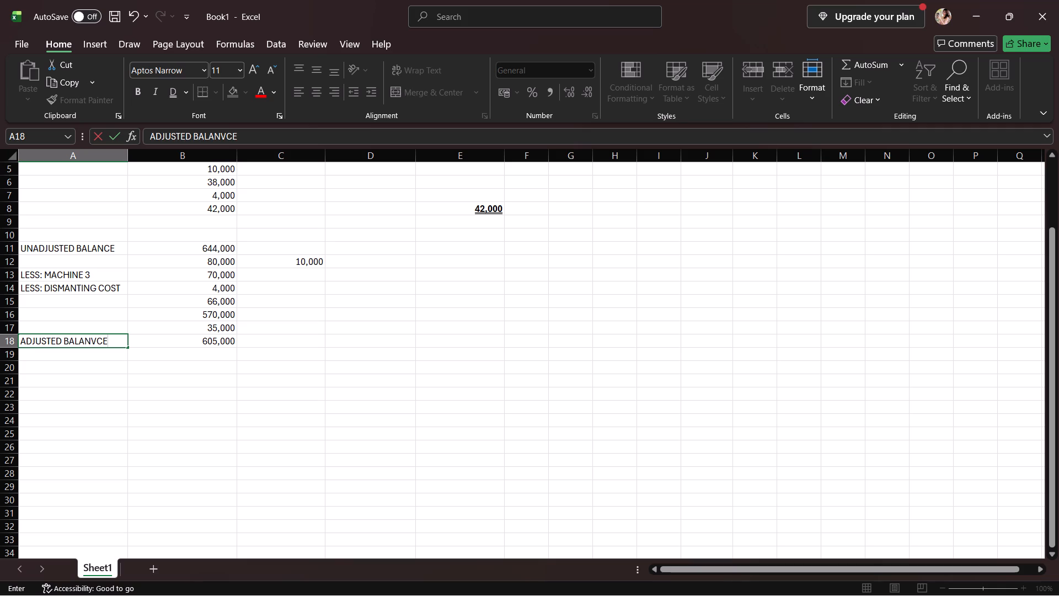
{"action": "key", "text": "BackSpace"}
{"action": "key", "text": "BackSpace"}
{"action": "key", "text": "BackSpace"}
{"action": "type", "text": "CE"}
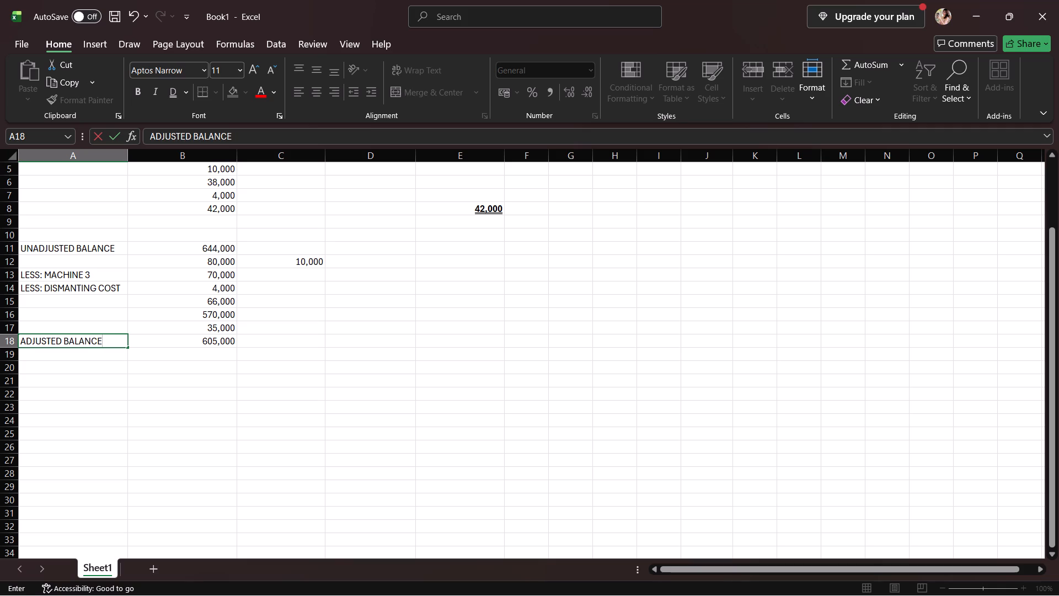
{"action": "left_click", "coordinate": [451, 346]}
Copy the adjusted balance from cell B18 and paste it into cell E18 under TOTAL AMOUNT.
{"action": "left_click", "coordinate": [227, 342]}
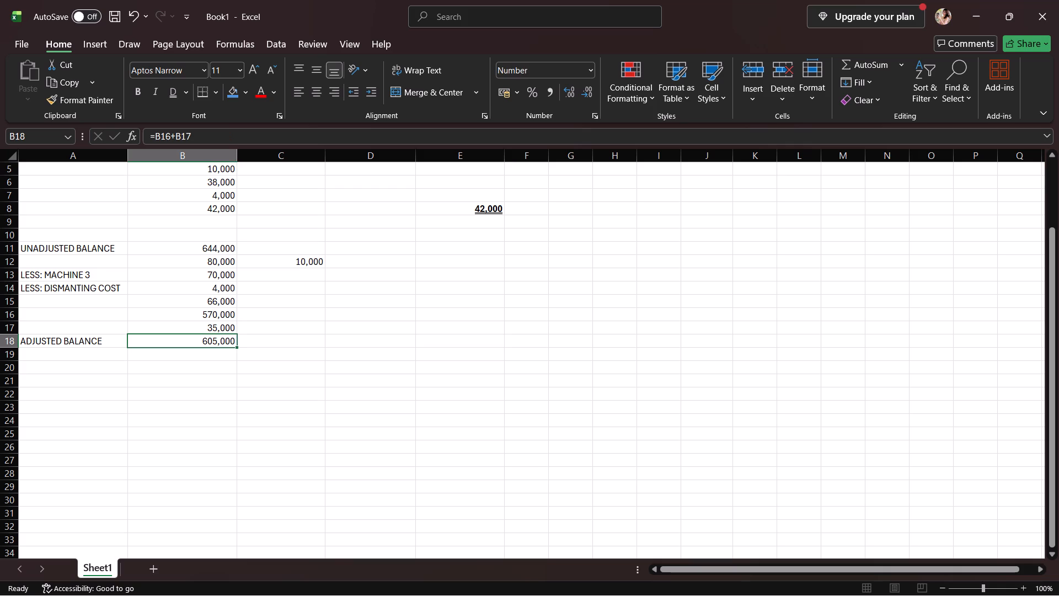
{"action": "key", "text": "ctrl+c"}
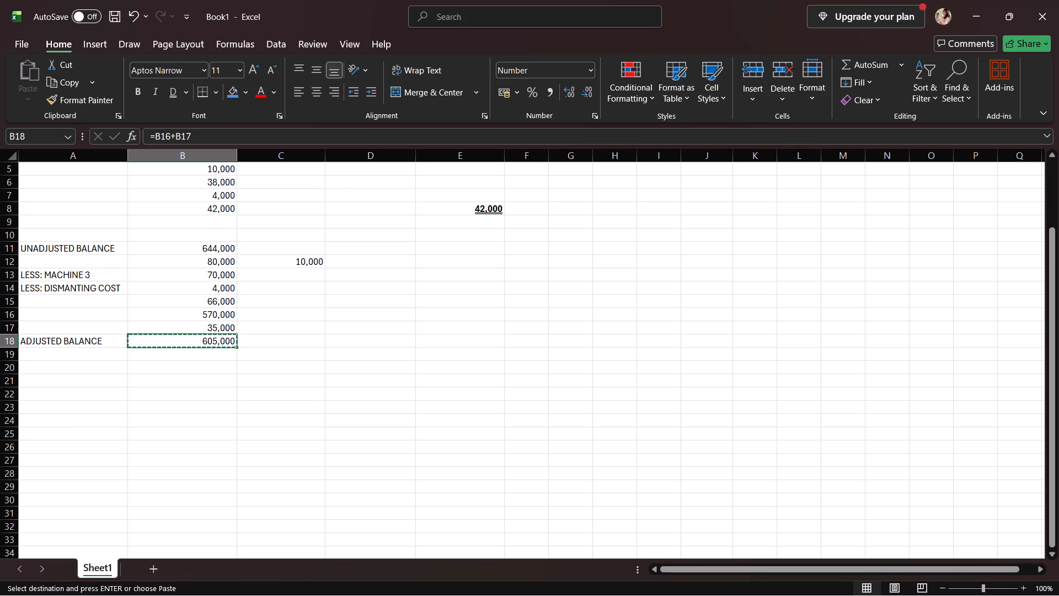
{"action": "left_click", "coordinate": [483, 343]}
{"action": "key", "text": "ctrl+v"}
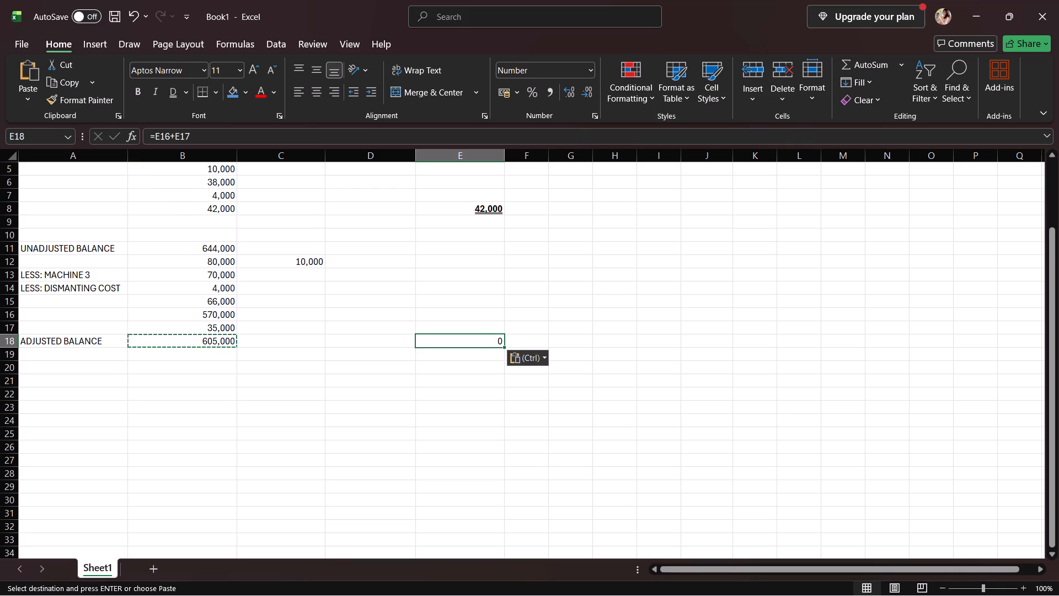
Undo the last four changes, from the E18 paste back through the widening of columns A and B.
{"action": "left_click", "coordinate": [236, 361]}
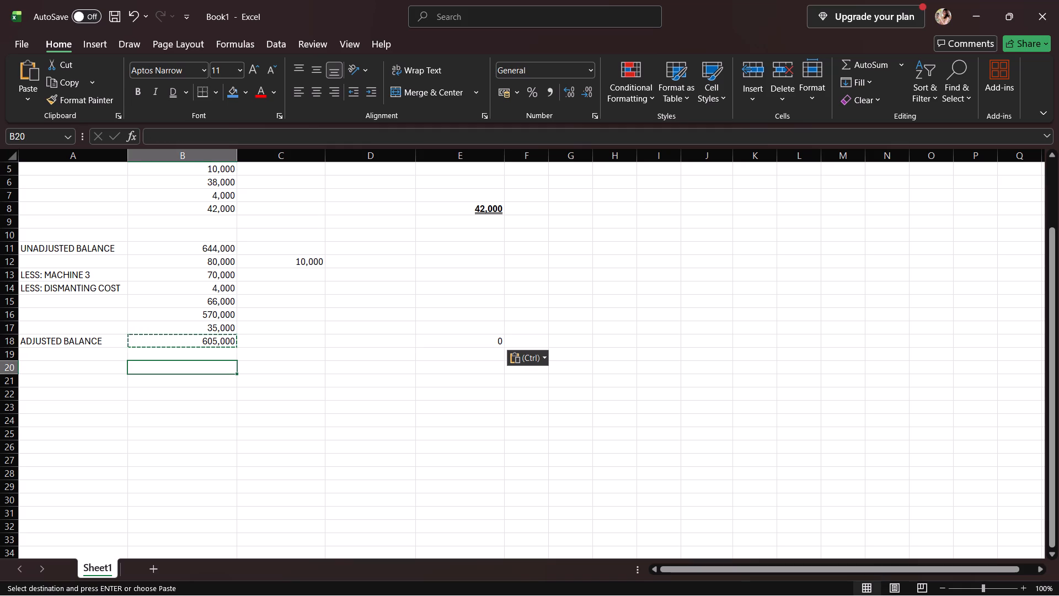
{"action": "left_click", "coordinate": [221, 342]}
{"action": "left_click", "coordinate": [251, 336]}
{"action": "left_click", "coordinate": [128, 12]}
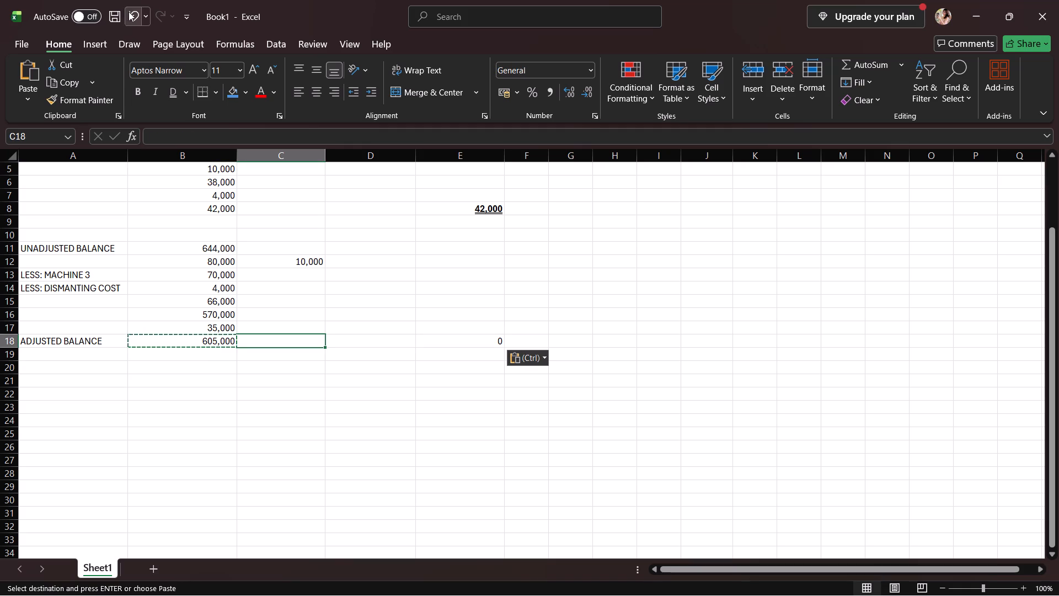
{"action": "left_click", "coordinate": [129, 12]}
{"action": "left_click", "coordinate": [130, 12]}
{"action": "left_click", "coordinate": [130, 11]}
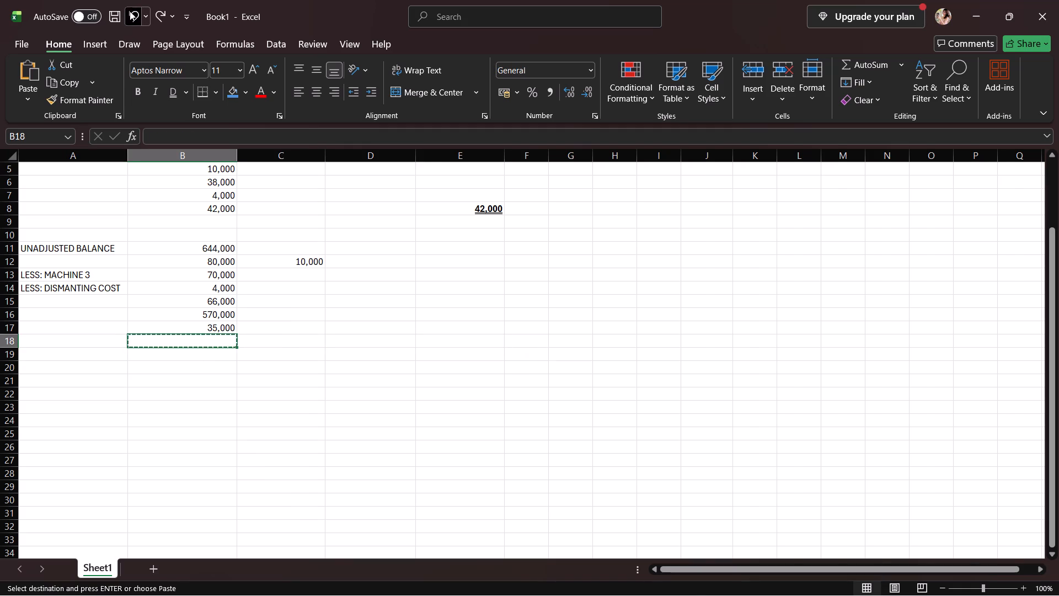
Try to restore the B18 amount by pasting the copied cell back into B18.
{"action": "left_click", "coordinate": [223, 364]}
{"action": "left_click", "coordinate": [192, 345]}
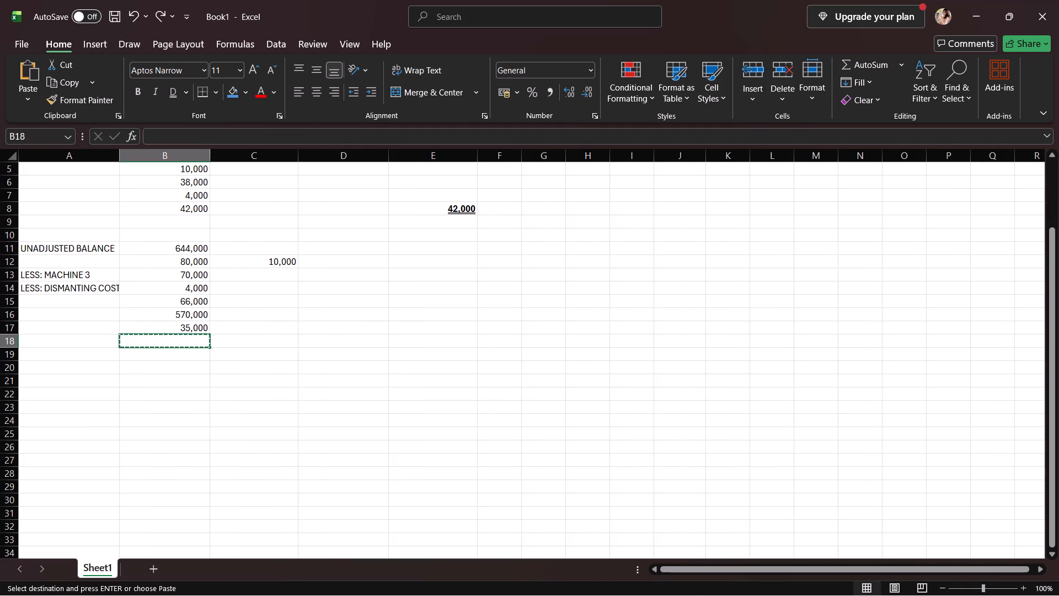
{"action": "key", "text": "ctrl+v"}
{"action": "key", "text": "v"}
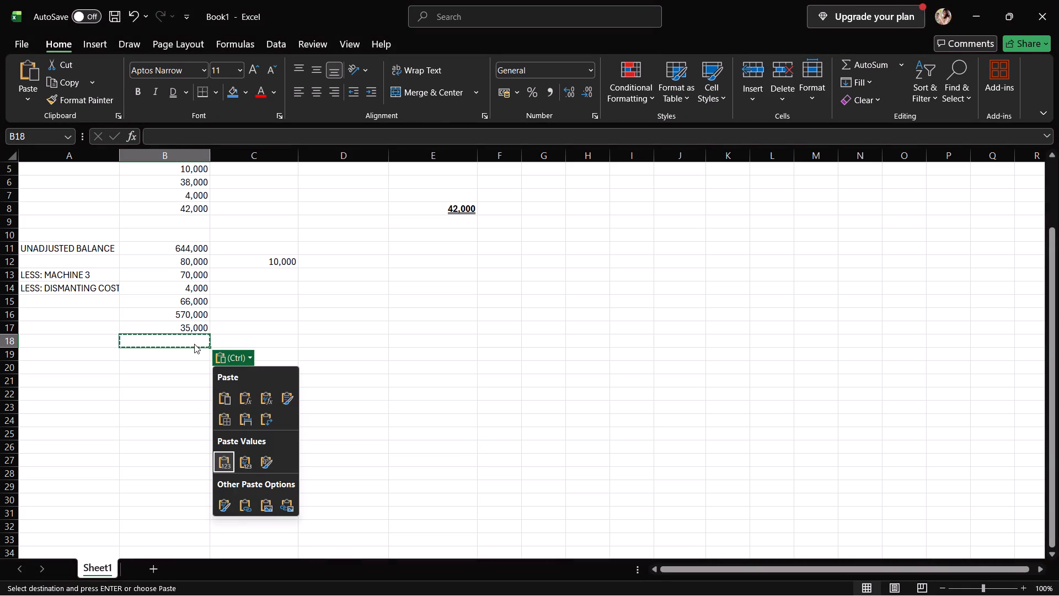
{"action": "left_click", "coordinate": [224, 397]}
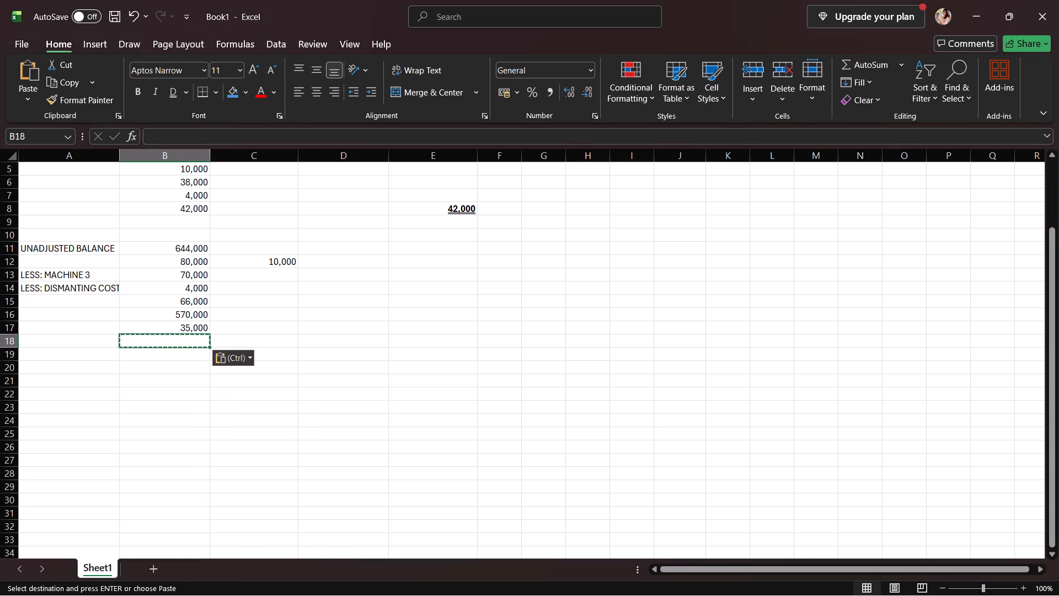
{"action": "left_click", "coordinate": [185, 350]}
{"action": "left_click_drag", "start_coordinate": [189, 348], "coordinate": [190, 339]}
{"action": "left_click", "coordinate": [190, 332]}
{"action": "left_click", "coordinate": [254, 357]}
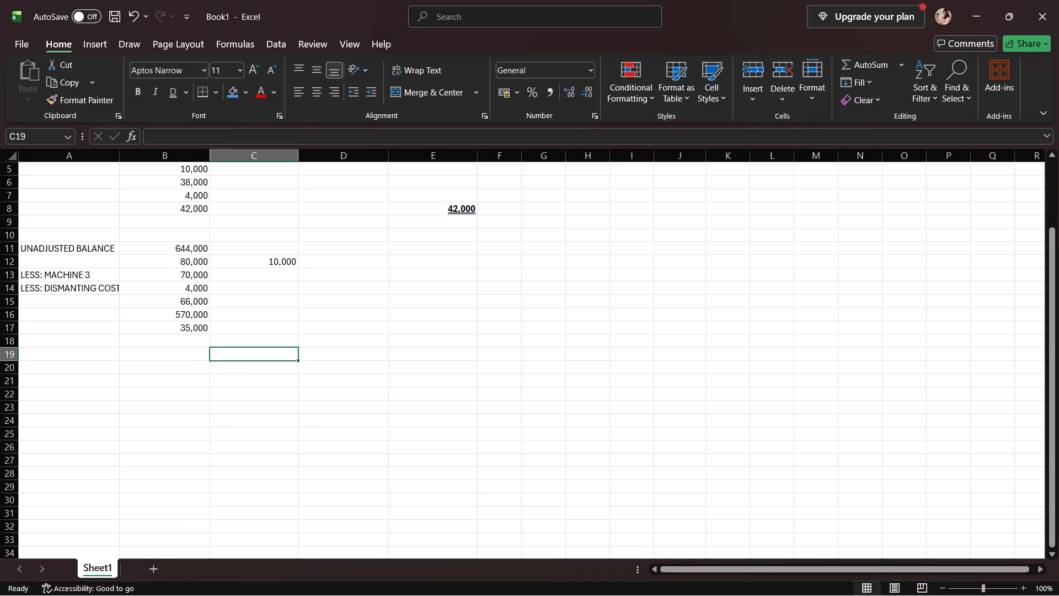
Add the B16 and B17 amounts in cell B18 with the formula =B16+B17.
{"action": "left_click", "coordinate": [66, 339]}
{"action": "left_click", "coordinate": [180, 313]}
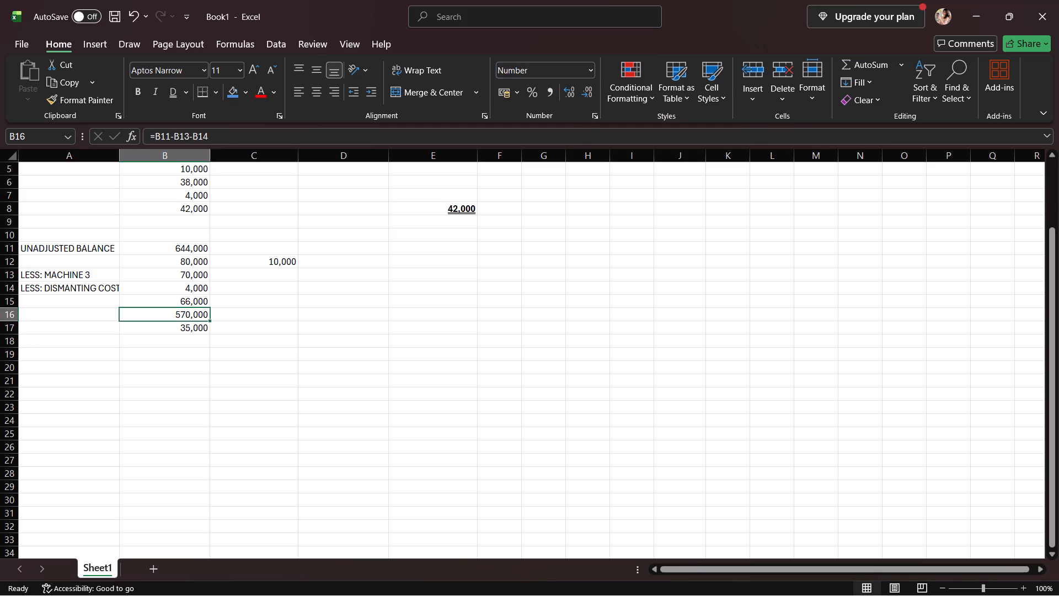
{"action": "left_click", "coordinate": [164, 352]}
{"action": "left_click", "coordinate": [164, 339]}
{"action": "key", "text": "equal"}
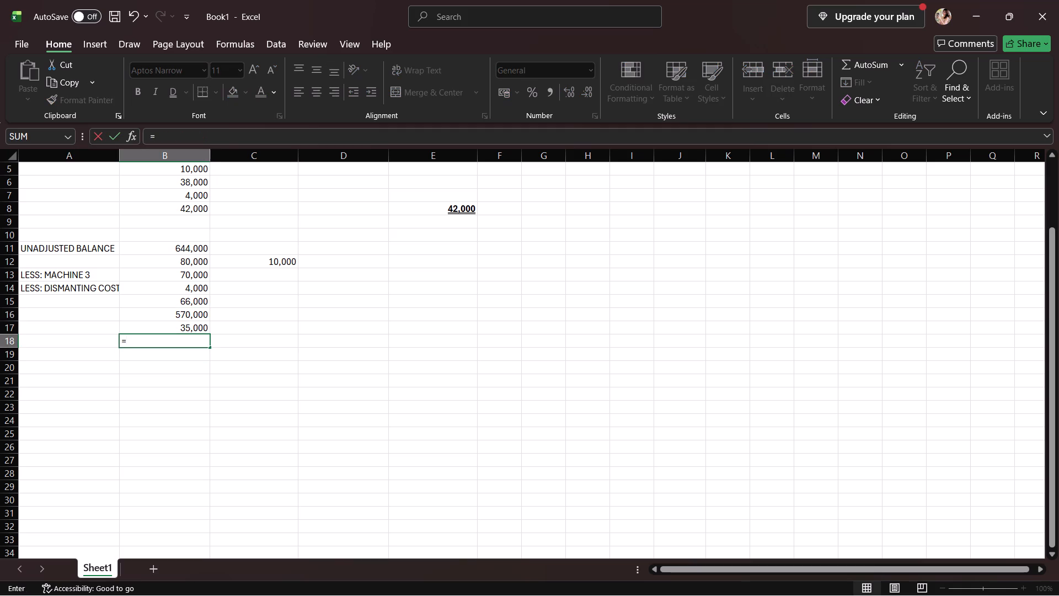
{"action": "left_click", "coordinate": [175, 312]}
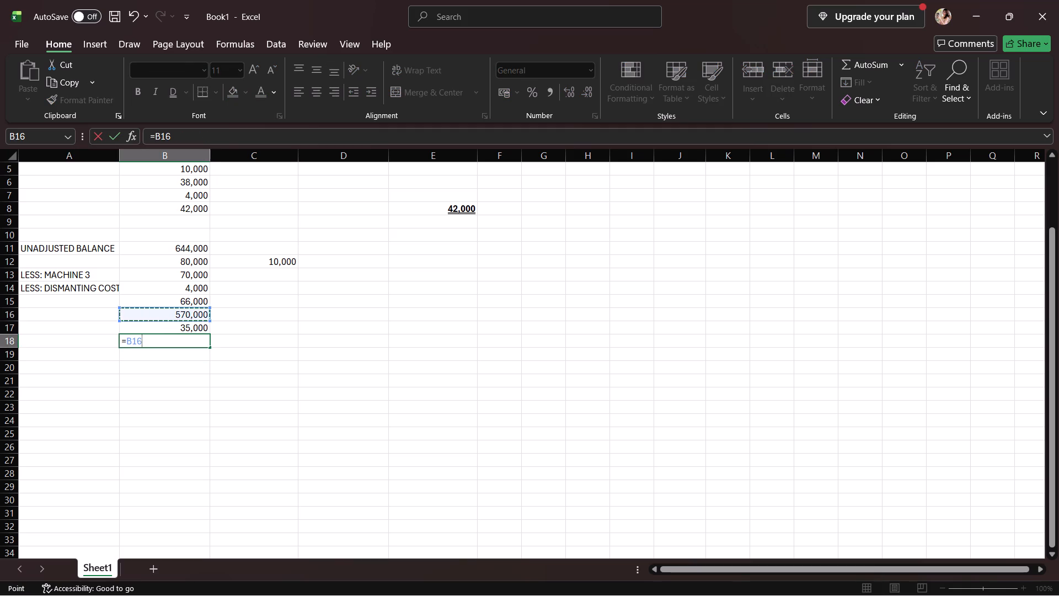
{"action": "key", "text": "shift+plus"}
{"action": "left_click", "coordinate": [191, 330]}
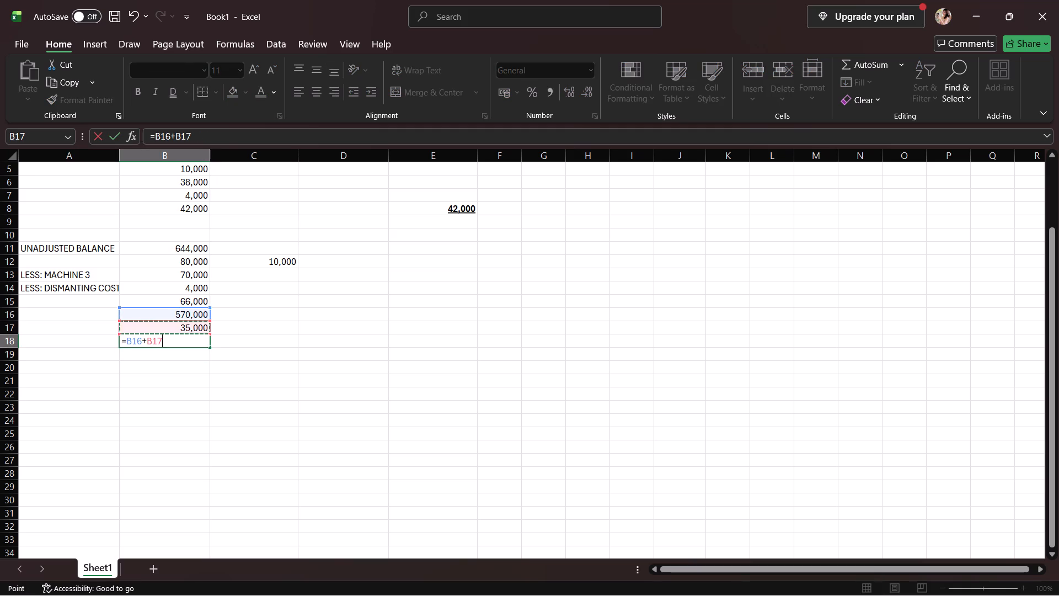
{"action": "key", "text": "Return"}
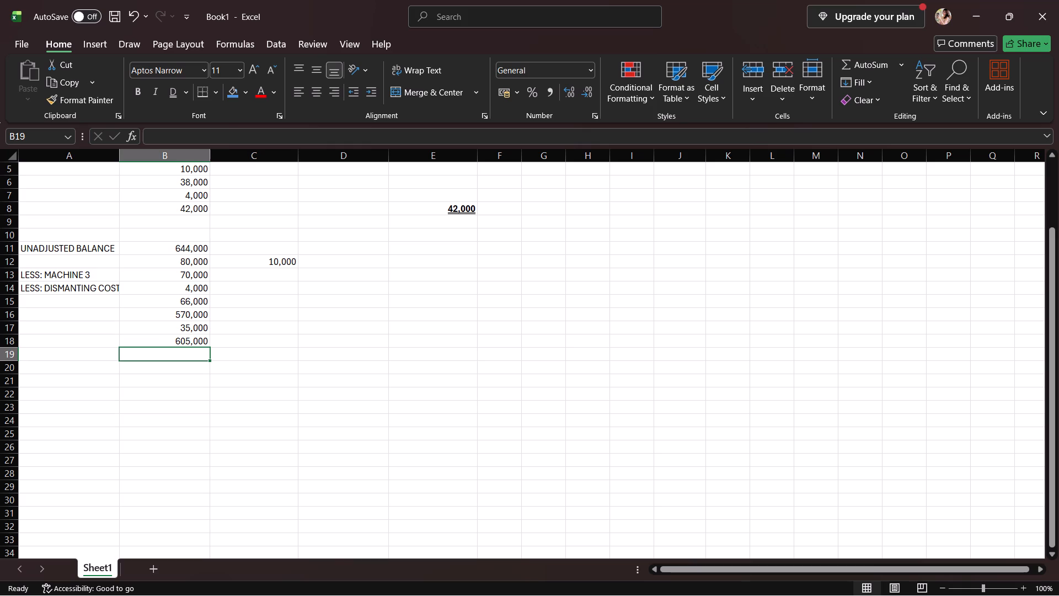
Label the B18 amount by entering ADJ. BAL. in cell A18.
{"action": "left_click", "coordinate": [86, 338]}
{"action": "type", "text": "ADJ"}
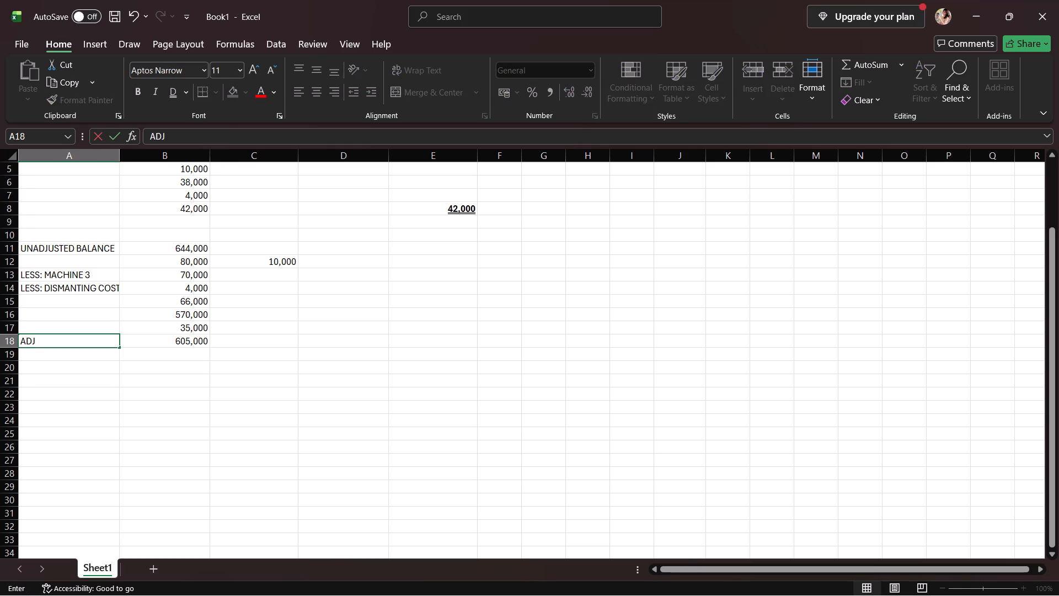
{"action": "key", "text": "comma"}
{"action": "key", "text": "BackSpace"}
{"action": "type", "text": ". BAL."}
Enter 605,000 as the adjusted balance's total amount in cell E18.
{"action": "left_click", "coordinate": [405, 342]}
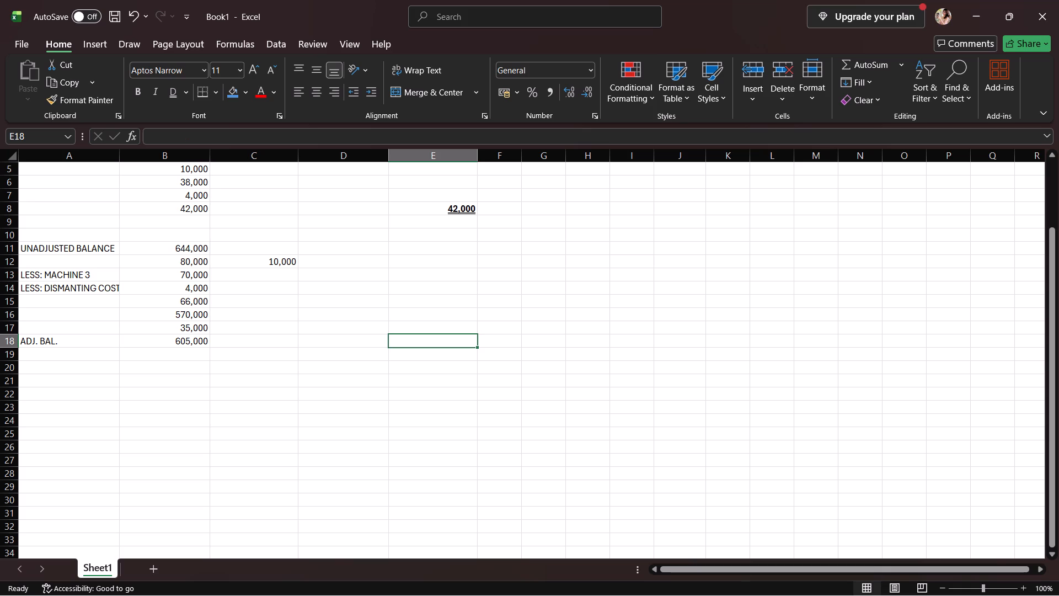
{"action": "type", "text": "6055,000"}
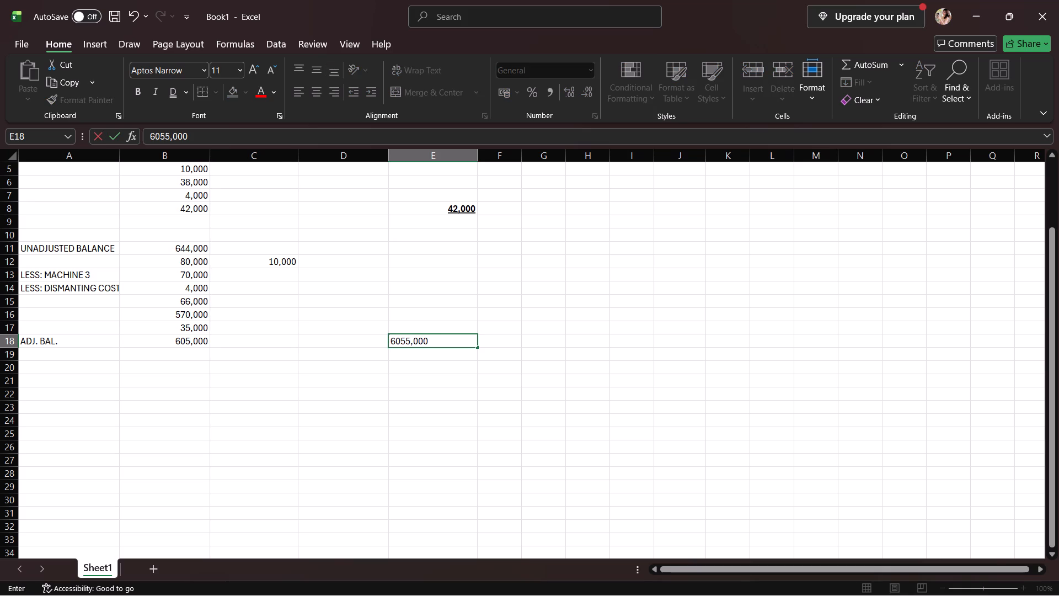
{"action": "left_click", "coordinate": [410, 338]}
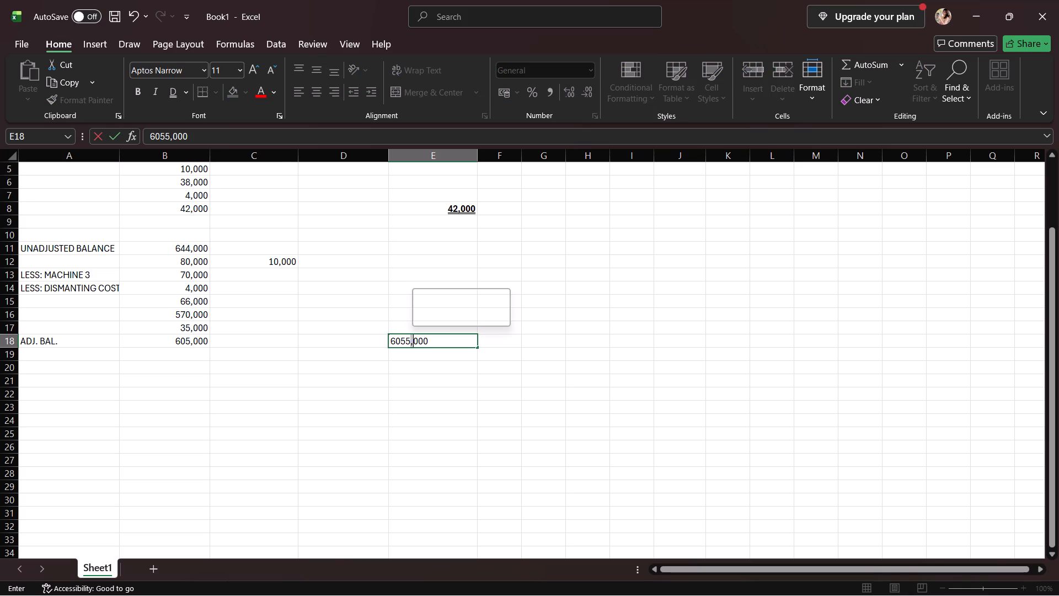
{"action": "left_click", "coordinate": [409, 337]}
{"action": "left_click", "coordinate": [409, 337]}
{"action": "key", "text": "BackSpace"}
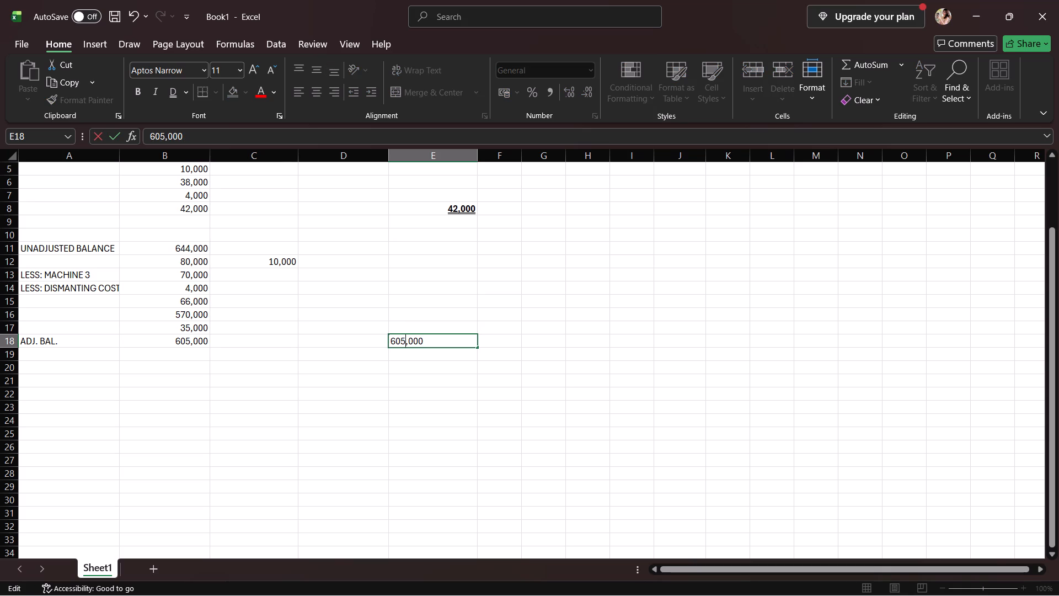
{"action": "left_click", "coordinate": [292, 349]}
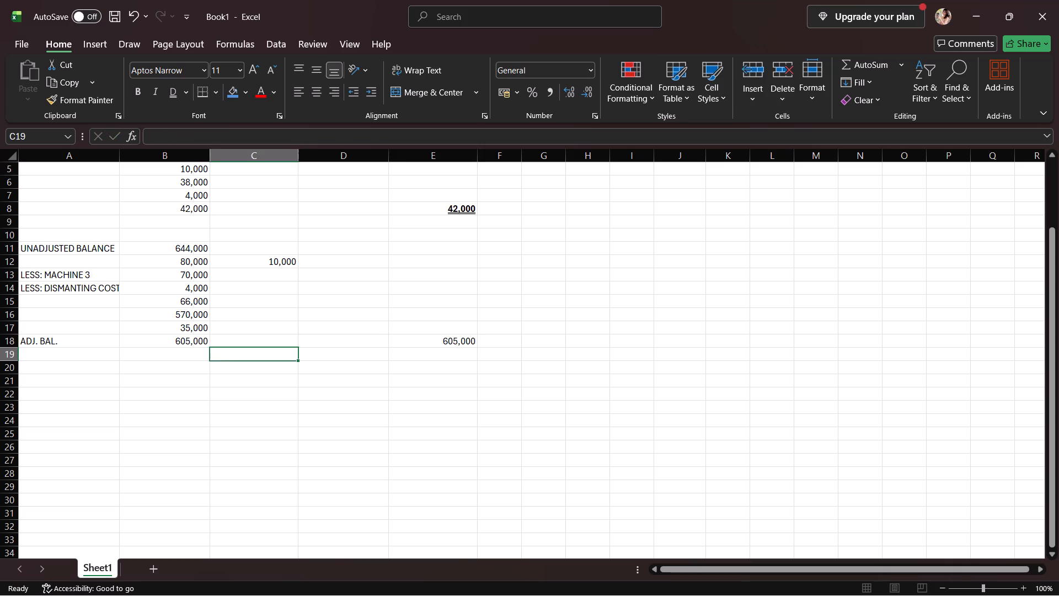
Format the 605,000 total in cell E18 as bold with a double underline.
{"action": "left_click", "coordinate": [431, 348]}
{"action": "left_click", "coordinate": [427, 345]}
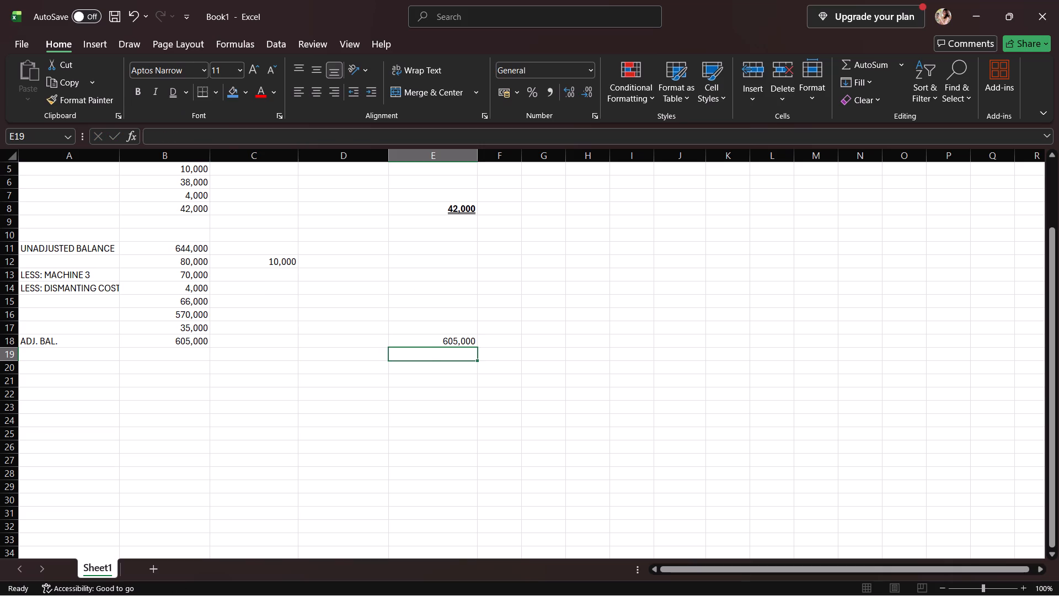
{"action": "left_click", "coordinate": [136, 88]}
{"action": "left_click", "coordinate": [167, 94]}
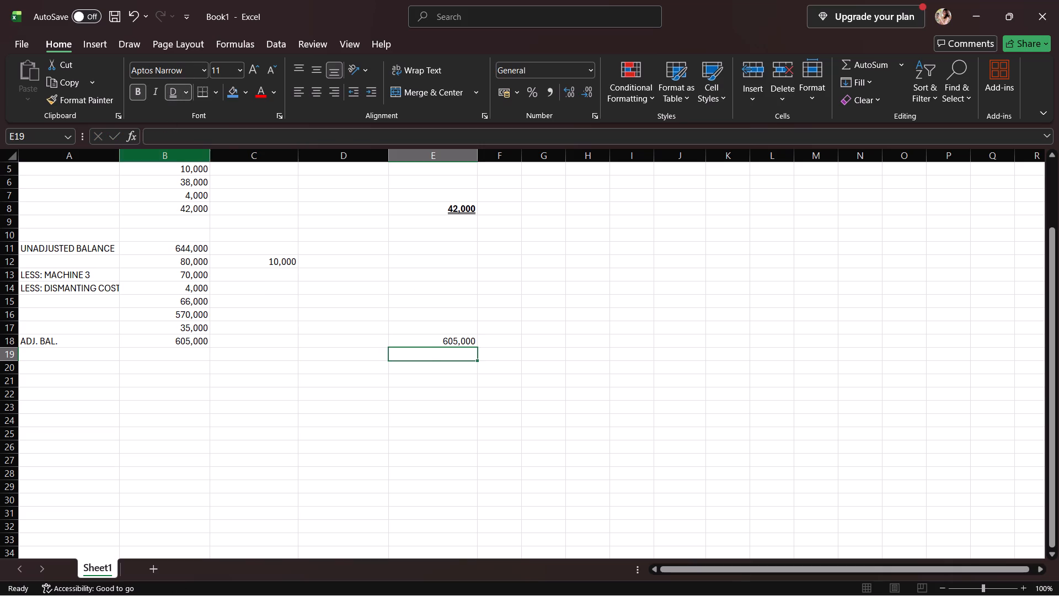
{"action": "left_click", "coordinate": [420, 346]}
{"action": "left_click", "coordinate": [418, 342]}
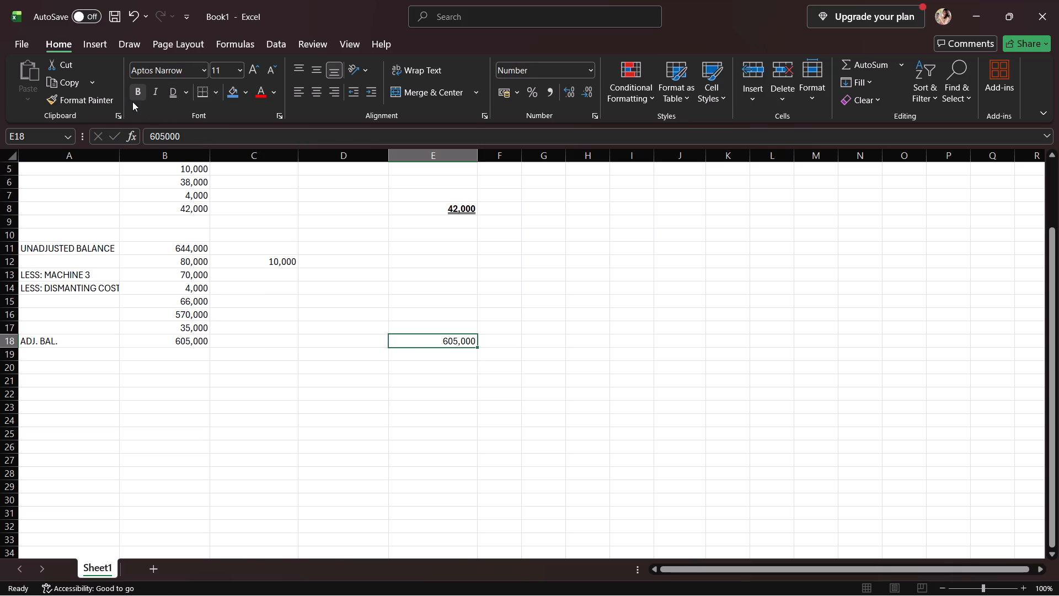
{"action": "left_click", "coordinate": [133, 94]}
{"action": "left_click", "coordinate": [173, 90]}
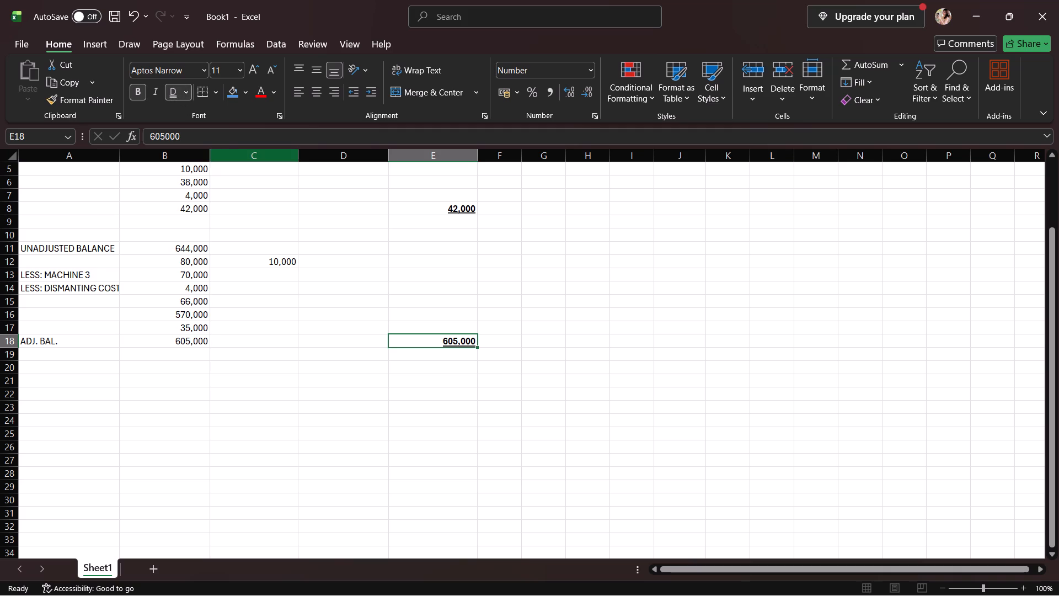
Label the B8 amount by entering LOSS ON SALE 2025 in cell A8.
{"action": "scroll", "coordinate": [239, 369], "scroll_direction": "down", "scroll_amount": 1}
{"action": "scroll", "coordinate": [238, 366], "scroll_direction": "up", "scroll_amount": 6}
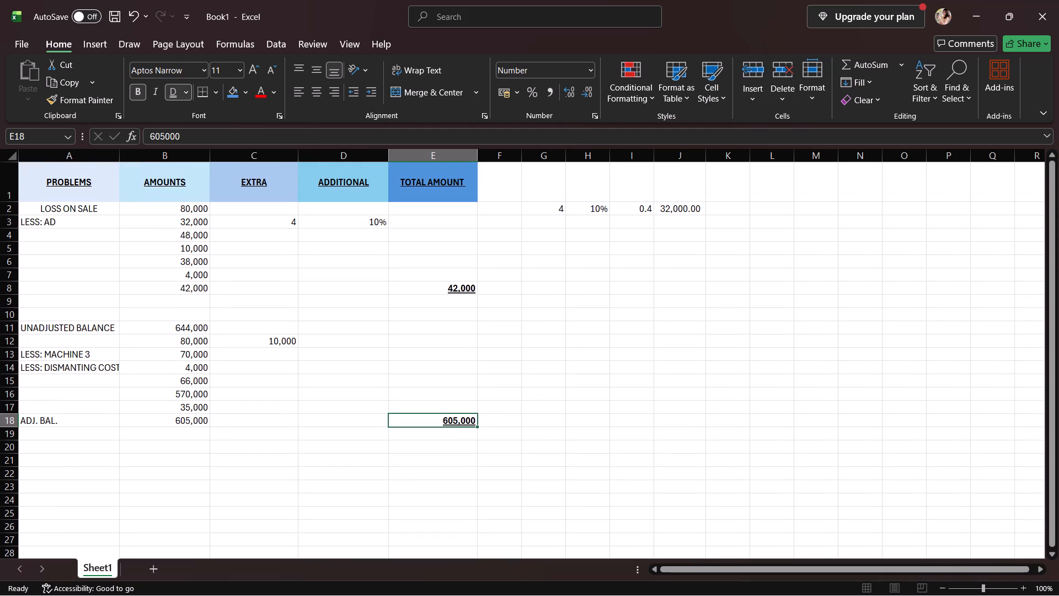
{"action": "left_click", "coordinate": [73, 287]}
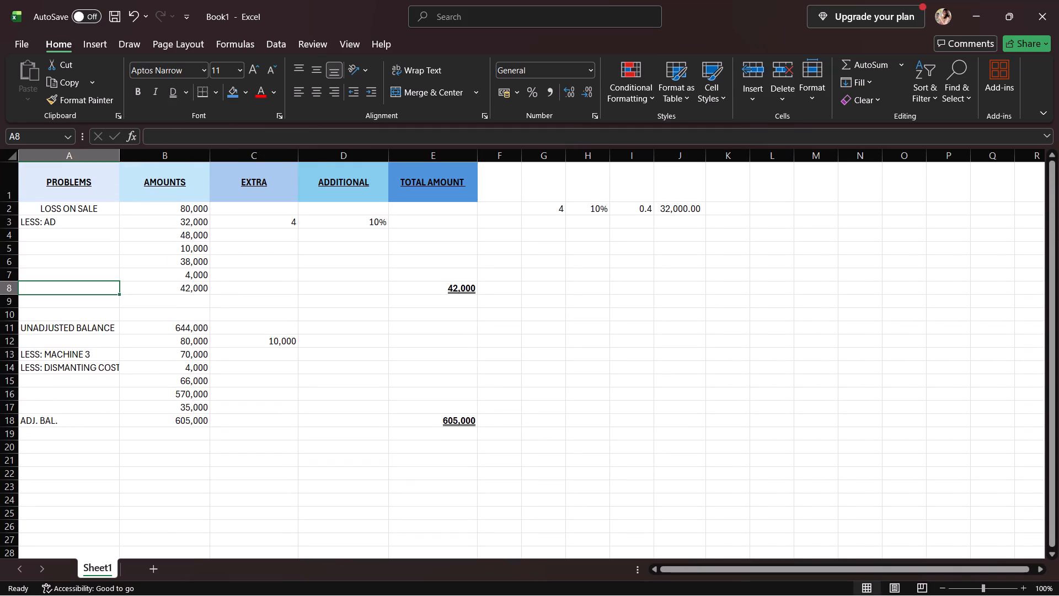
{"action": "type", "text": "LOSS ON SALE"}
{"action": "key", "text": "space"}
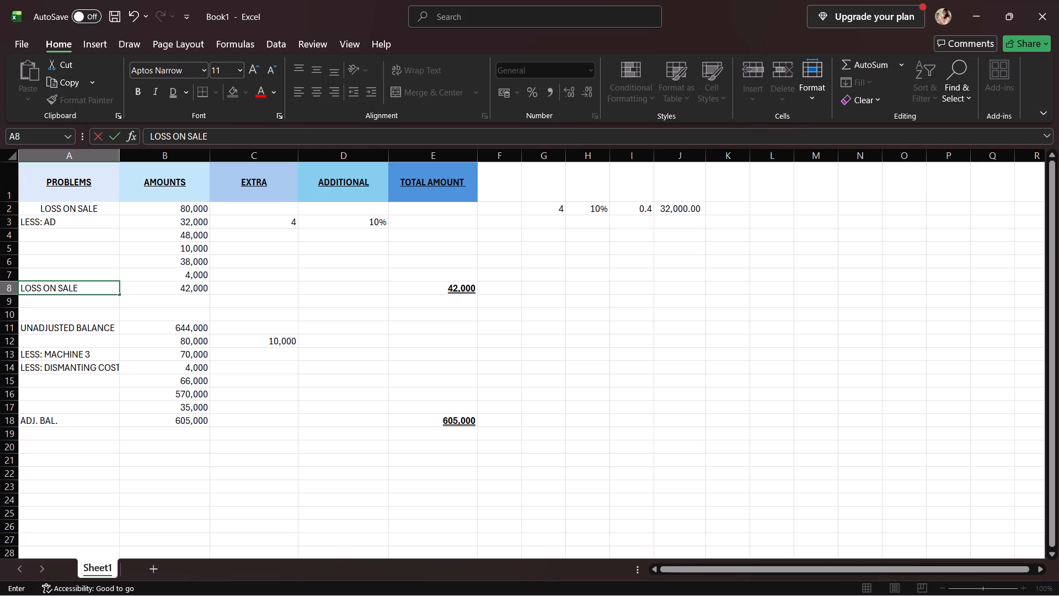
{"action": "type", "text": "2025"}
Format the LOSS ON SALE 2025 label in cell A8 as bold with a double underline.
{"action": "left_click", "coordinate": [140, 87]}
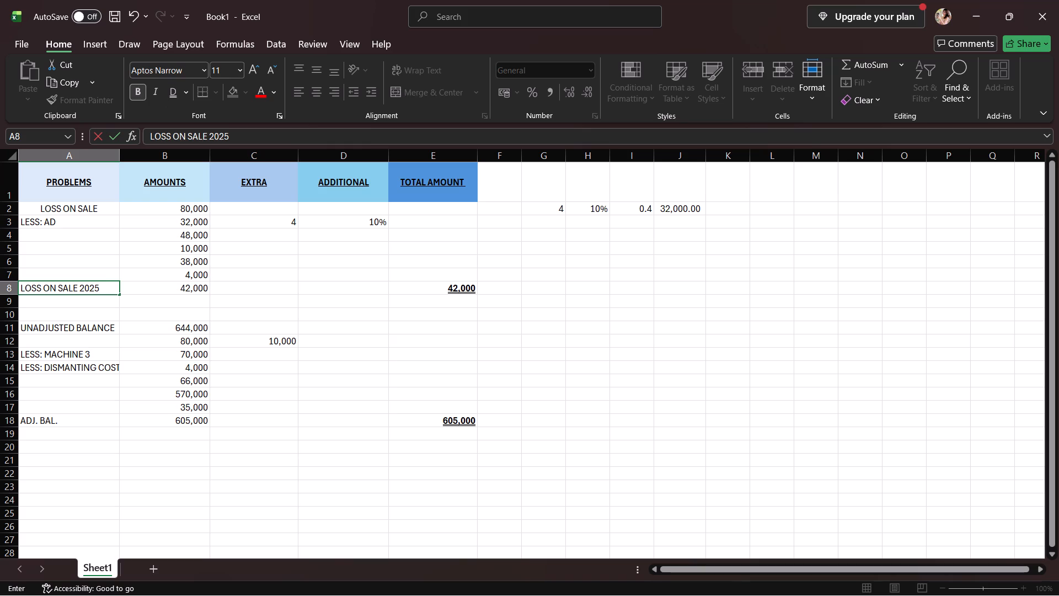
{"action": "left_click", "coordinate": [75, 305]}
{"action": "left_click", "coordinate": [80, 294]}
{"action": "left_click", "coordinate": [86, 286]}
{"action": "left_click", "coordinate": [135, 92]}
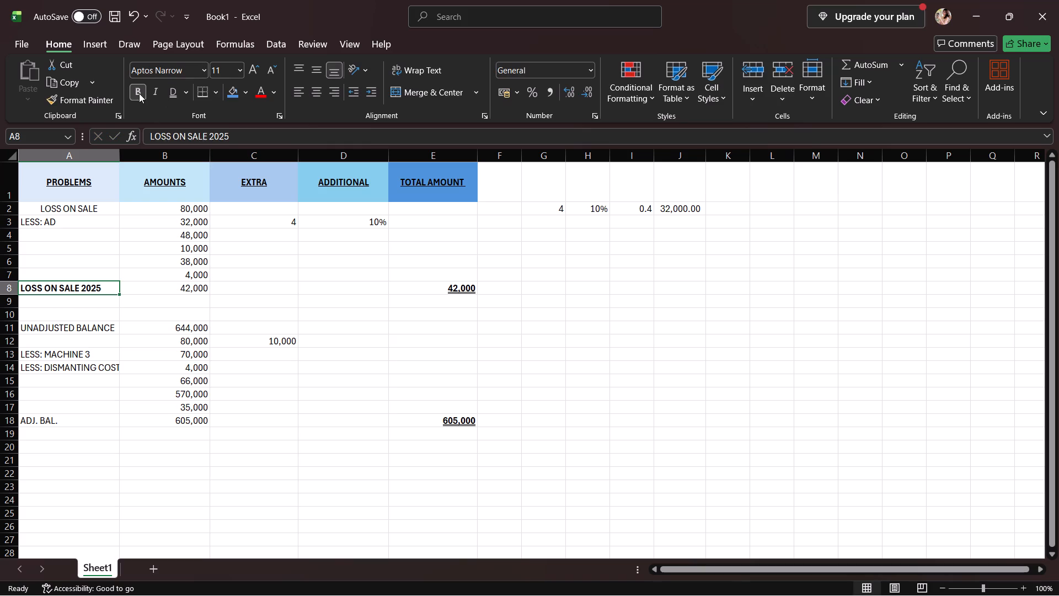
{"action": "left_click", "coordinate": [171, 91]}
Format the ADJ. BAL. label in cell A18 as bold with a double underline.
{"action": "left_click", "coordinate": [56, 423]}
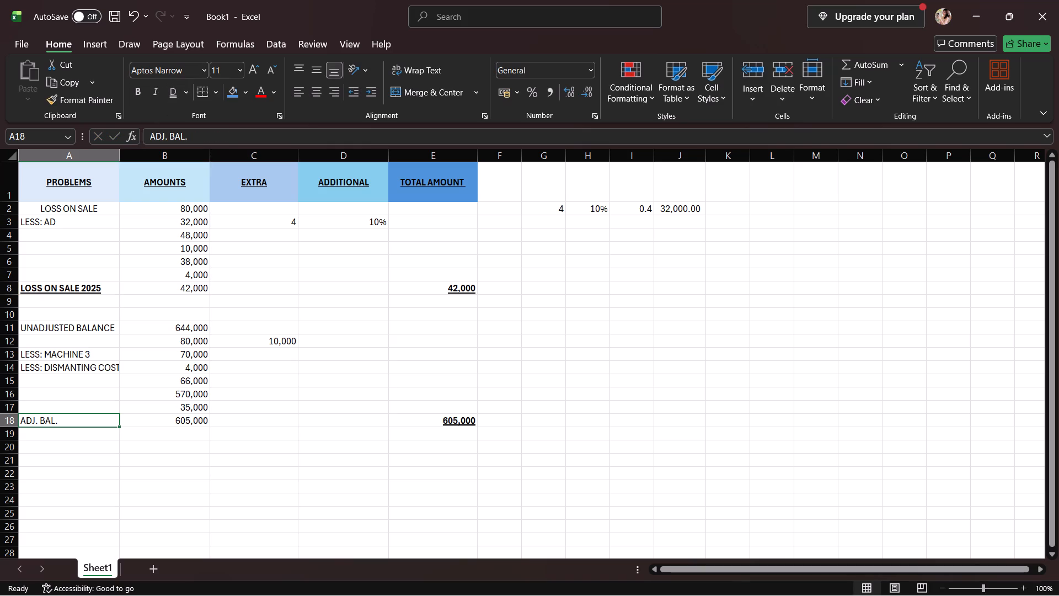
{"action": "left_click", "coordinate": [132, 100]}
{"action": "left_click", "coordinate": [165, 94]}
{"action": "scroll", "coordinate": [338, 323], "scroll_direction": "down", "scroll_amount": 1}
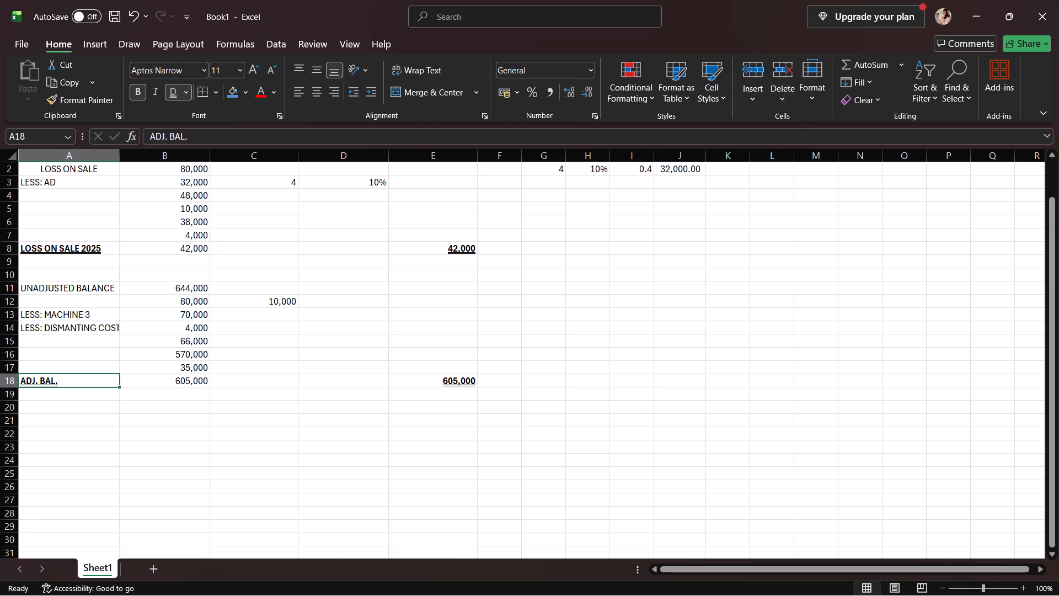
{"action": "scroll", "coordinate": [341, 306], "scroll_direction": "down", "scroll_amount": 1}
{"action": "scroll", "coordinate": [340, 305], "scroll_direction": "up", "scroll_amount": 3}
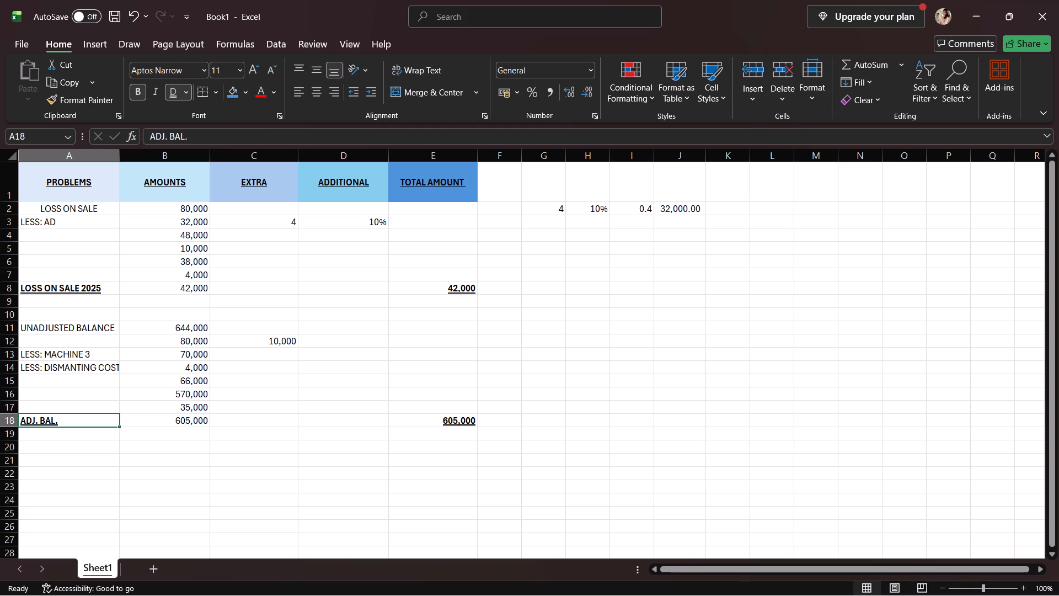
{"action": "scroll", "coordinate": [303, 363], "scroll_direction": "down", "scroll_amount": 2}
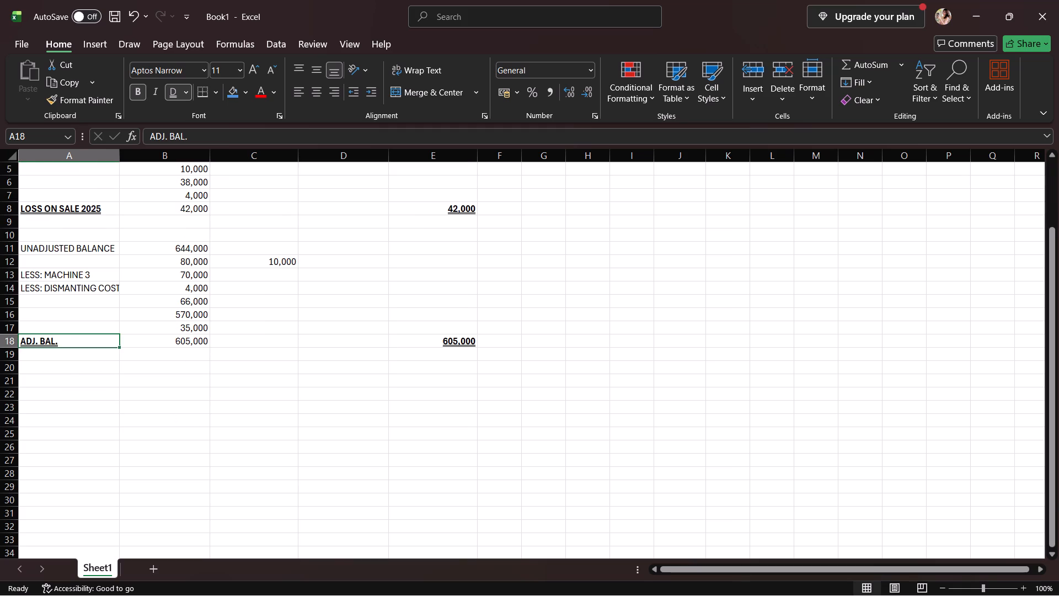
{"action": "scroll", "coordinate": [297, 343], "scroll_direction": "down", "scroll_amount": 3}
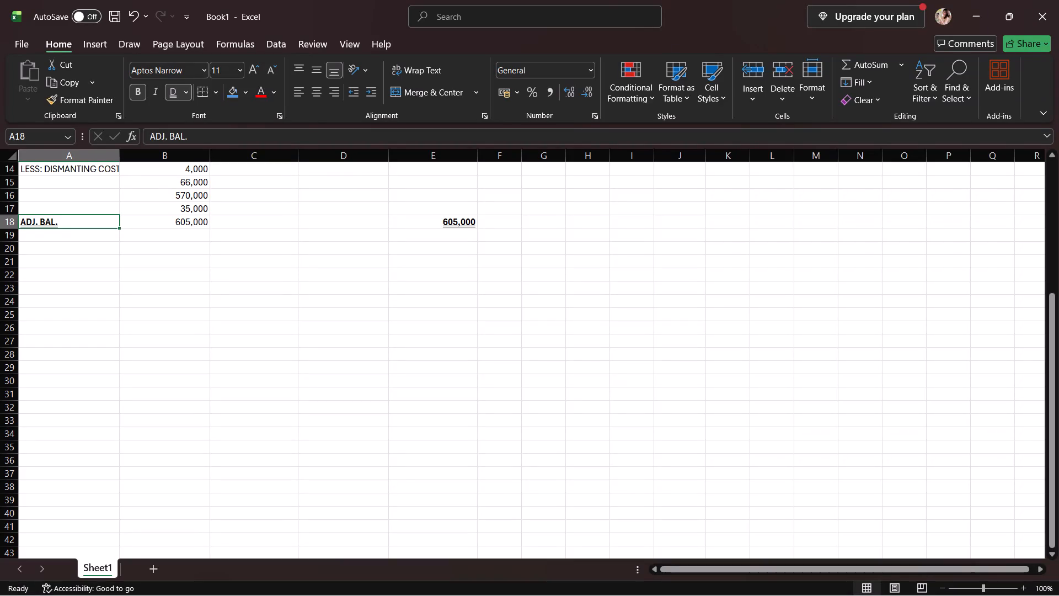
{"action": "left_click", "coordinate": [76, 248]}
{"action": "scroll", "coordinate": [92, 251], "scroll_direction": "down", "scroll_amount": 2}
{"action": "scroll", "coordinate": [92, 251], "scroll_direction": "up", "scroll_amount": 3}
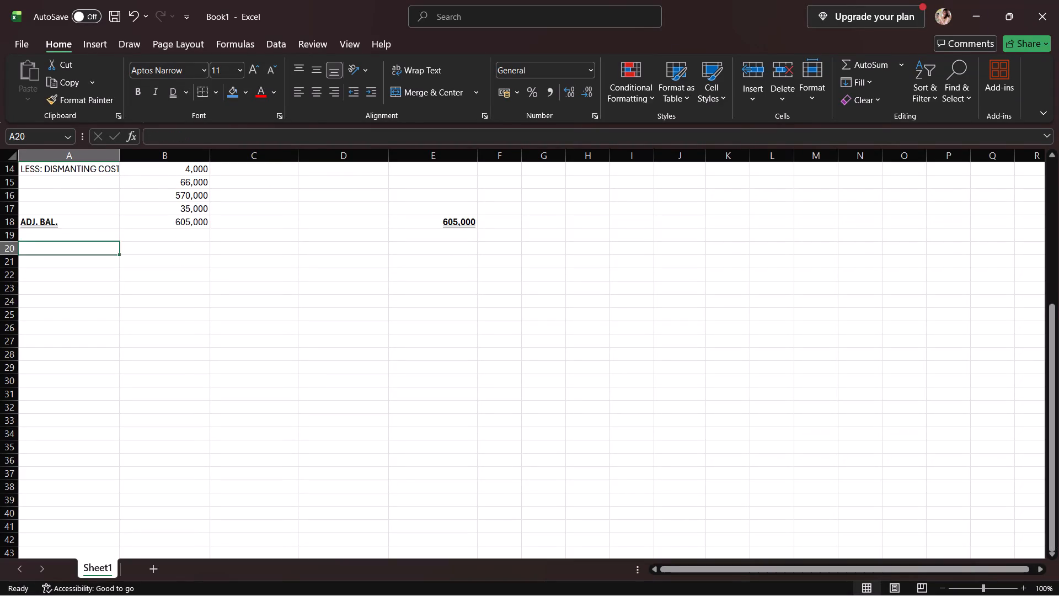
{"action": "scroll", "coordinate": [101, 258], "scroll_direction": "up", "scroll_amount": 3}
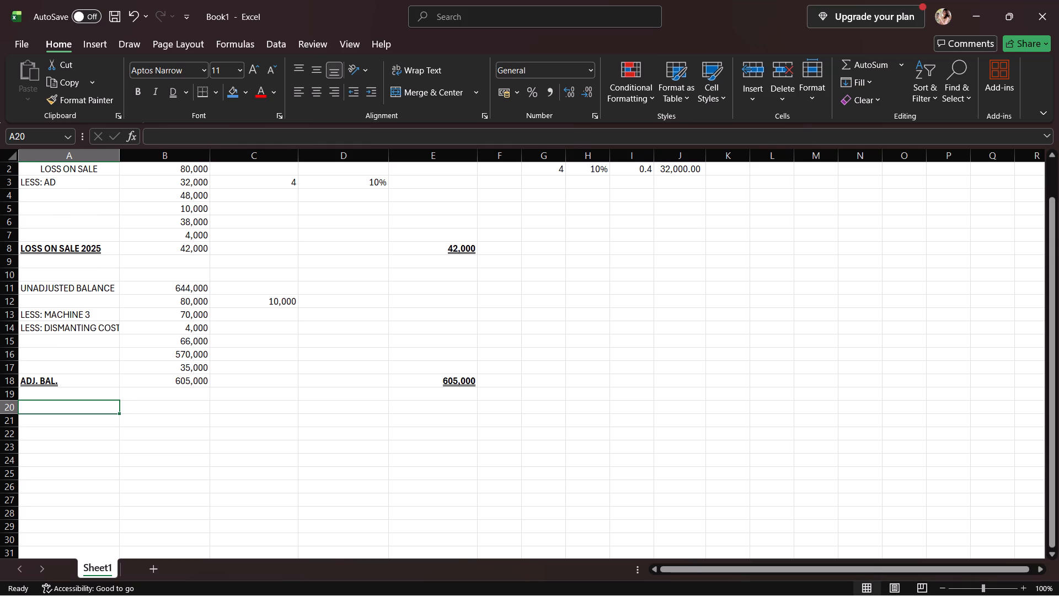
Start a new computation in row 21 with MACHINE JAN 1 in A21, 42,000 in B21 and 0 in C21.
{"action": "scroll", "coordinate": [82, 268], "scroll_direction": "down", "scroll_amount": 2}
{"action": "left_click", "coordinate": [48, 347]}
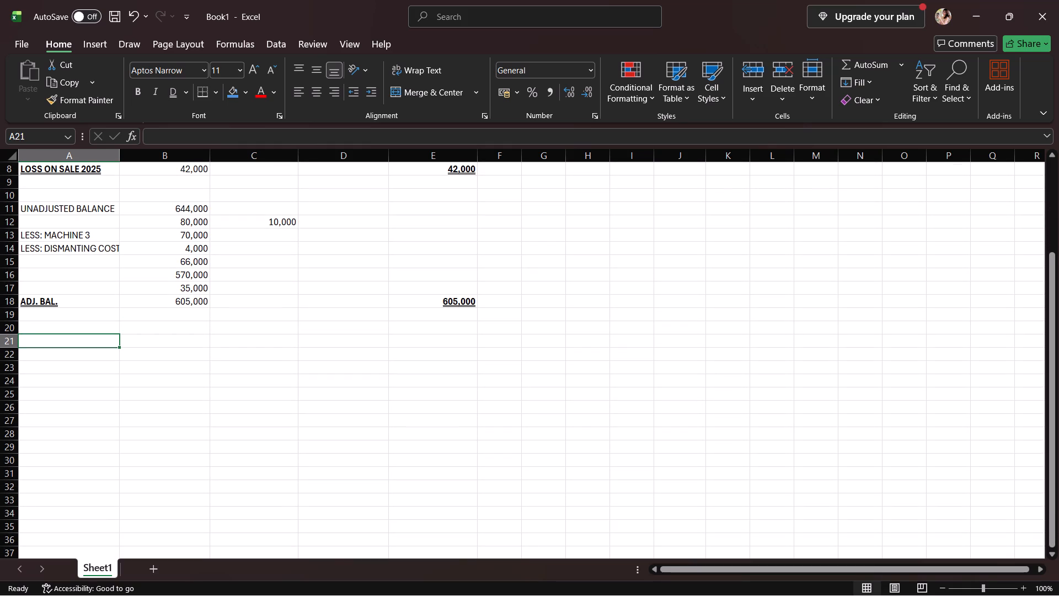
{"action": "type", "text": "MACHINE JAN 1"}
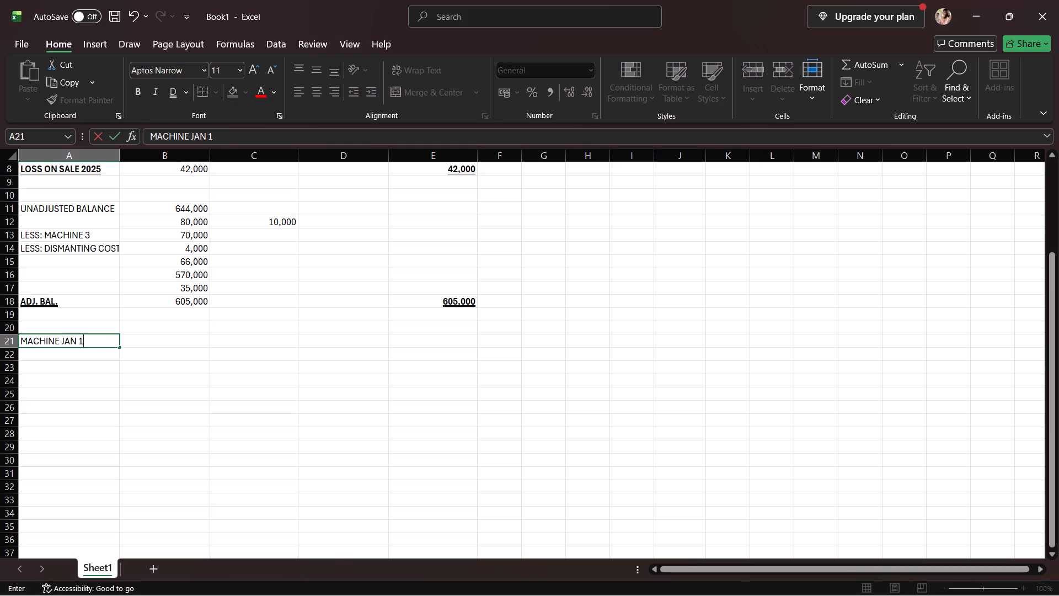
{"action": "left_click", "coordinate": [139, 339]}
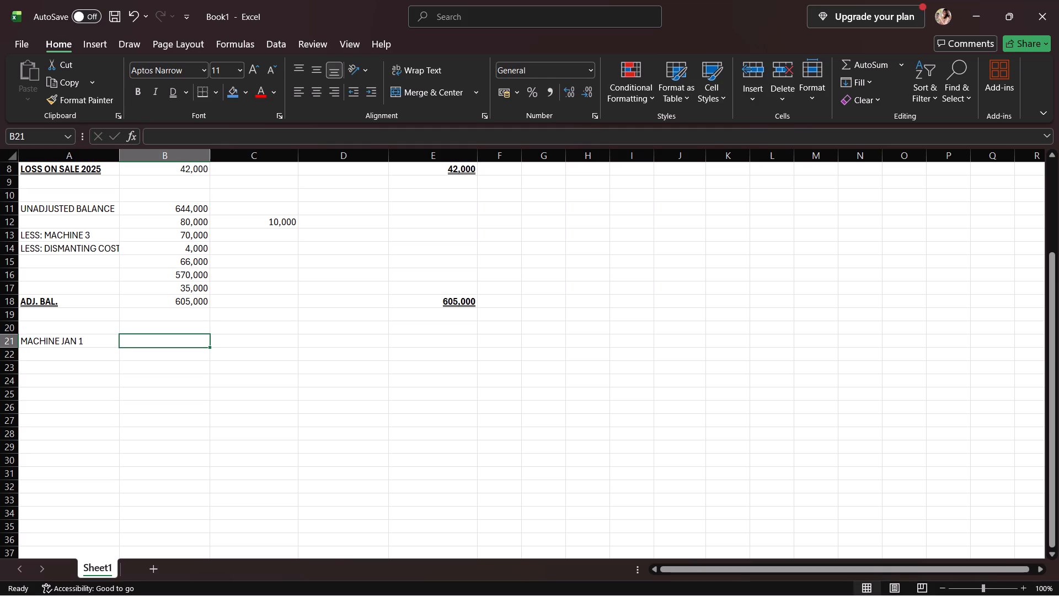
{"action": "type", "text": "42,000"}
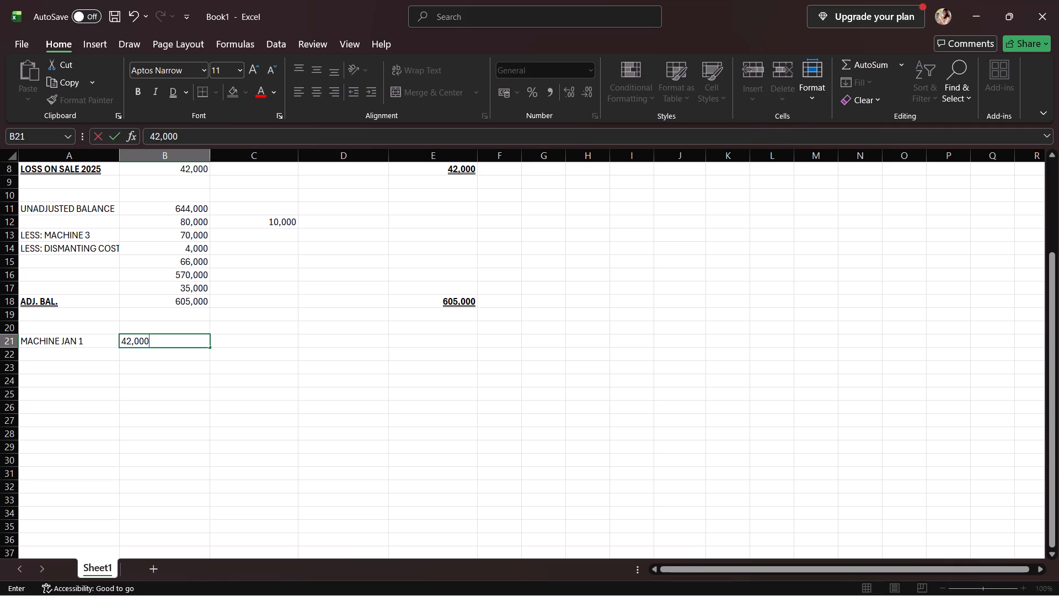
{"action": "left_click", "coordinate": [264, 349]}
{"action": "left_click", "coordinate": [275, 344]}
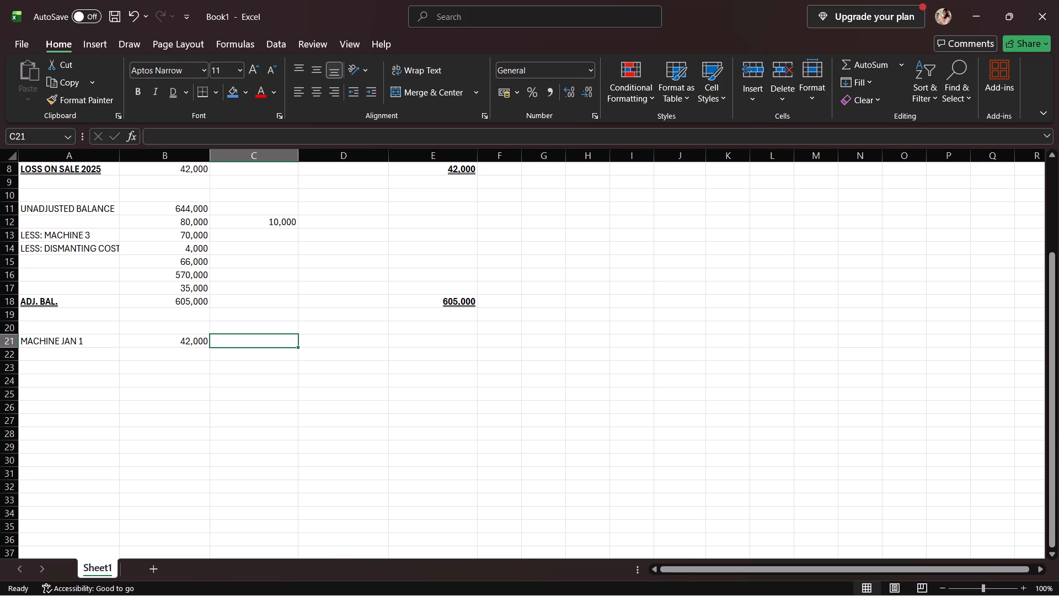
{"action": "key", "text": "0"}
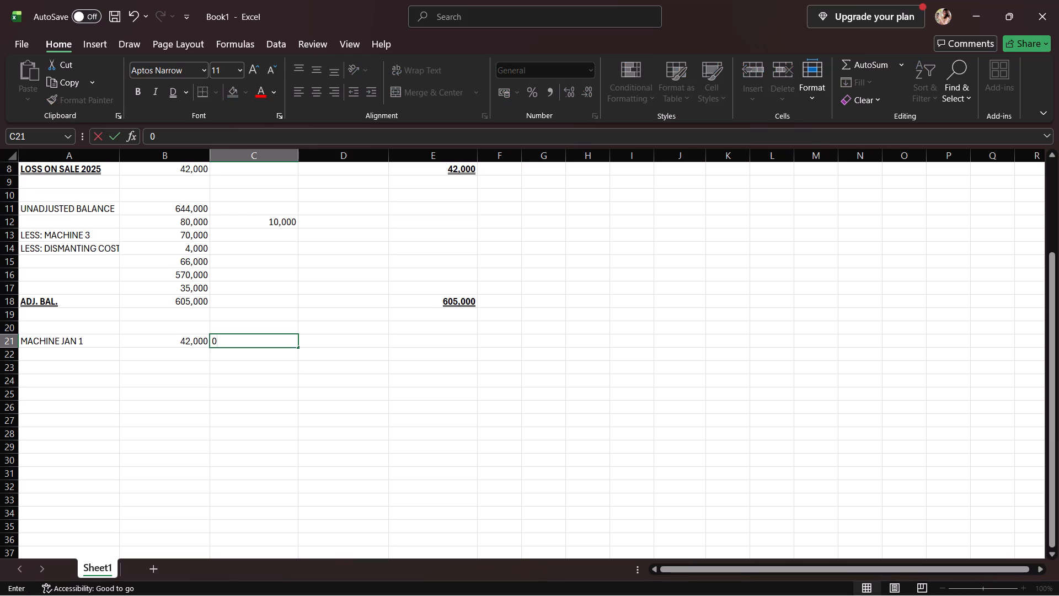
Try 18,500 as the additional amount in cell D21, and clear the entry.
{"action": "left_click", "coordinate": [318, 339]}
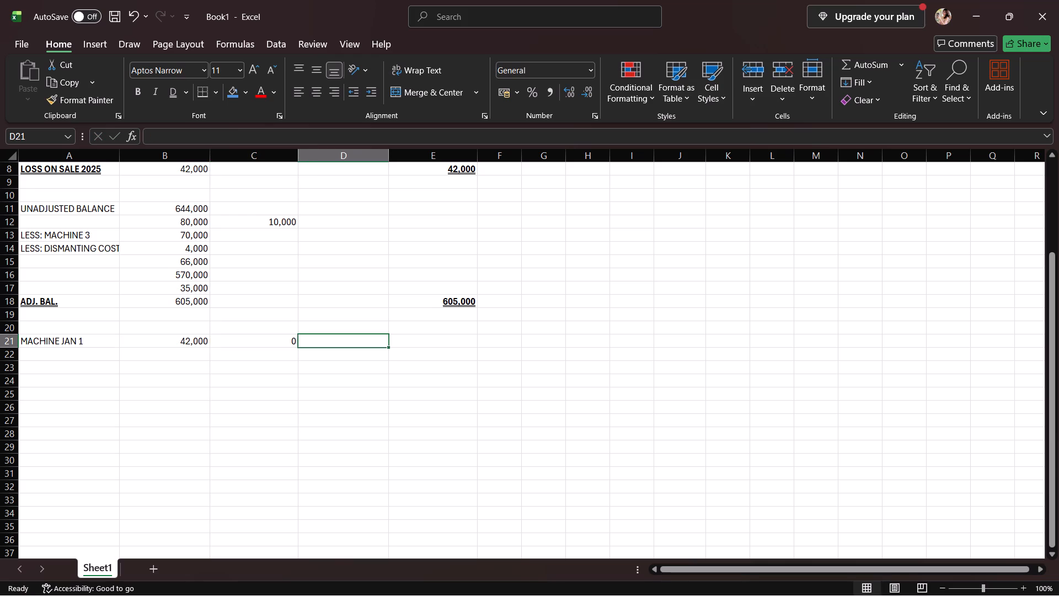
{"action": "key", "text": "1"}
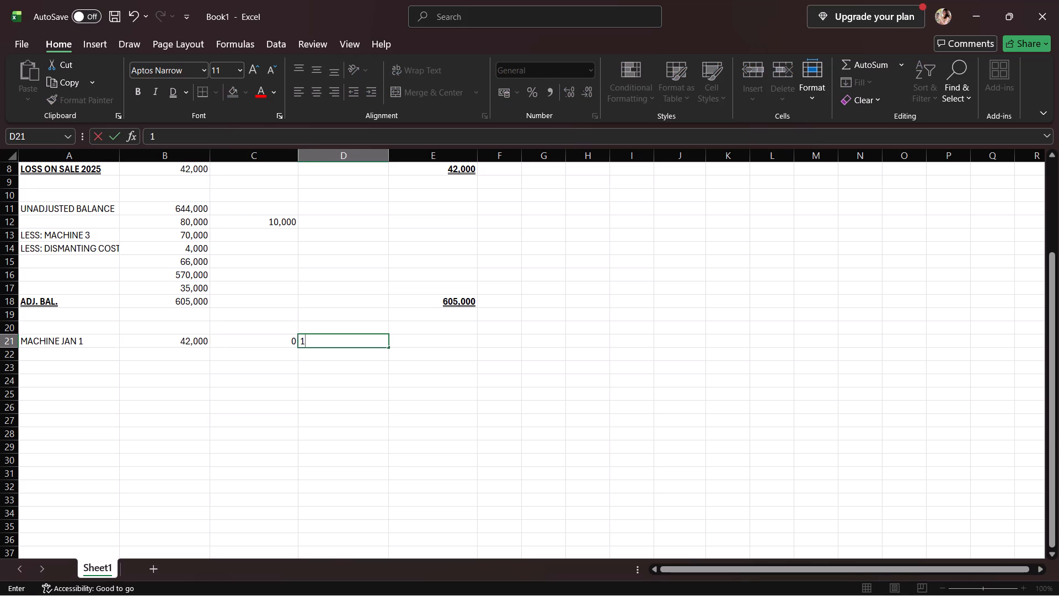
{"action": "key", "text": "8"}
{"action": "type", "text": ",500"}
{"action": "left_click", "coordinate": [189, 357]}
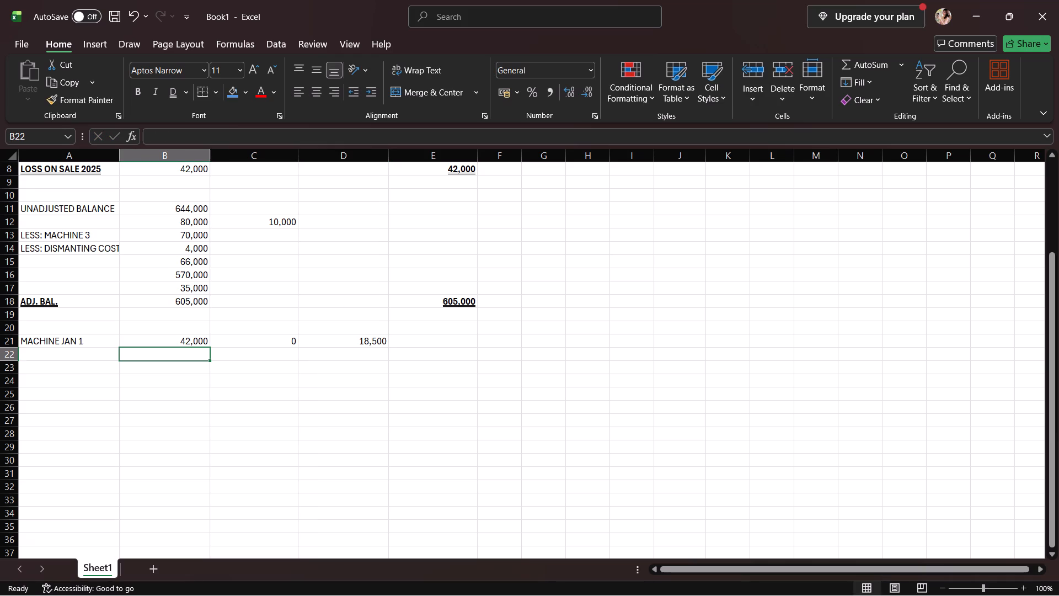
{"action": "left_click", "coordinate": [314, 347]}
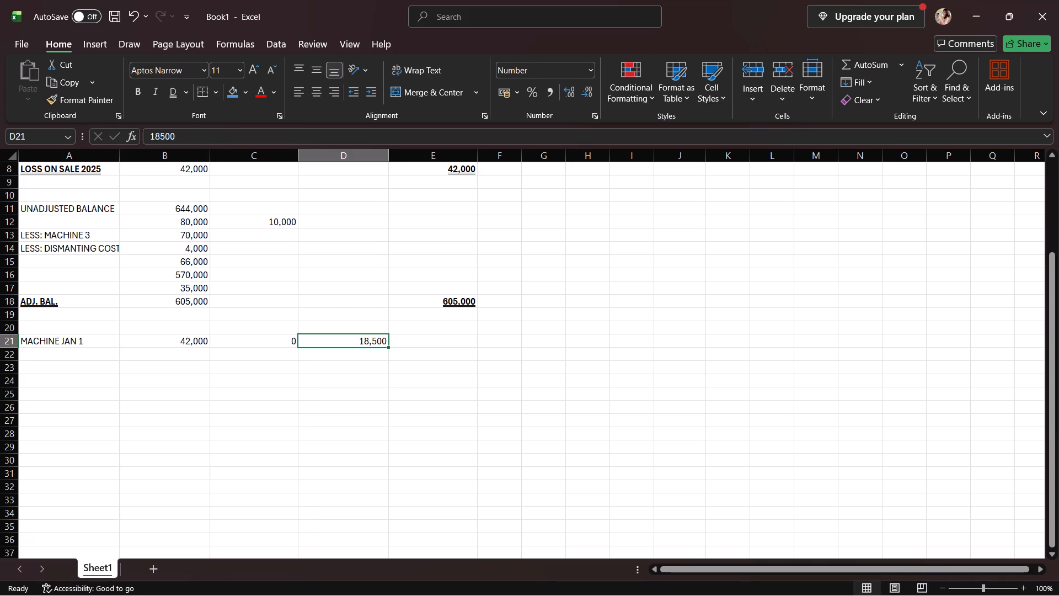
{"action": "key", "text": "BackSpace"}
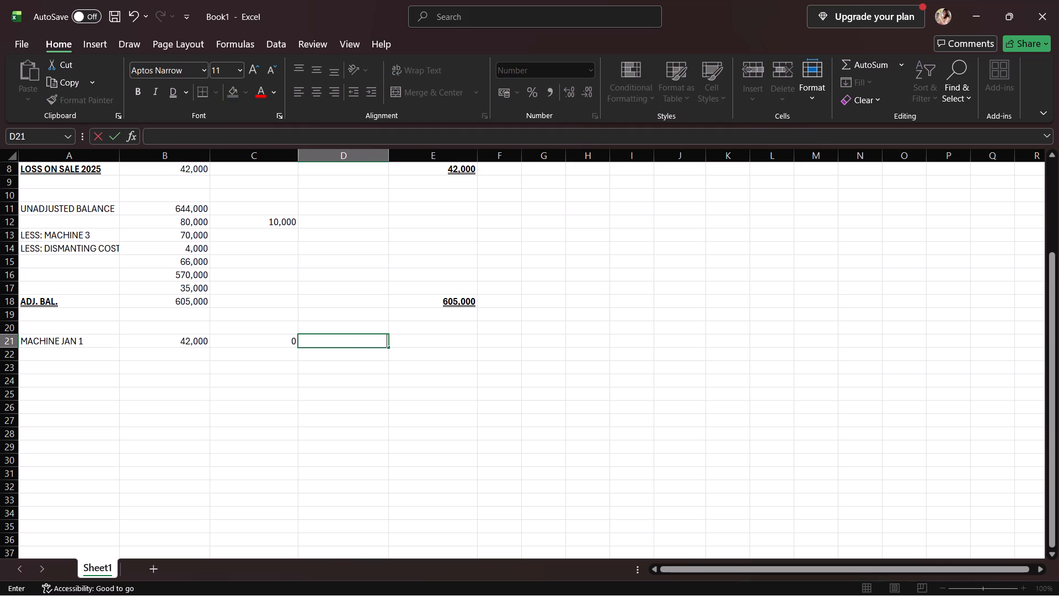
Add the amounts 150,000 in cell B22 and 35,000 in cell B23 beneath the MACHINE JAN 1 amount.
{"action": "left_click", "coordinate": [167, 354]}
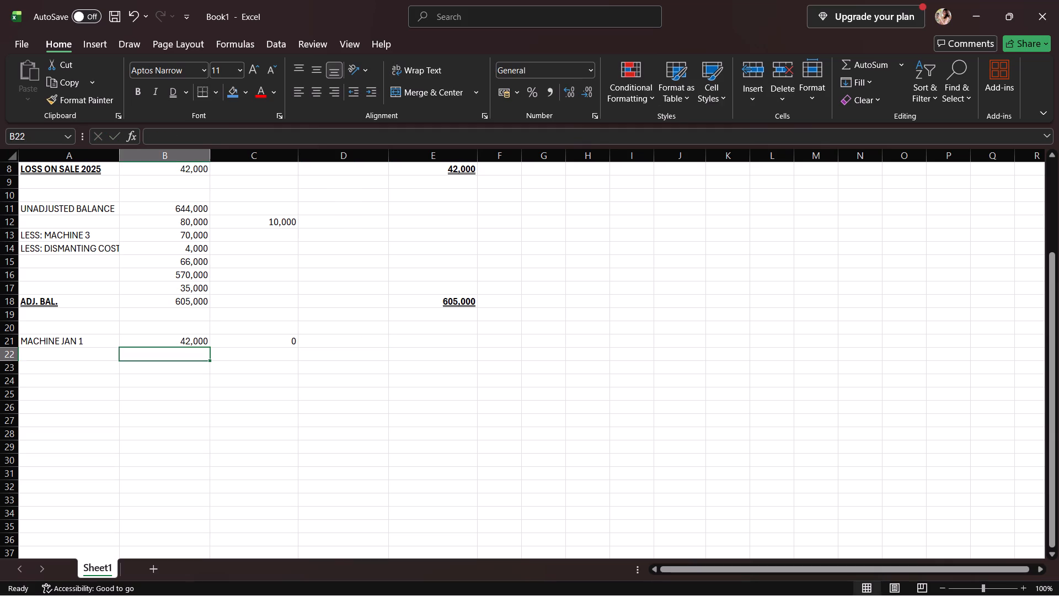
{"action": "type", "text": "150"}
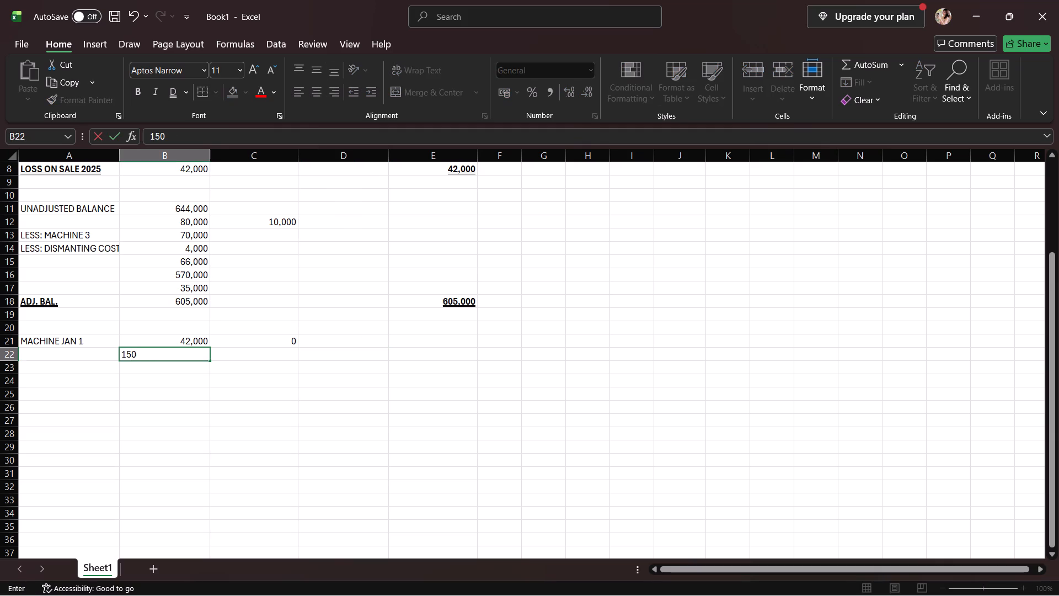
{"action": "type", "text": ",000"}
{"action": "left_click", "coordinate": [137, 371]}
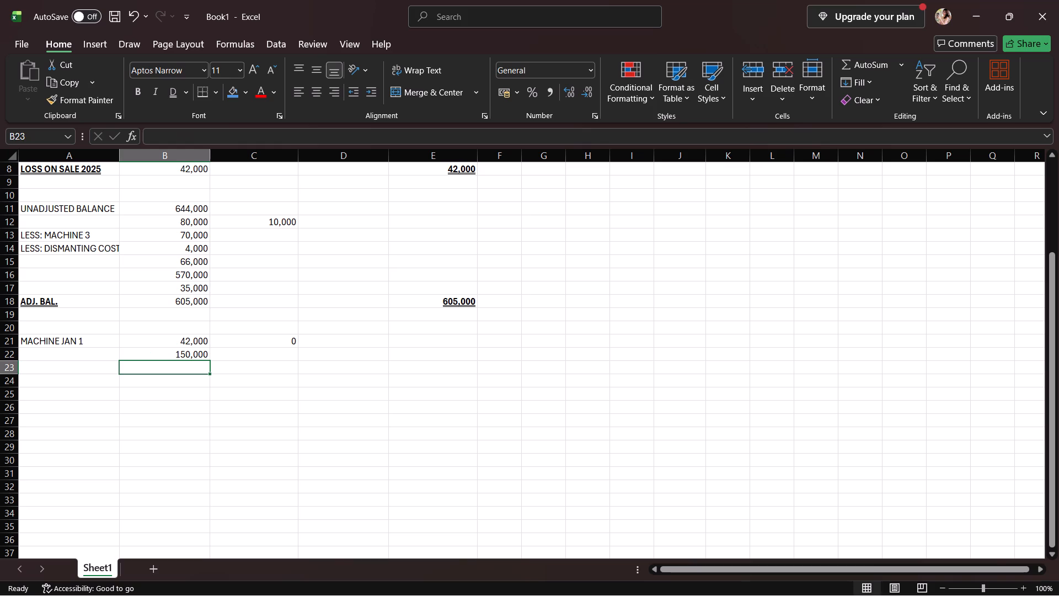
{"action": "type", "text": "35,000"}
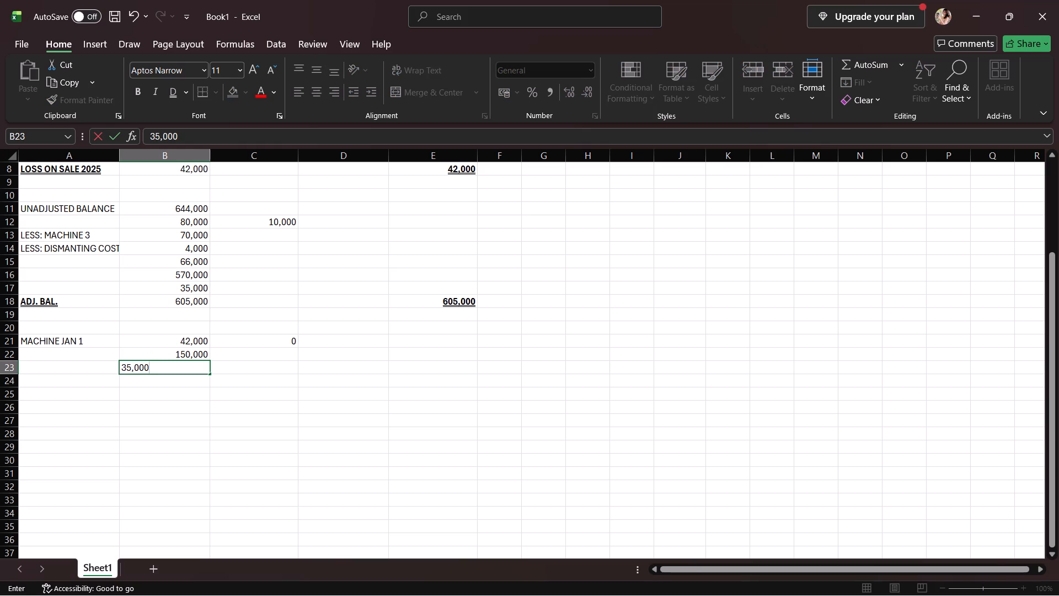
Enter a 10% rate in cell C23 beside the 35,000 amount.
{"action": "left_click", "coordinate": [274, 366]}
{"action": "type", "text": "10"}
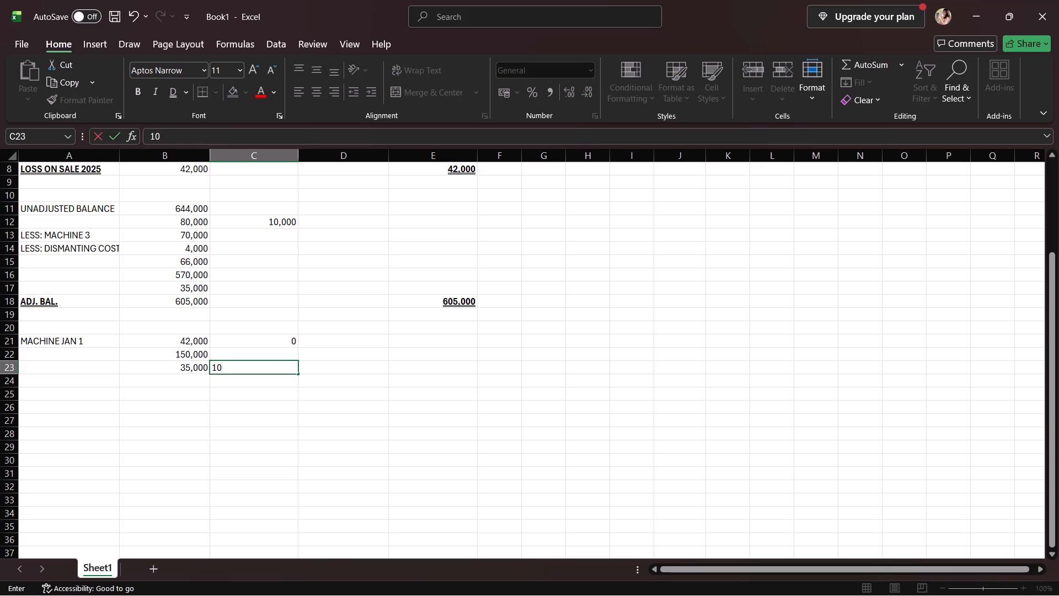
{"action": "key", "text": "shift+percent"}
{"action": "left_click", "coordinate": [312, 372]}
{"action": "left_click", "coordinate": [418, 375]}
{"action": "left_click", "coordinate": [352, 380]}
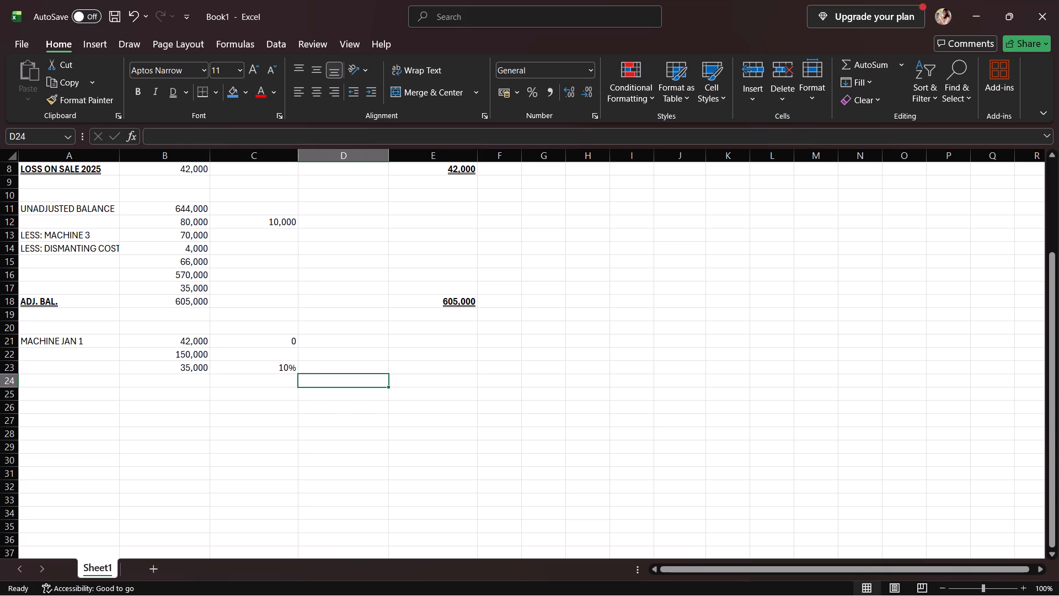
Enter the formula =B22+B23*C23 in cell D23 beside the 10% rate.
{"action": "left_click", "coordinate": [327, 367]}
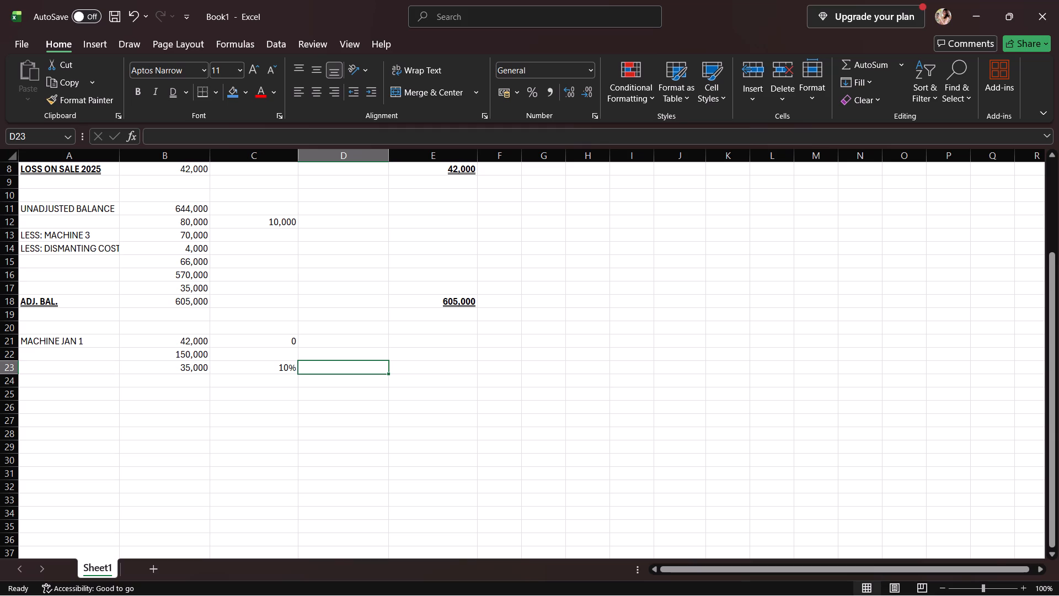
{"action": "left_click", "coordinate": [337, 342]}
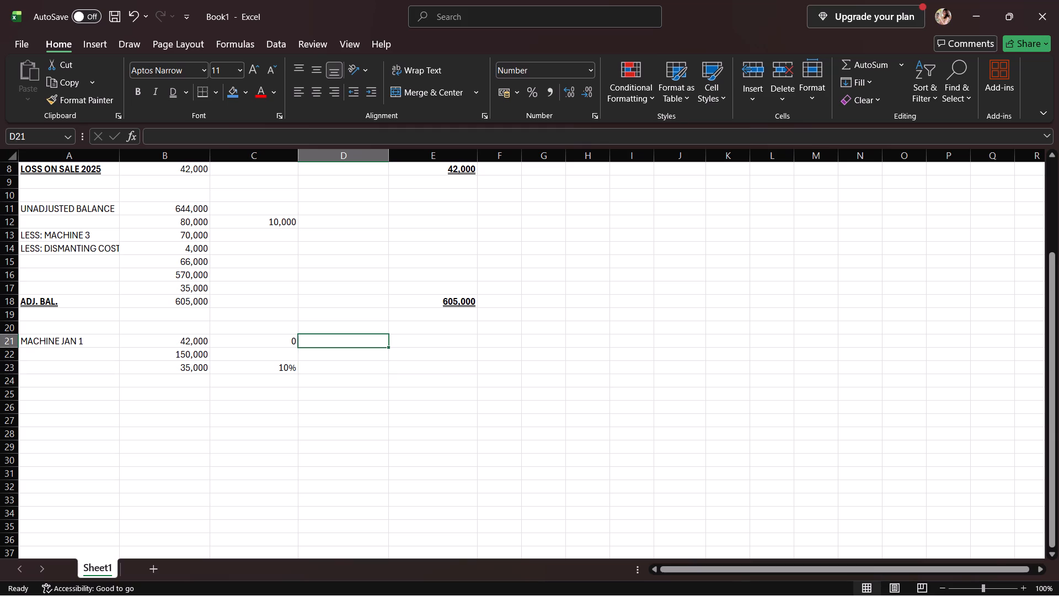
{"action": "left_click", "coordinate": [329, 372]}
{"action": "key", "text": "equal"}
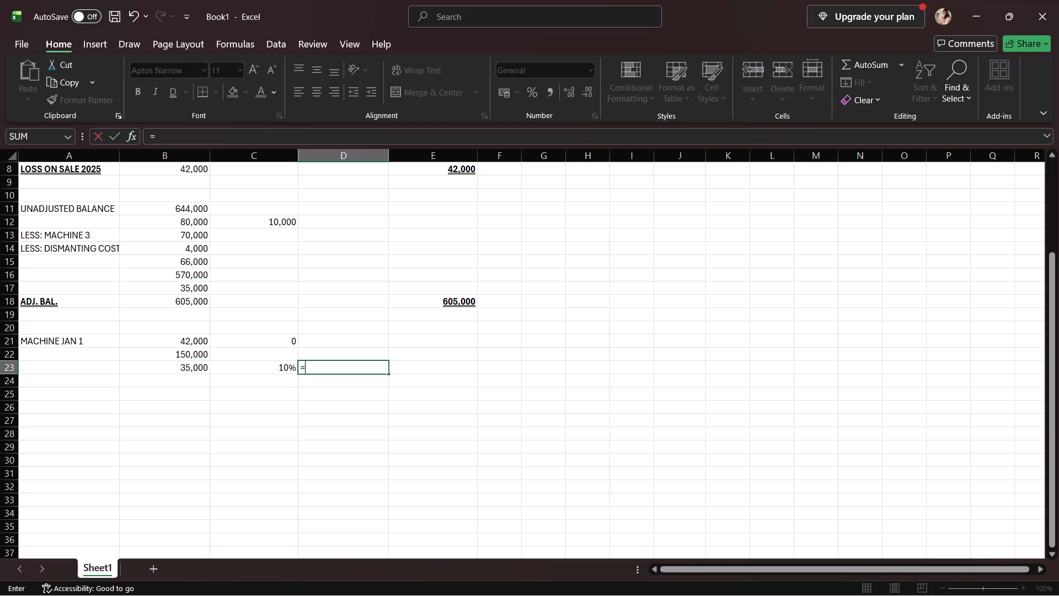
{"action": "left_click", "coordinate": [195, 353]}
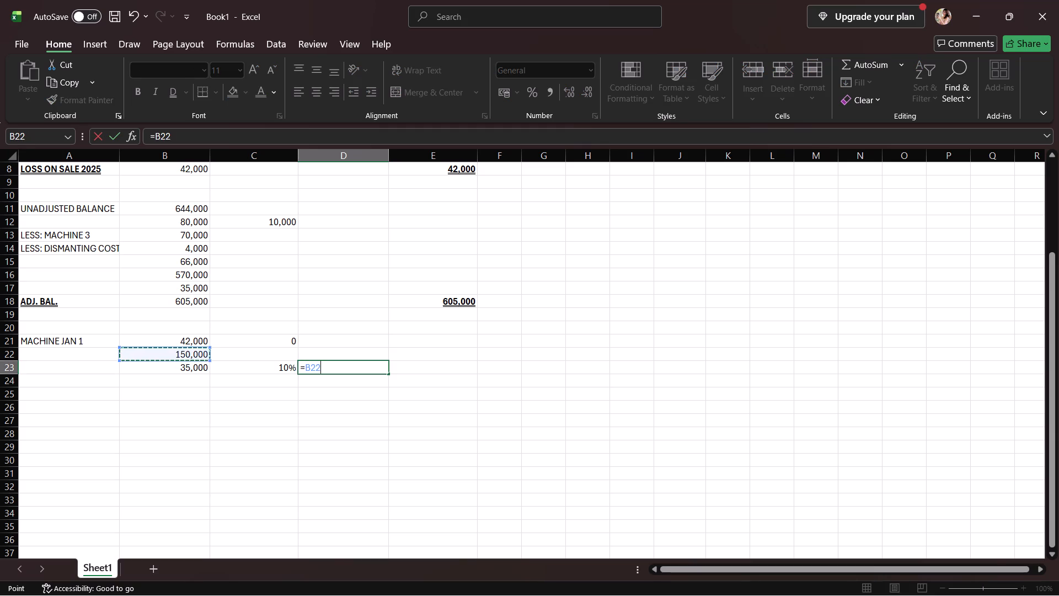
{"action": "key", "text": "shift+plus"}
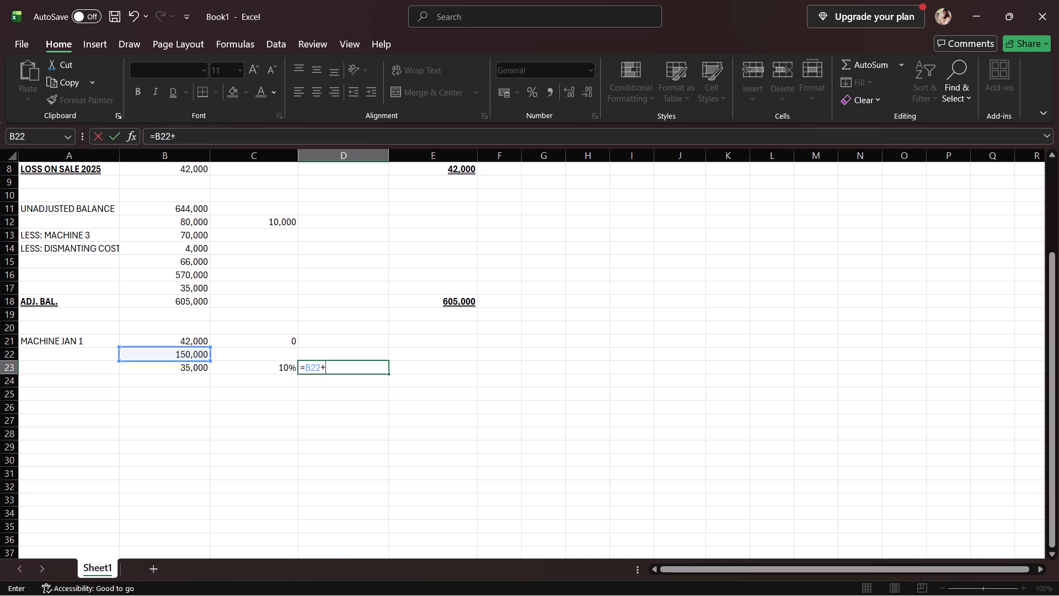
{"action": "left_click", "coordinate": [196, 366]}
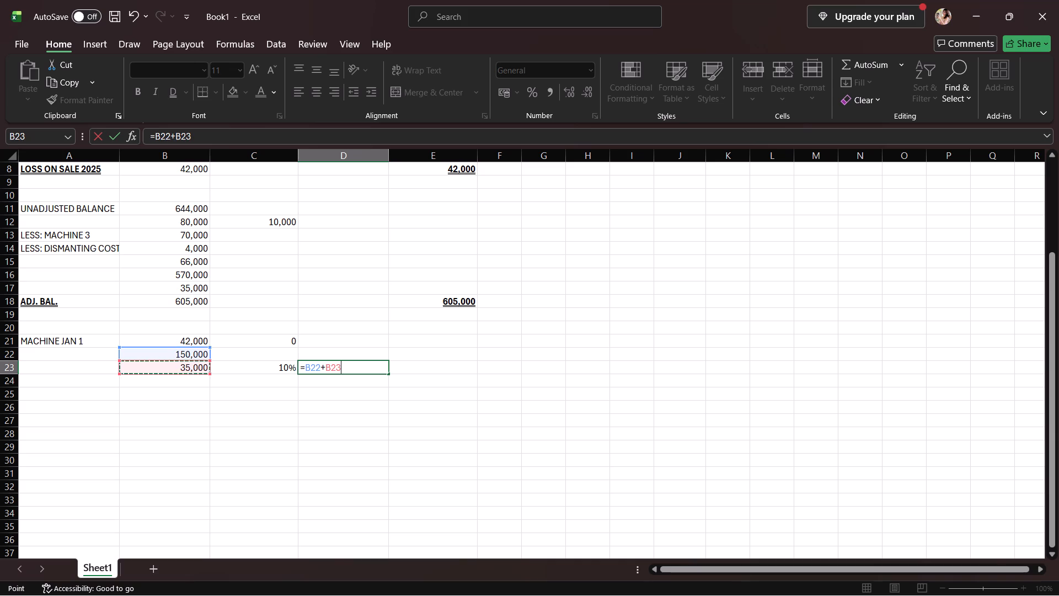
{"action": "key", "text": "shift+asterisk"}
{"action": "left_click", "coordinate": [279, 363]}
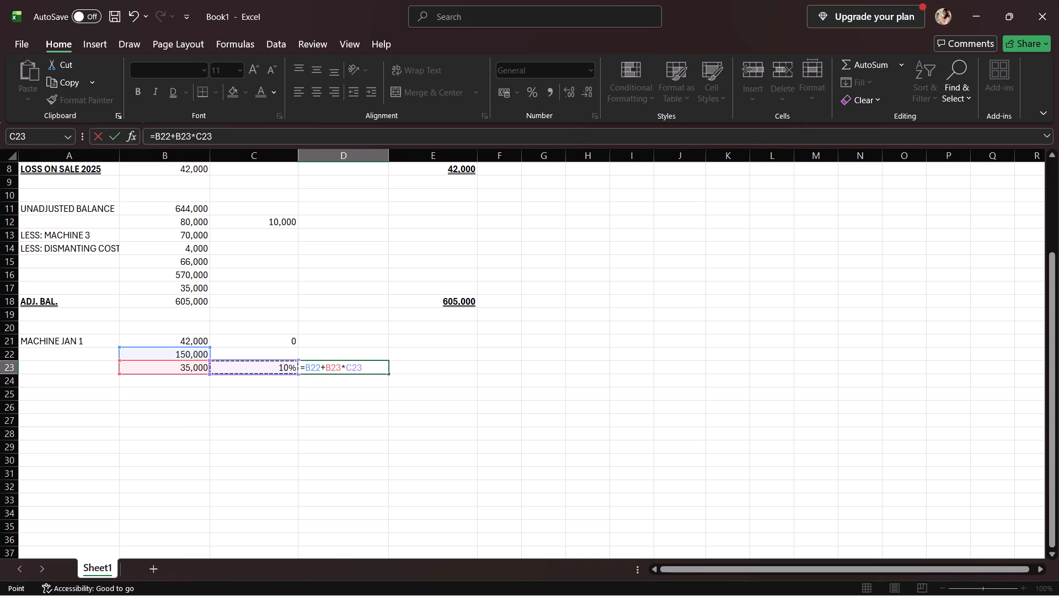
{"action": "key", "text": "Return"}
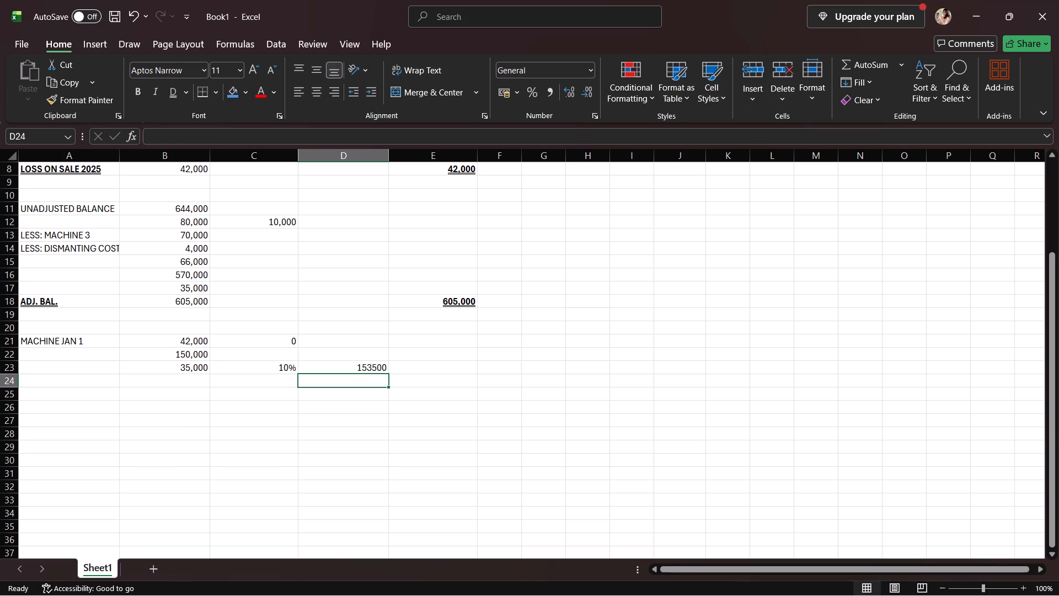
Apply the comma number style to the computed amount in cell D23.
{"action": "left_click", "coordinate": [381, 370]}
{"action": "left_click", "coordinate": [549, 93]}
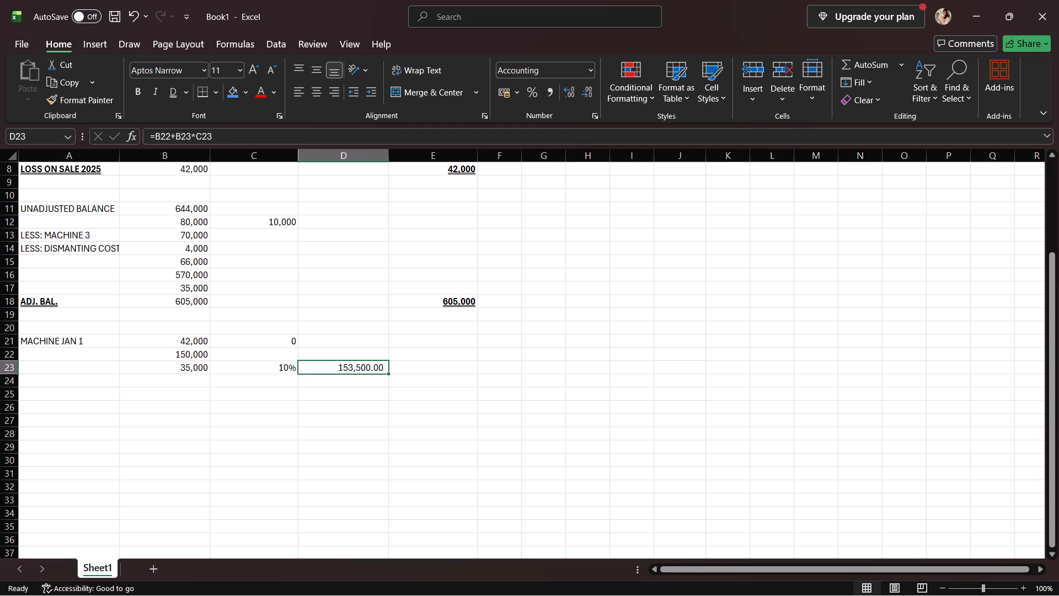
Correct the D23 formula to =(B22+B23)*C23 so the rate applies to both amounts.
{"action": "left_click", "coordinate": [204, 340]}
{"action": "left_click", "coordinate": [324, 372]}
{"action": "left_click", "coordinate": [379, 370]}
{"action": "left_click", "coordinate": [154, 141]}
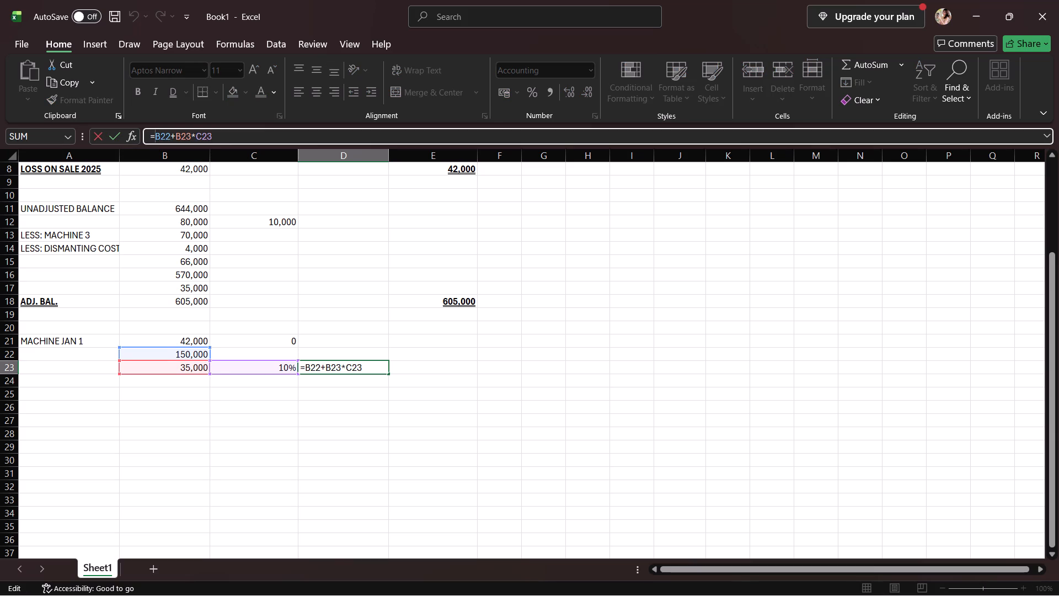
{"action": "key", "text": "shift+parenleft"}
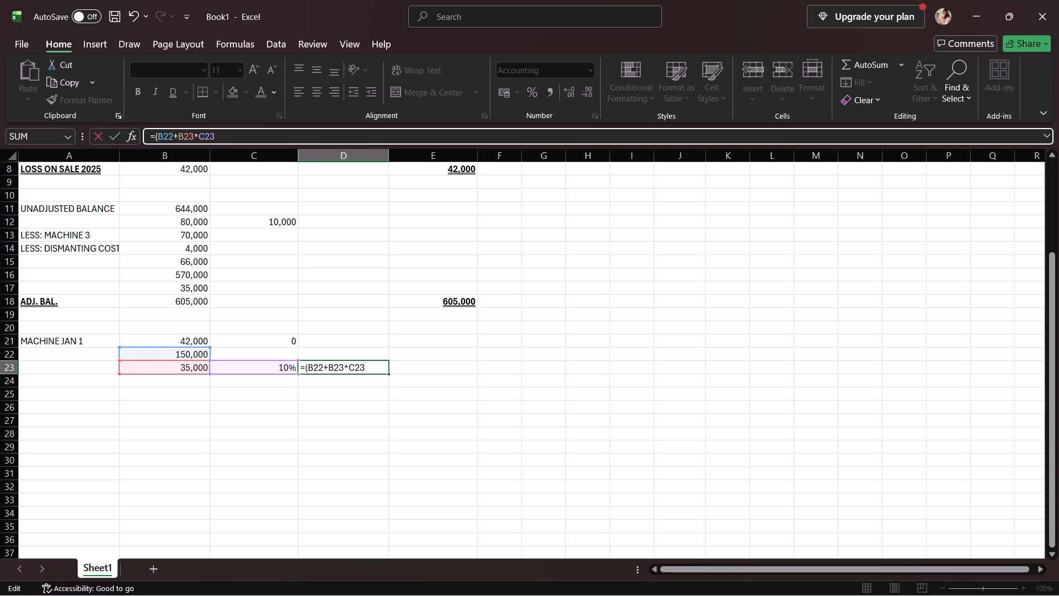
{"action": "left_click", "coordinate": [192, 137]}
{"action": "key", "text": "shift+parenright"}
{"action": "key", "text": "Return"}
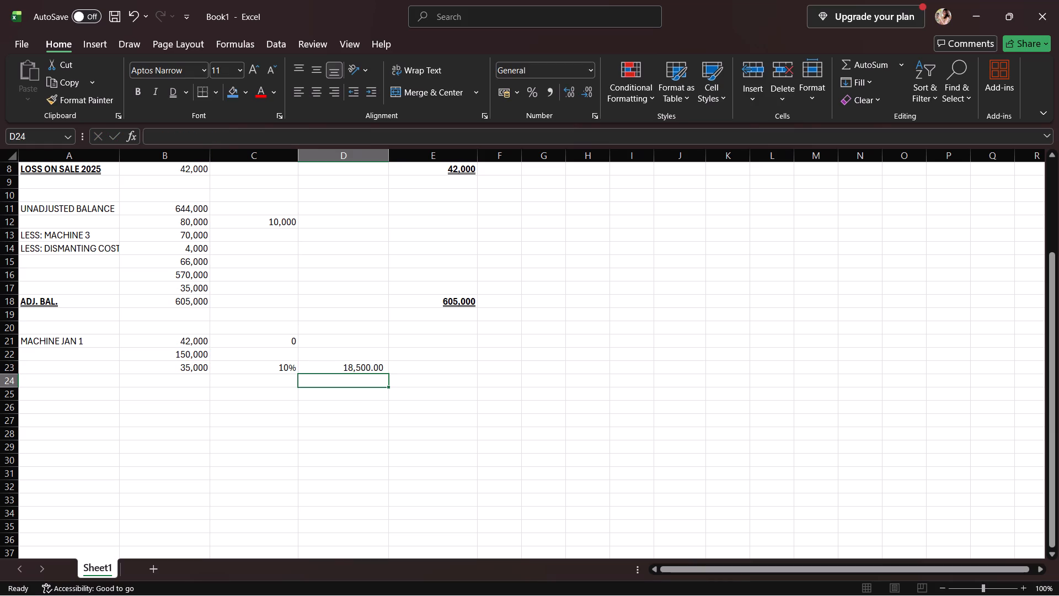
Compute the total in cell E24 by adding the MACHINE JAN 1 amount and the additional amount, =B21+D23.
{"action": "left_click", "coordinate": [334, 369]}
{"action": "left_click", "coordinate": [191, 383]}
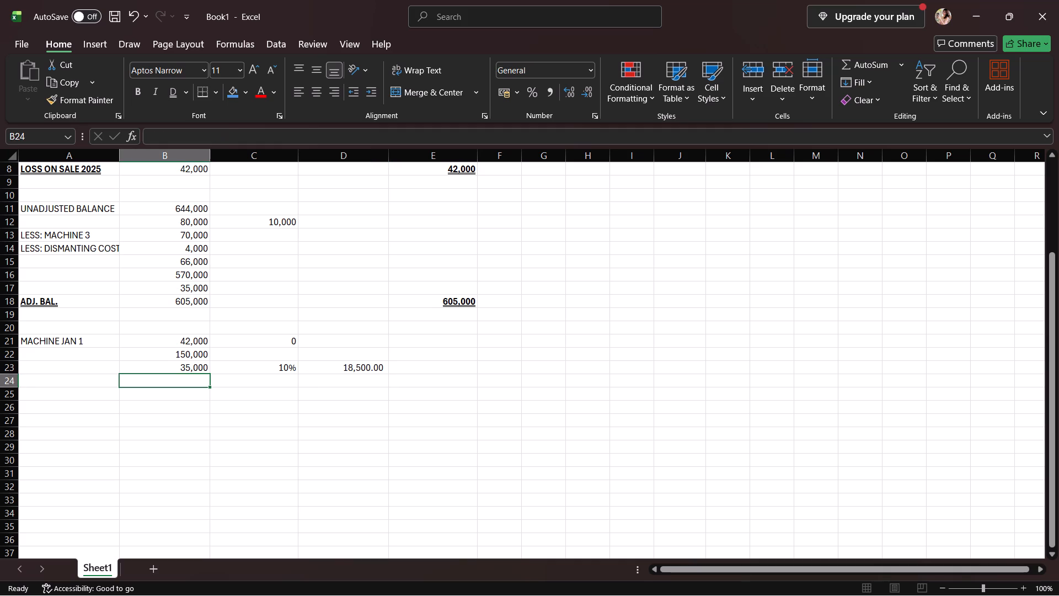
{"action": "left_click", "coordinate": [402, 384]}
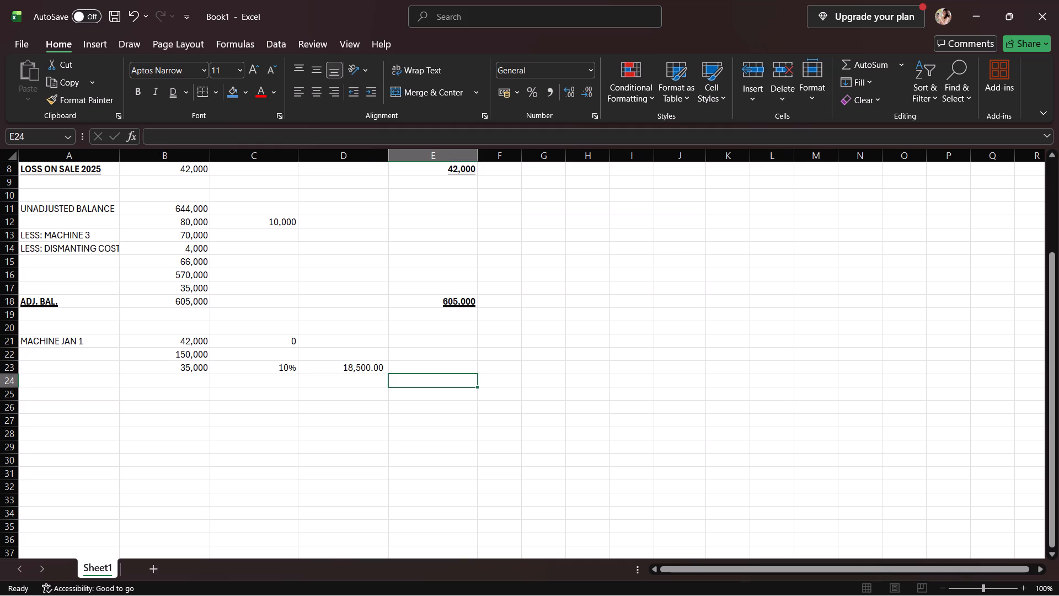
{"action": "key", "text": "equal"}
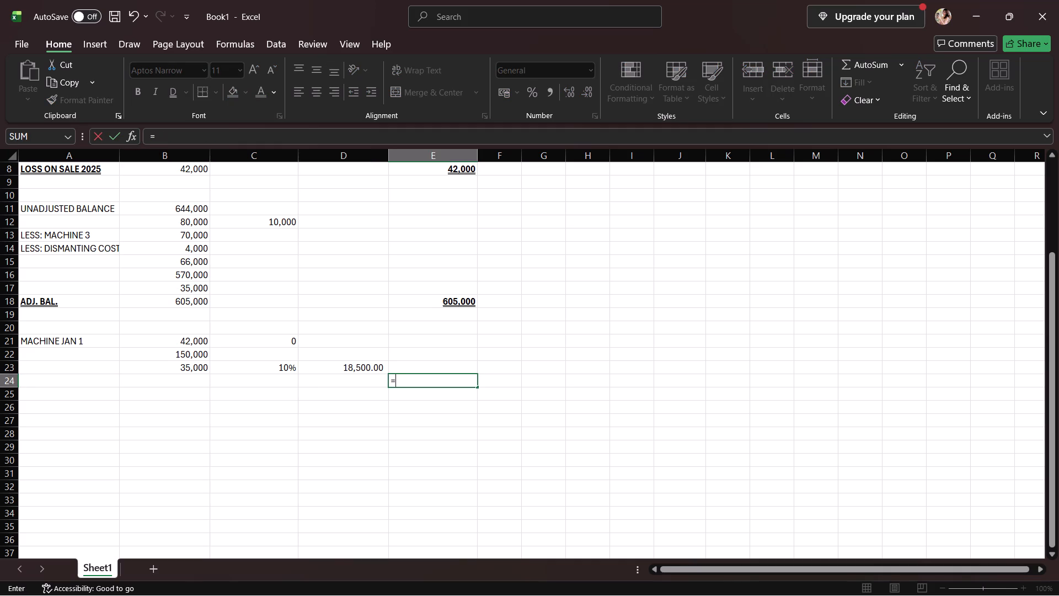
{"action": "left_click", "coordinate": [199, 342]}
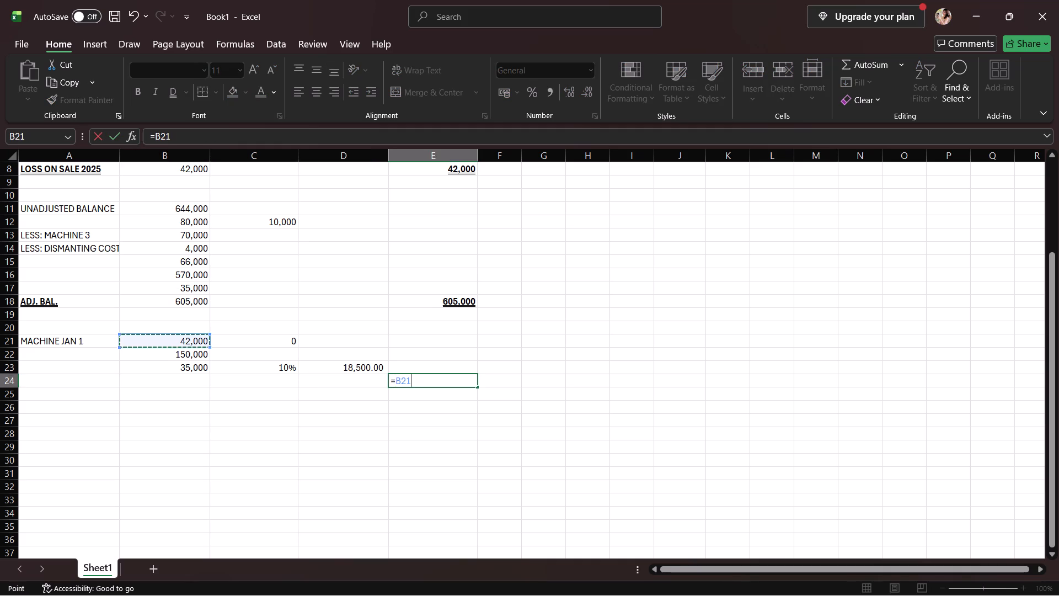
{"action": "key", "text": "shift+plus"}
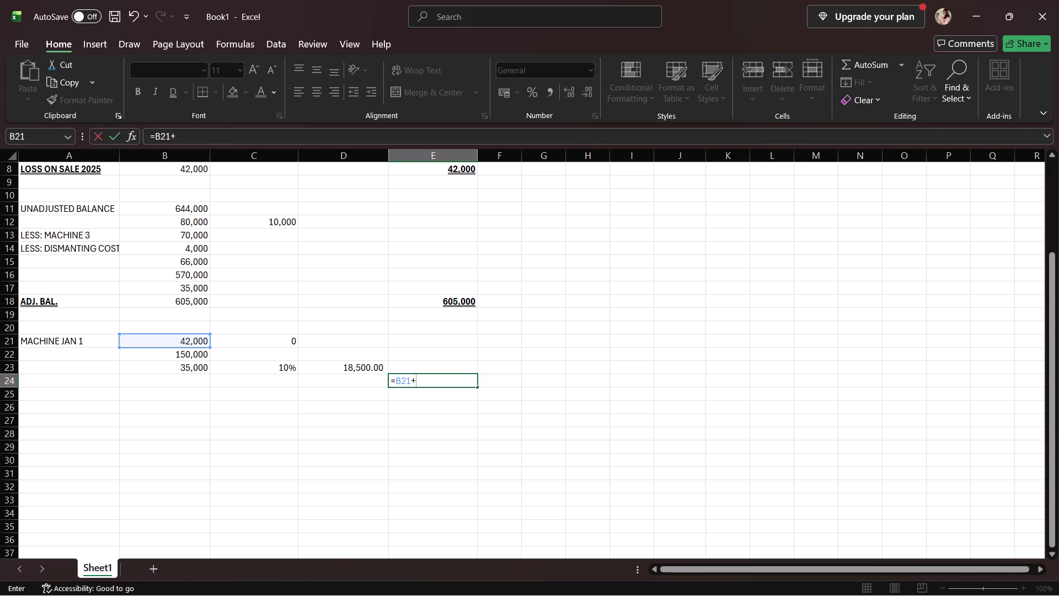
{"action": "left_click", "coordinate": [349, 370]}
{"action": "key", "text": "Return"}
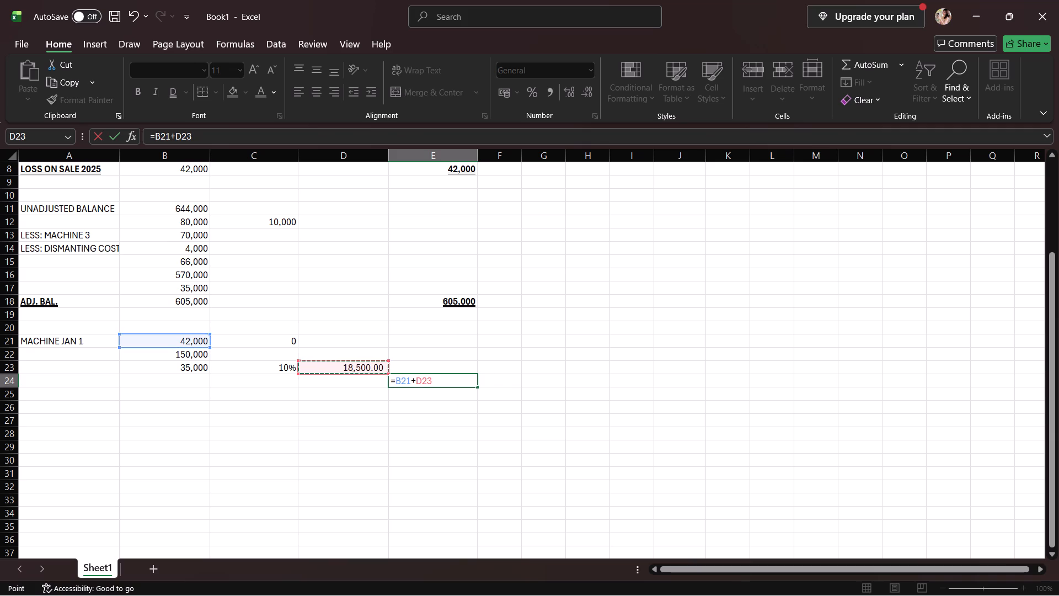
Make the total in cell E24 bold with a double underline.
{"action": "left_click", "coordinate": [416, 380]}
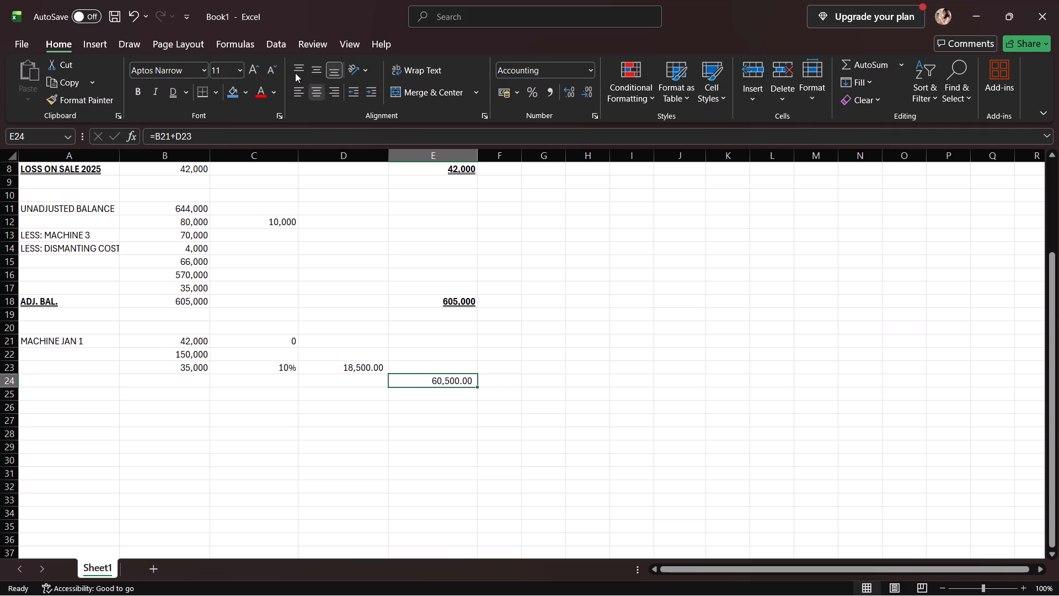
{"action": "left_click", "coordinate": [135, 89]}
{"action": "left_click", "coordinate": [170, 89]}
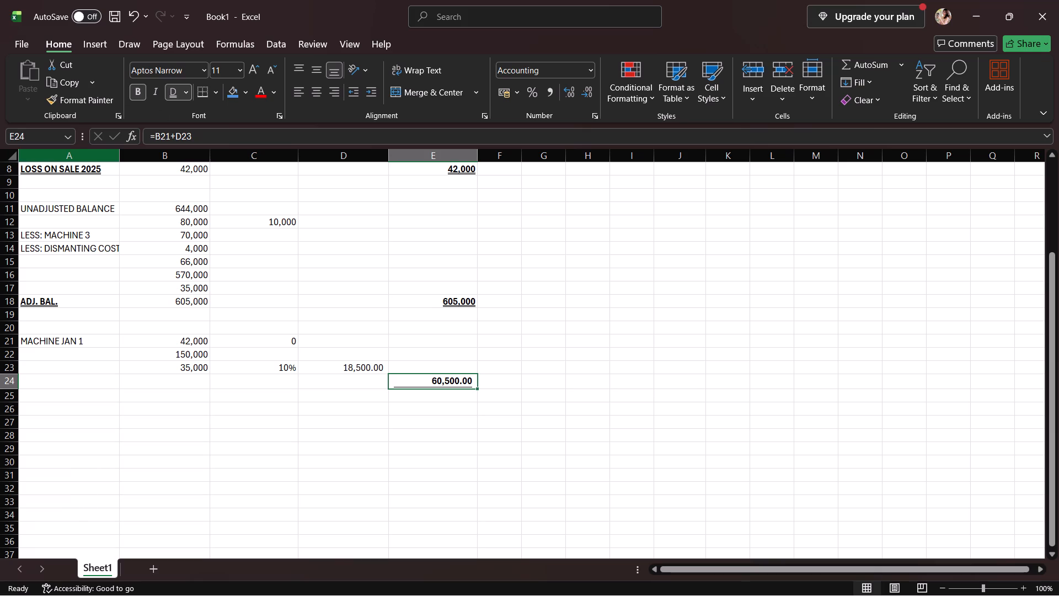
Label row 24 as TOTAL DEPRECIATION in cell A24.
{"action": "left_click", "coordinate": [73, 389]}
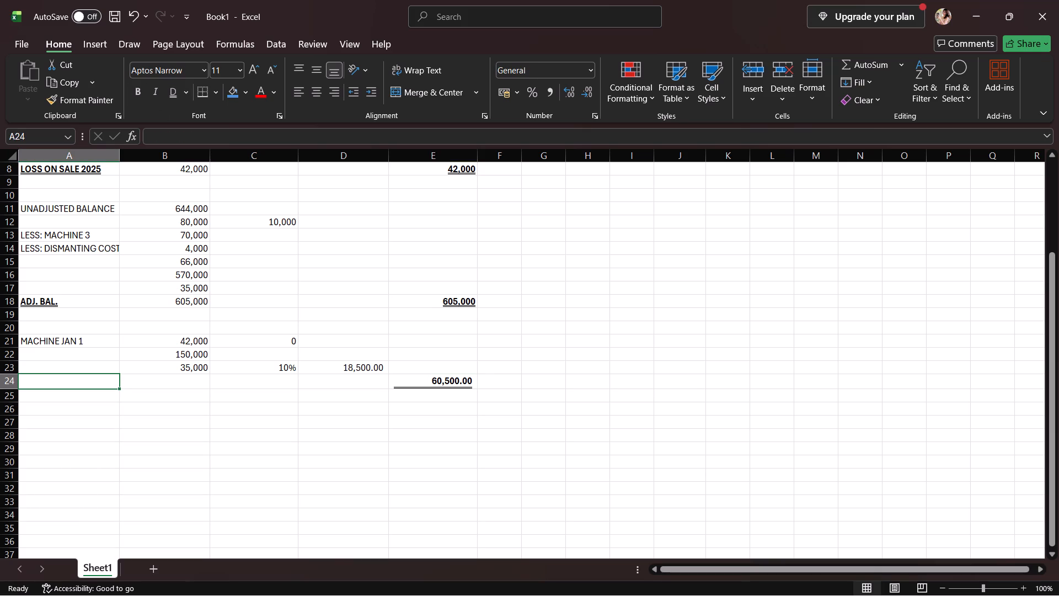
{"action": "type", "text": "TTOT"}
{"action": "key", "text": "BackSpace"}
{"action": "key", "text": "BackSpace"}
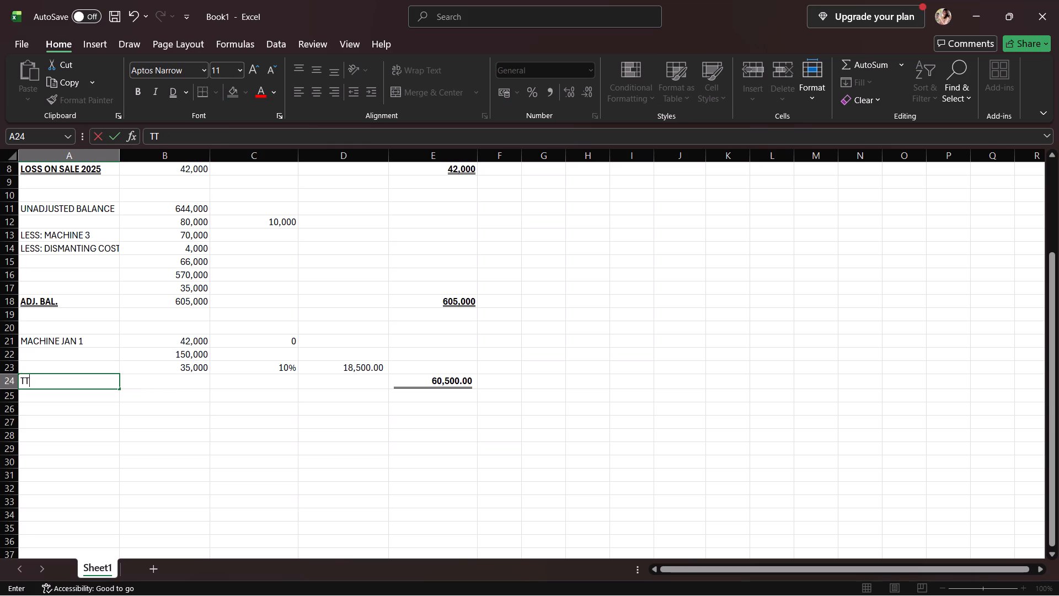
{"action": "key", "text": "BackSpace"}
{"action": "type", "text": "OTAL DEPRECIATION"}
{"action": "key", "text": "space"}
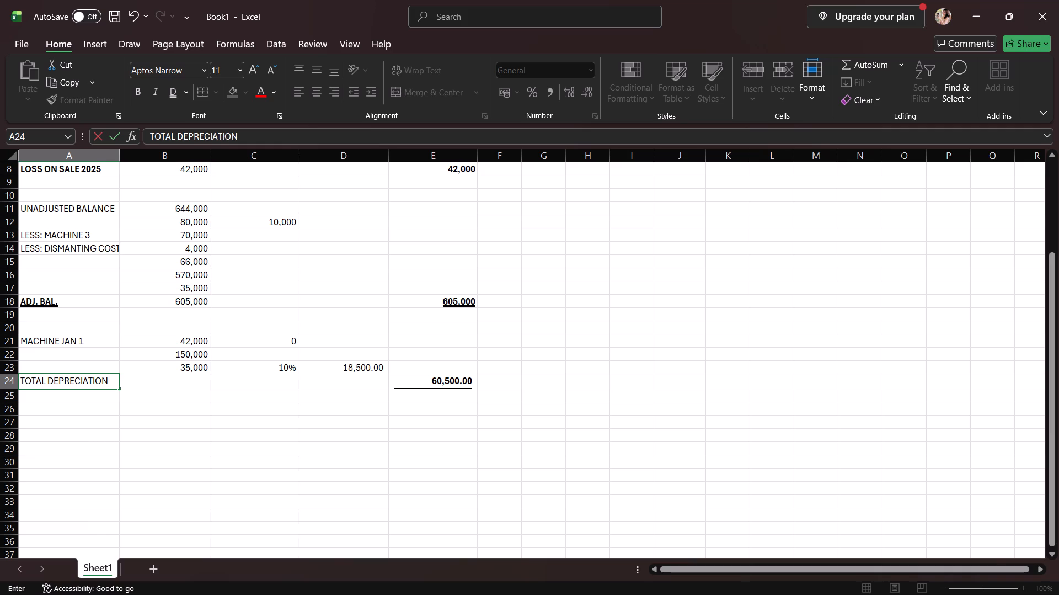
{"action": "left_click", "coordinate": [21, 383]}
{"action": "left_click", "coordinate": [111, 362]}
Make the TOTAL DEPRECIATION label bold with a double underline.
{"action": "left_click", "coordinate": [99, 382]}
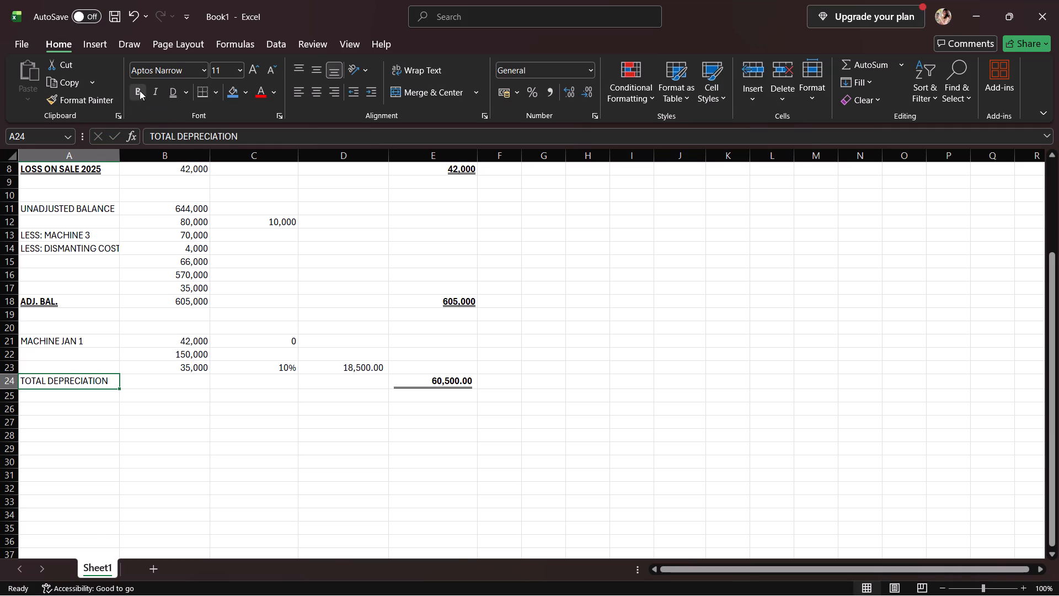
{"action": "left_click", "coordinate": [140, 91]}
{"action": "left_click", "coordinate": [168, 93]}
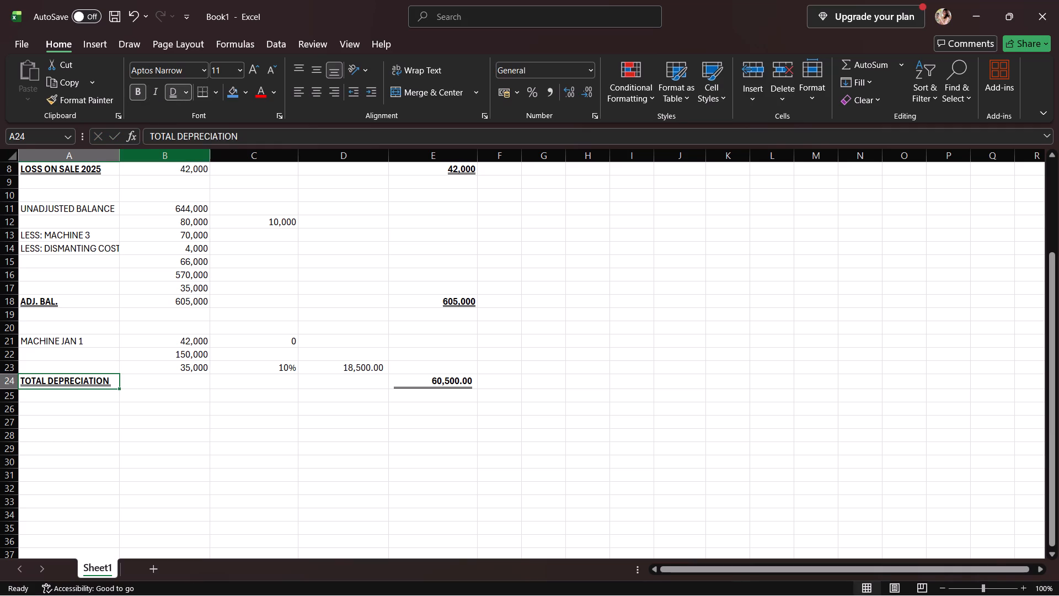
Enter the heading ACC. DEPRECIATION in cell A27, below the total depreciation section.
{"action": "left_click", "coordinate": [284, 390]}
{"action": "scroll", "coordinate": [309, 394], "scroll_direction": "down", "scroll_amount": 2}
{"action": "scroll", "coordinate": [312, 393], "scroll_direction": "up", "scroll_amount": 6}
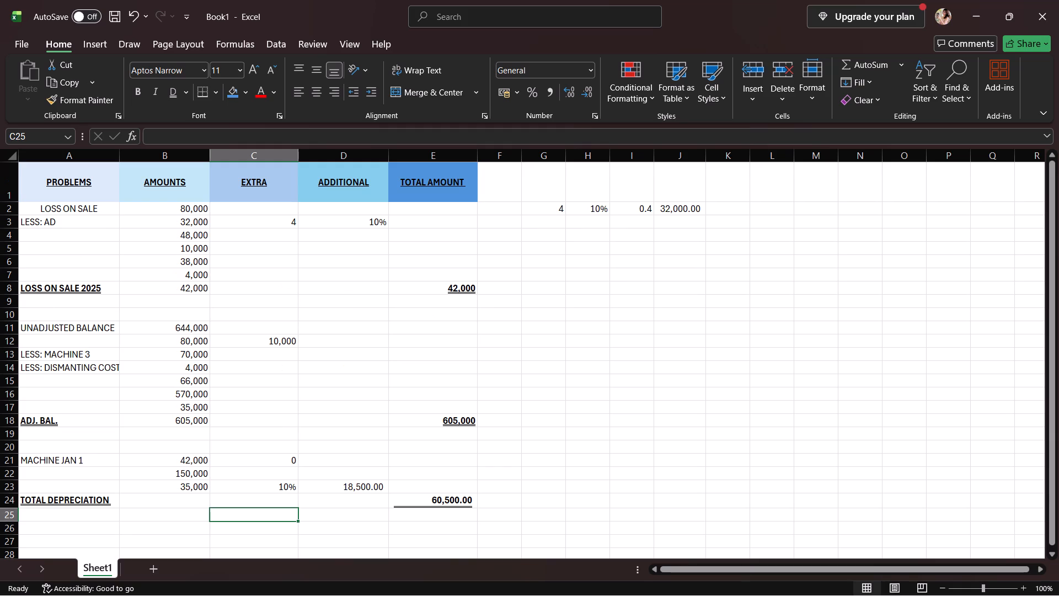
{"action": "scroll", "coordinate": [322, 382], "scroll_direction": "down", "scroll_amount": 6}
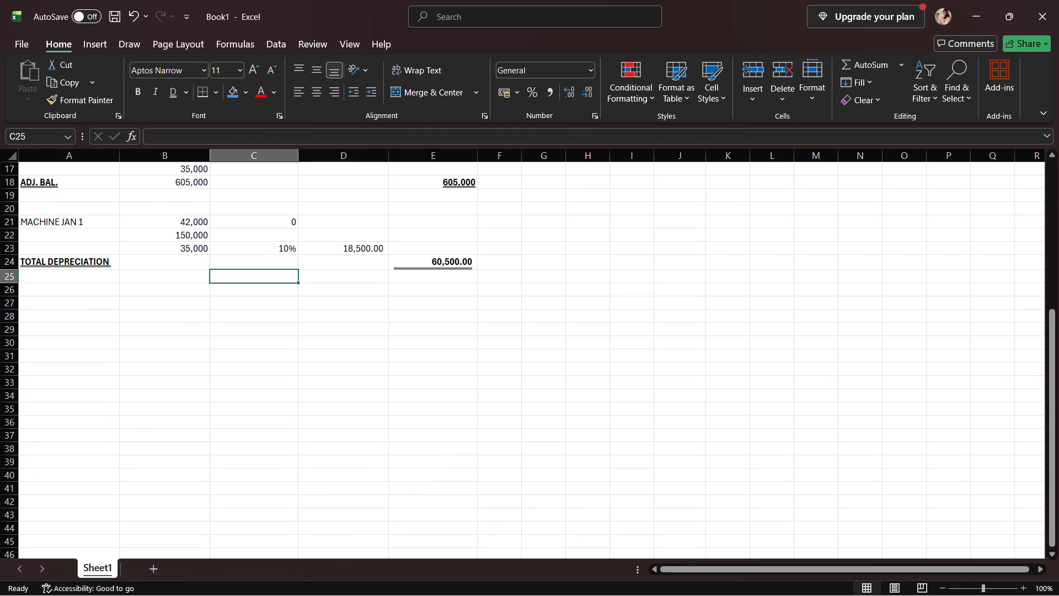
{"action": "left_click", "coordinate": [74, 305]}
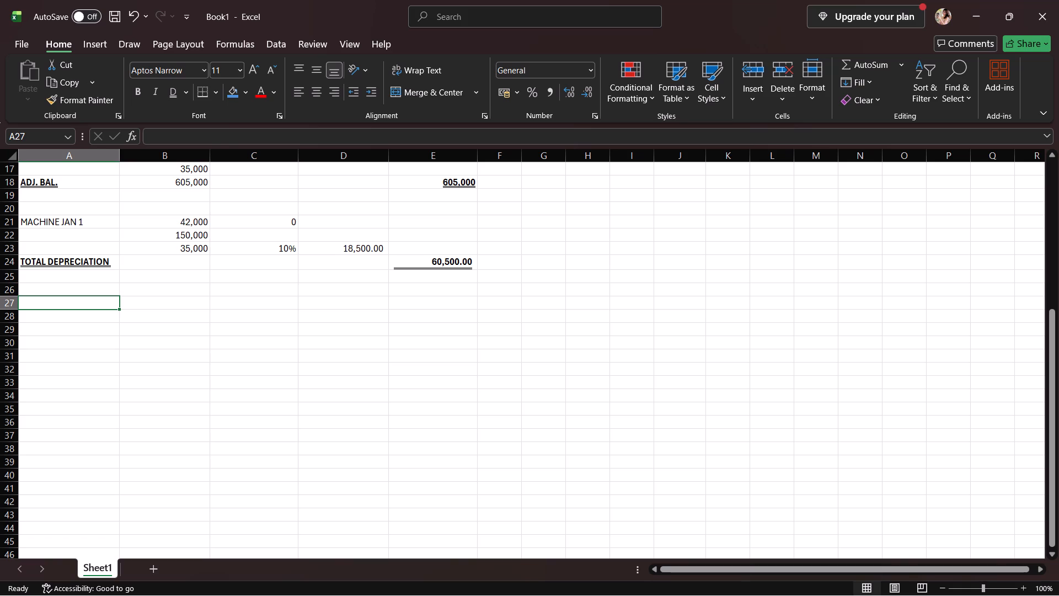
{"action": "type", "text": "ACC"}
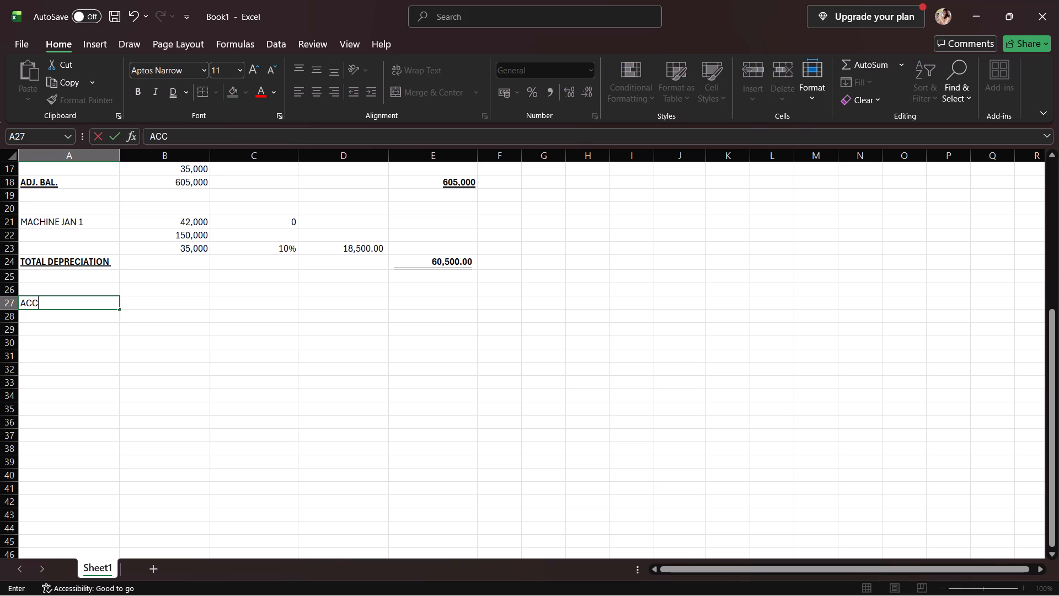
{"action": "type", "text": ". DEPRECIATION"}
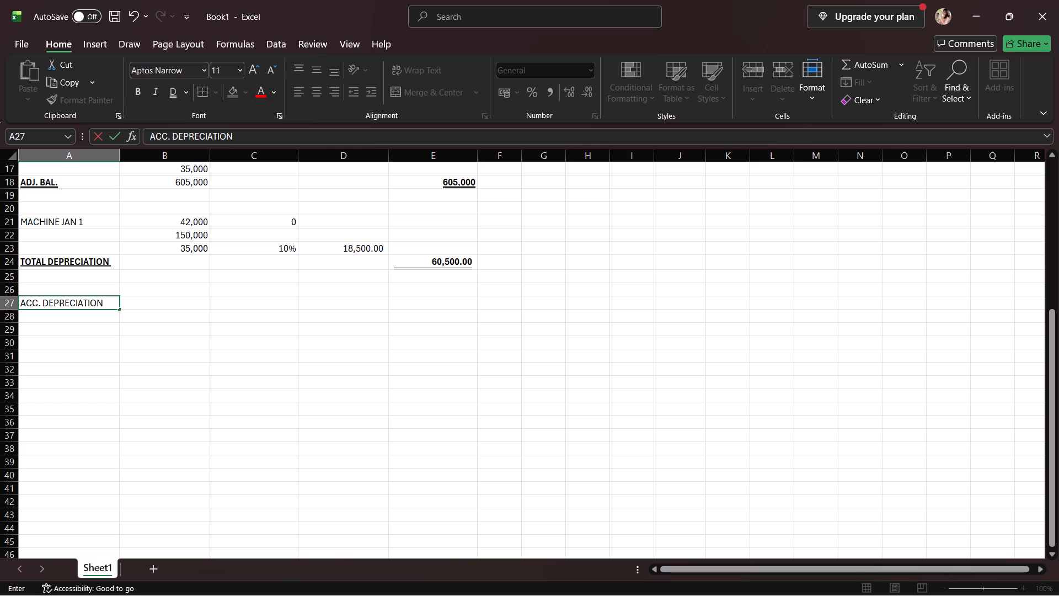
Add the row BALANCE DEC 31, 2004 in cell A28 with the amount 280,000 in cell B28.
{"action": "left_click", "coordinate": [52, 320]}
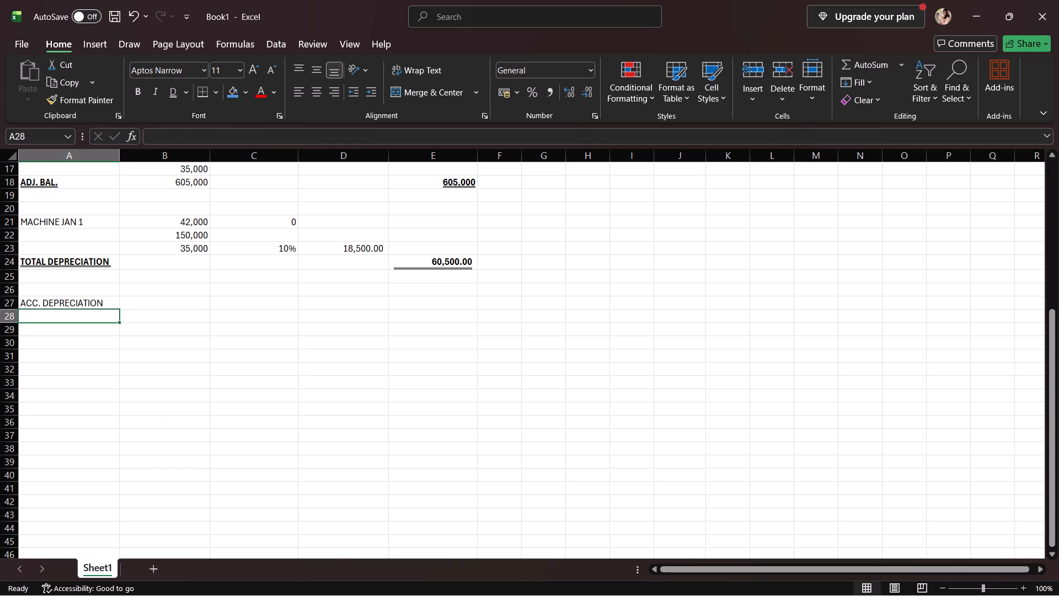
{"action": "type", "text": "BALANCE"}
{"action": "key", "text": "space"}
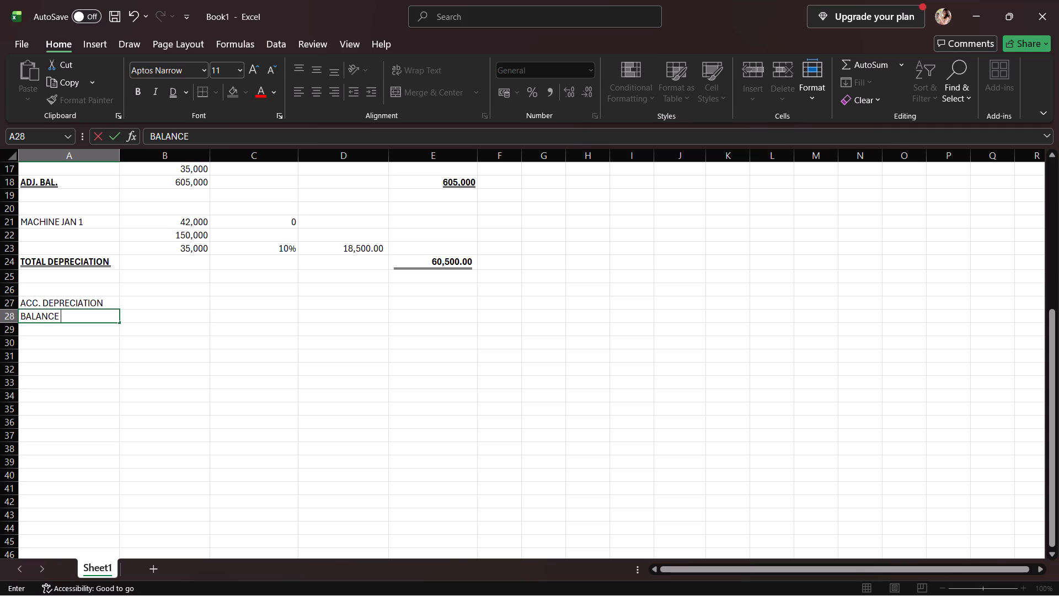
{"action": "type", "text": "DEC 31"}
{"action": "key", "text": "comma"}
{"action": "key", "text": "space"}
{"action": "type", "text": "2004"}
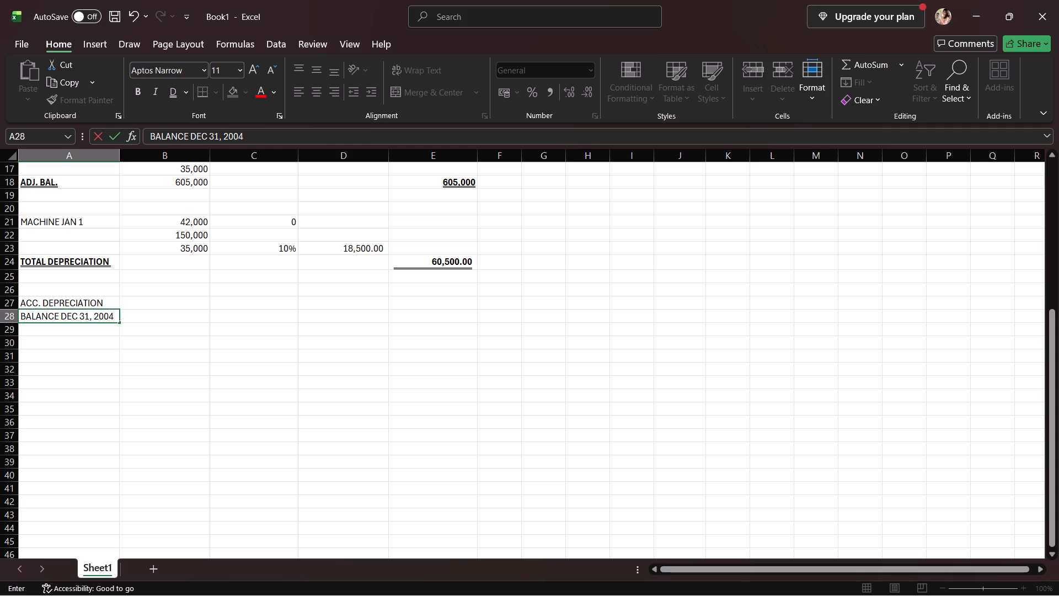
{"action": "left_click", "coordinate": [143, 313]}
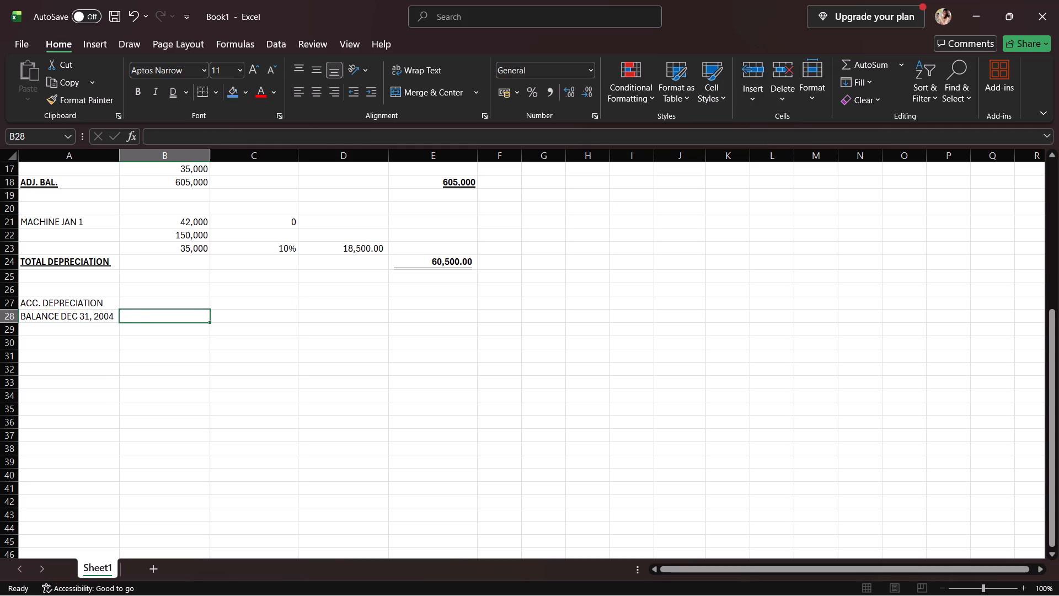
{"action": "type", "text": "280,000"}
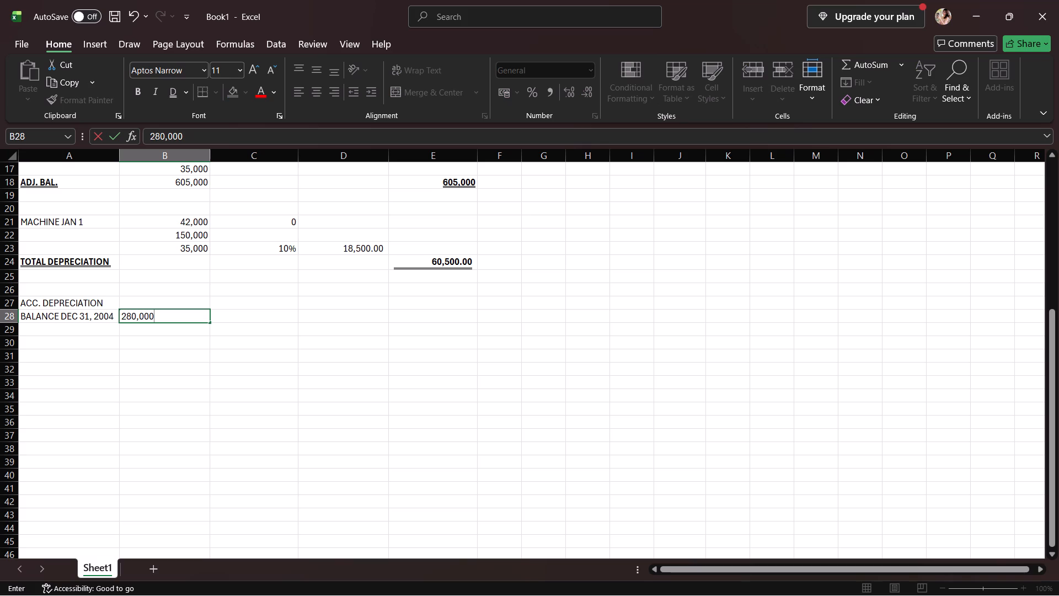
Label row 29 as ADD: DEPRECIATION 2005 in cell A29.
{"action": "left_click", "coordinate": [54, 331]}
{"action": "type", "text": "ADD"}
{"action": "key", "text": "shift+colon"}
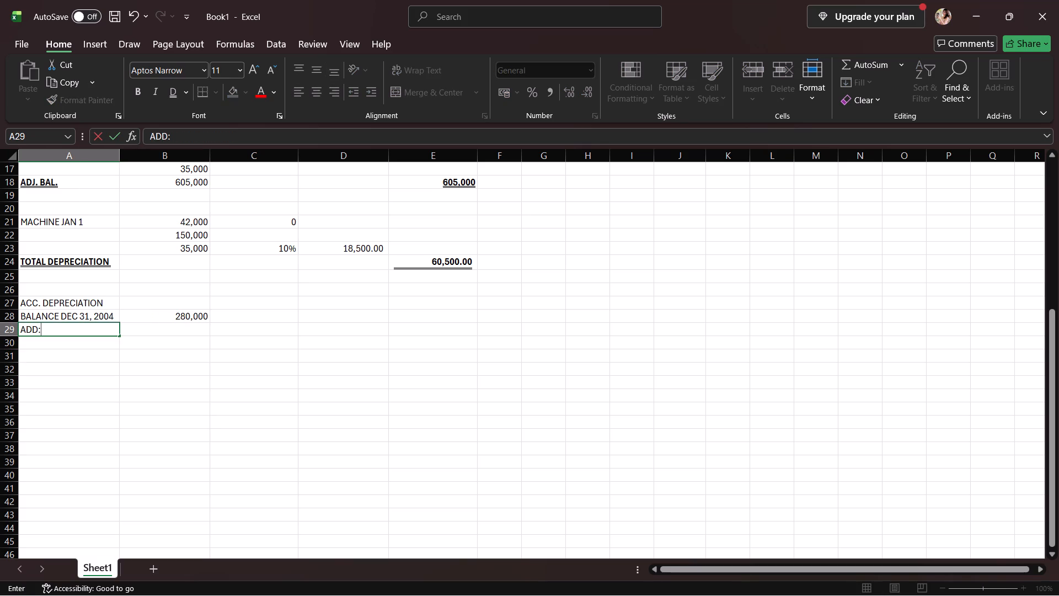
{"action": "key", "text": "space"}
{"action": "type", "text": "DEPRECIATION 2005"}
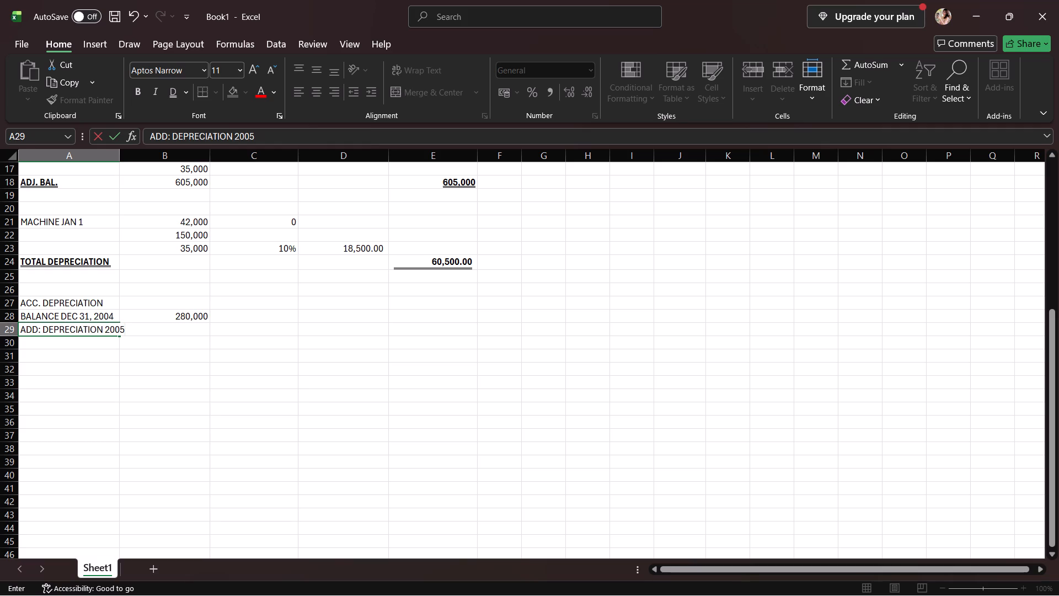
Widen column A so the ADD: DEPRECIATION 2005 label fits inside its cell.
{"action": "left_click_drag", "start_coordinate": [117, 158], "coordinate": [127, 158]}
{"action": "left_click", "coordinate": [127, 158]}
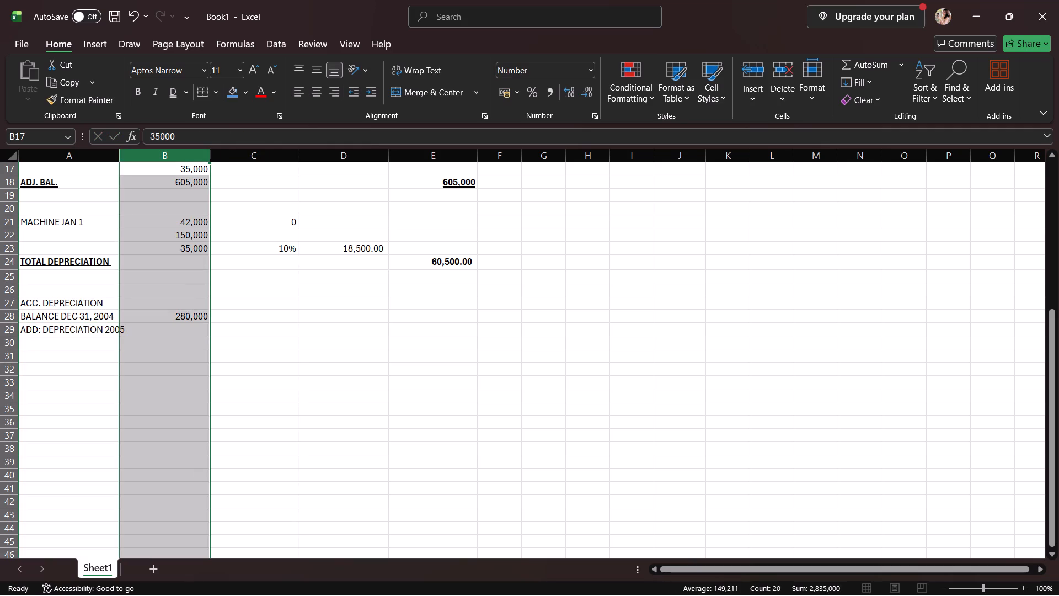
{"action": "left_click", "coordinate": [117, 158]}
{"action": "left_click", "coordinate": [106, 157]}
{"action": "left_click_drag", "start_coordinate": [117, 157], "coordinate": [125, 157]}
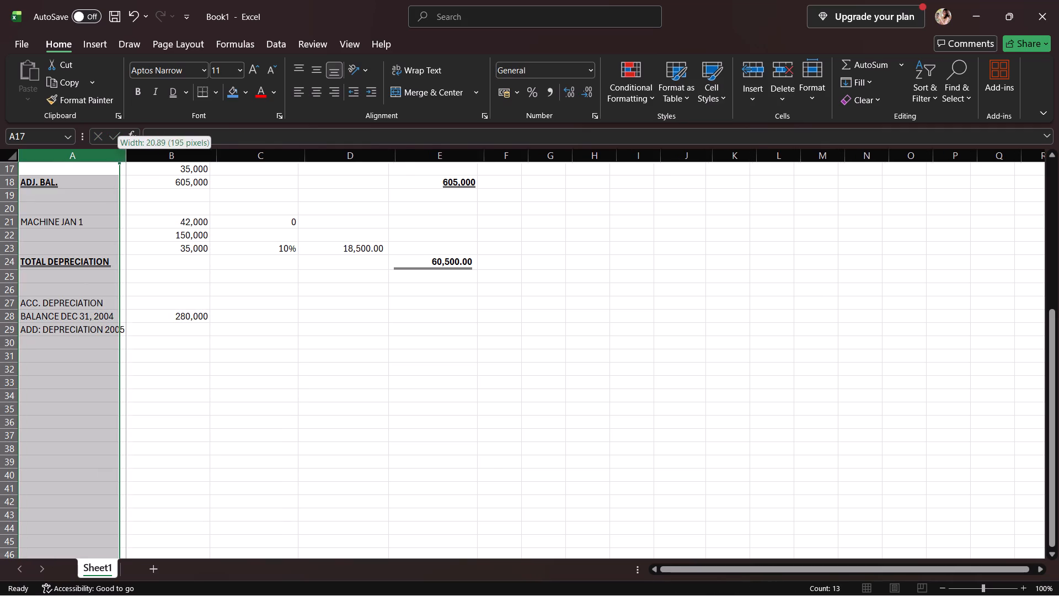
{"action": "left_click_drag", "start_coordinate": [125, 157], "coordinate": [134, 158]}
Enter the 2005 depreciation amount of 60,500 in cell C29.
{"action": "left_click", "coordinate": [196, 332]}
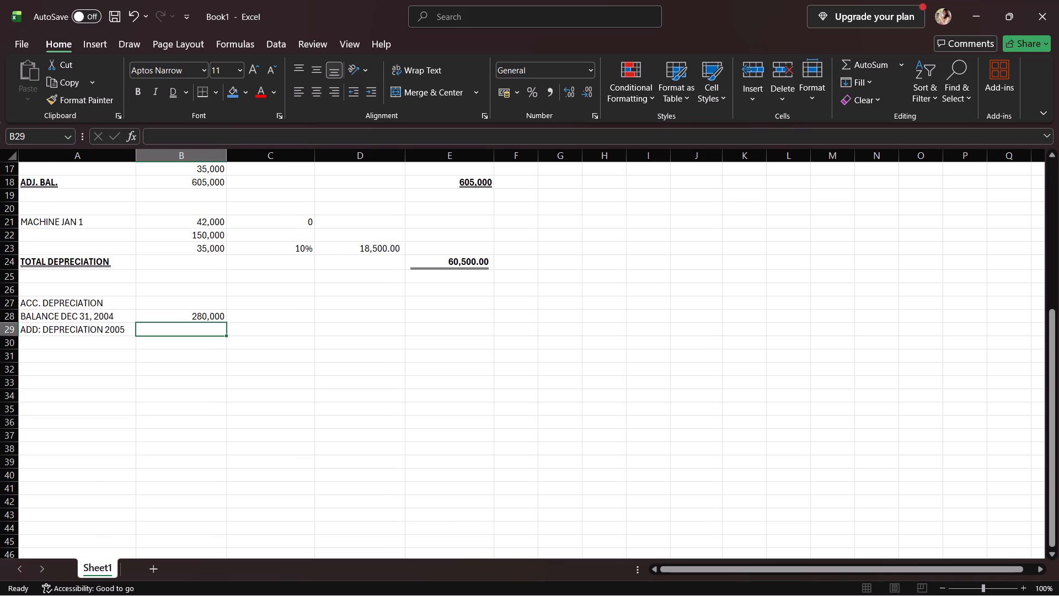
{"action": "left_click", "coordinate": [233, 330]}
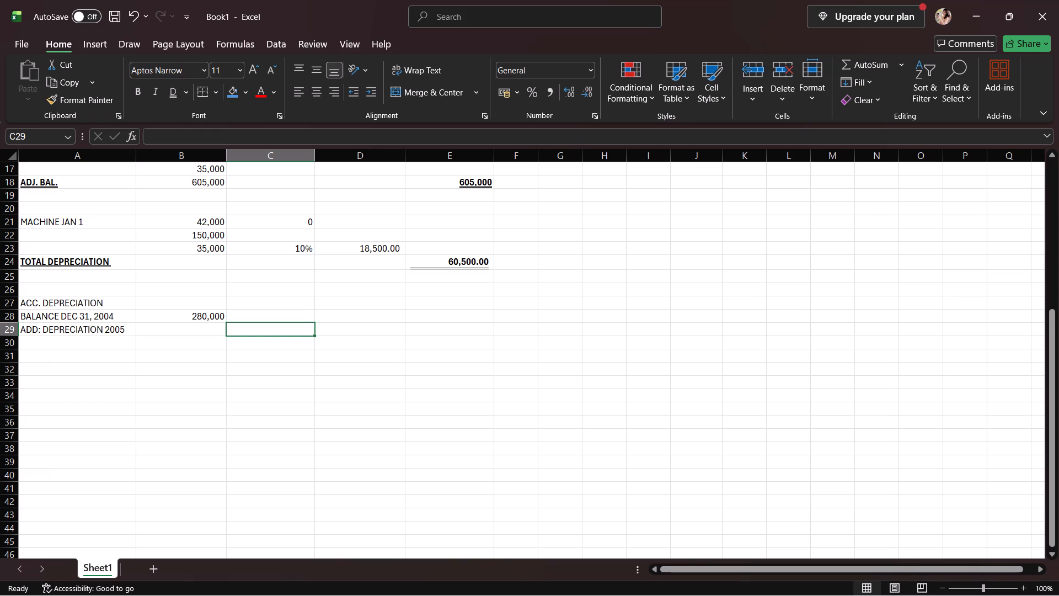
{"action": "type", "text": "60,500"}
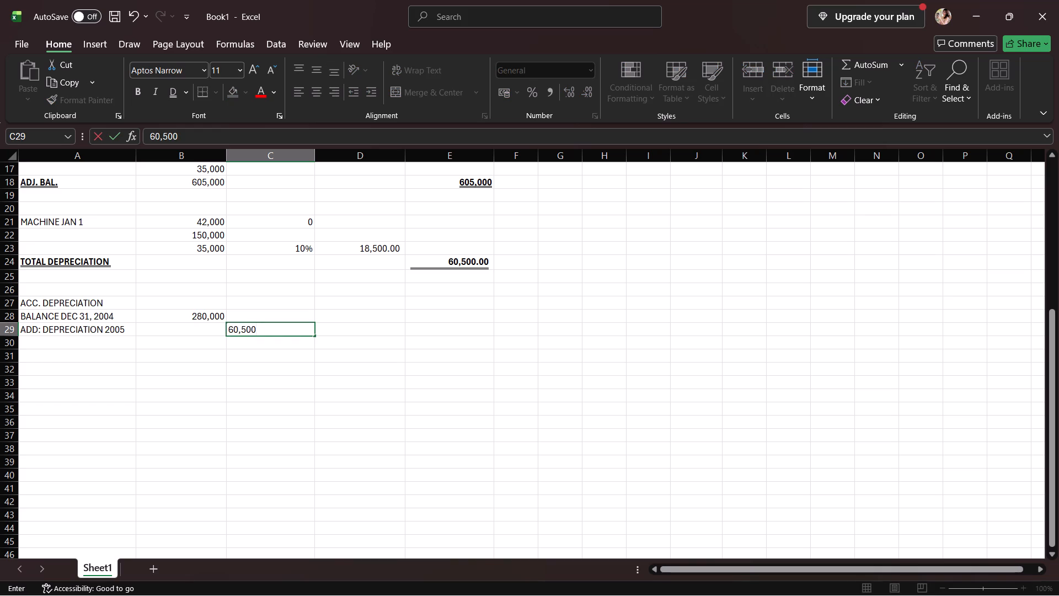
Add the row LESS: MACHINE 3 in cell A30 with the amount 32,000 in cell D30.
{"action": "left_click", "coordinate": [108, 345]}
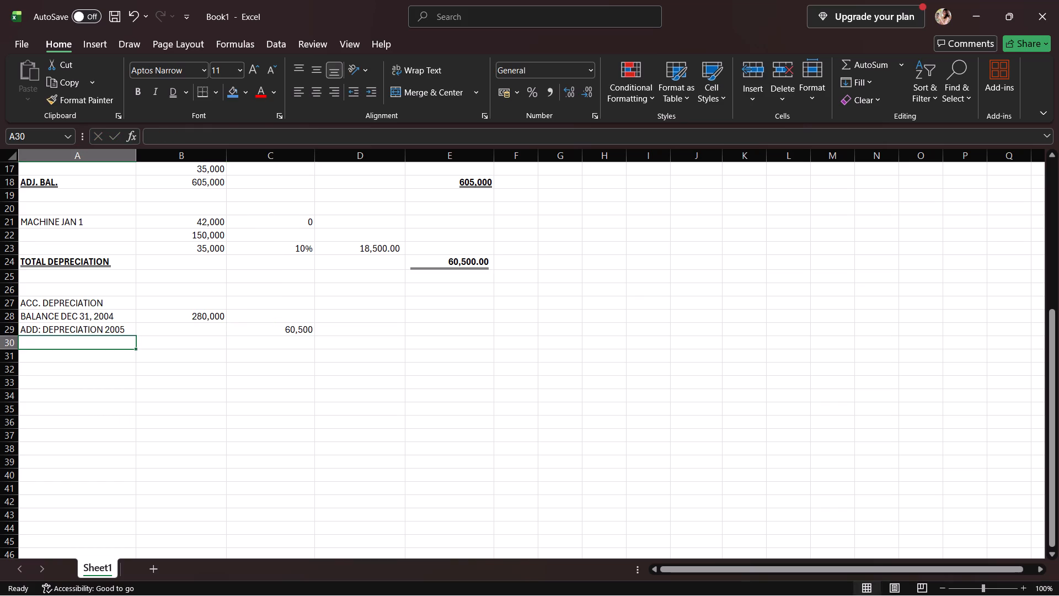
{"action": "type", "text": "LESS:"}
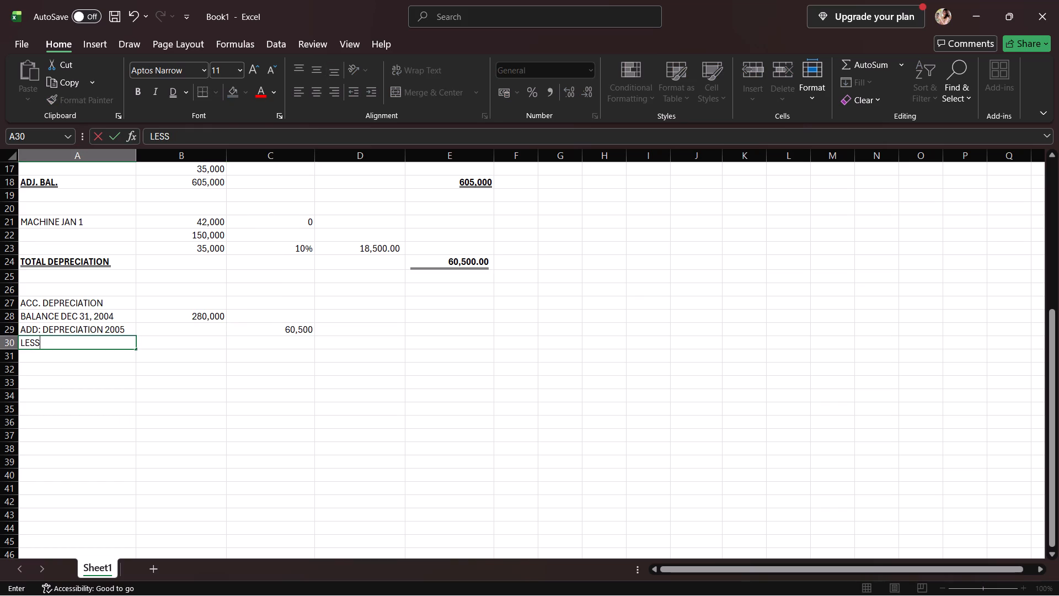
{"action": "key", "text": "space"}
{"action": "type", "text": "MACHINE 3"}
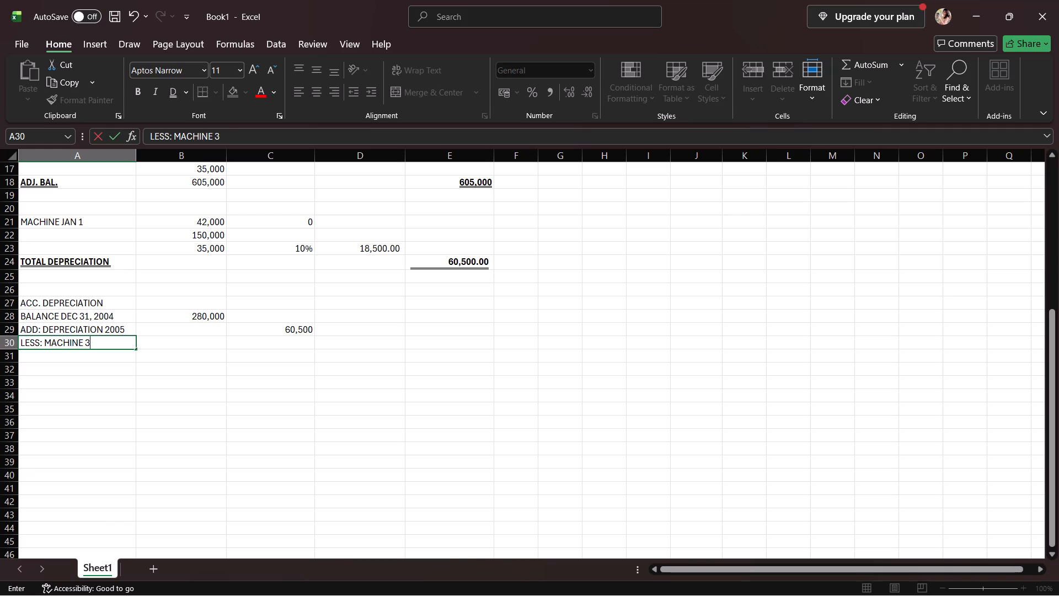
{"action": "left_click", "coordinate": [324, 340]}
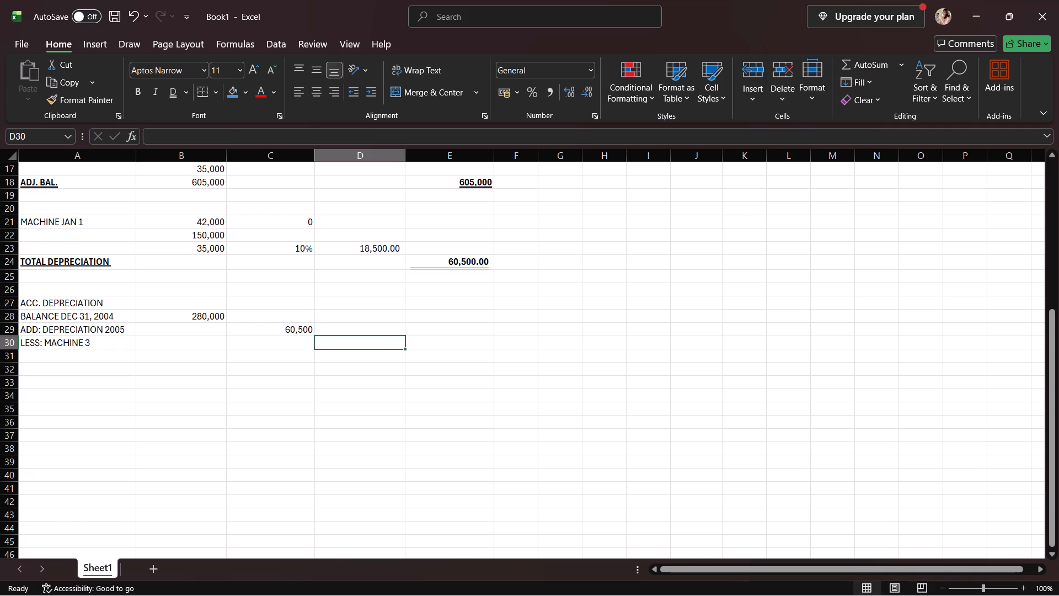
{"action": "type", "text": "32,000"}
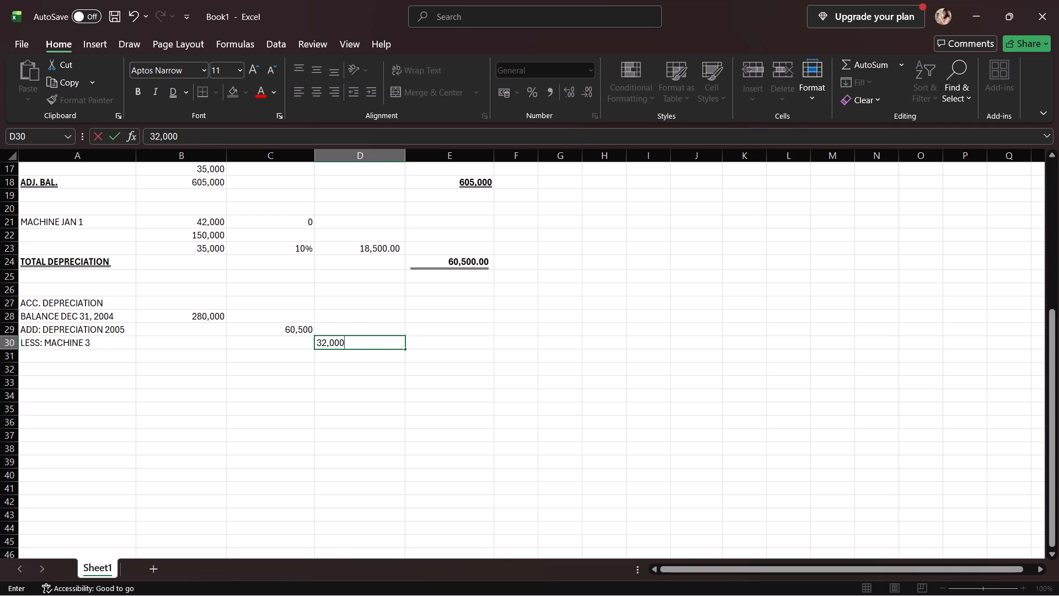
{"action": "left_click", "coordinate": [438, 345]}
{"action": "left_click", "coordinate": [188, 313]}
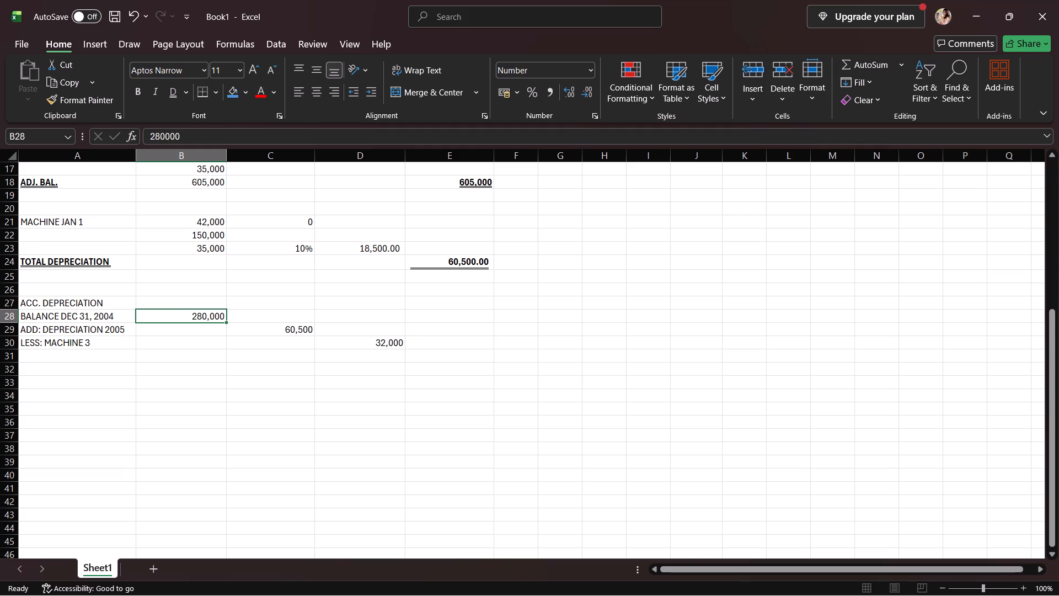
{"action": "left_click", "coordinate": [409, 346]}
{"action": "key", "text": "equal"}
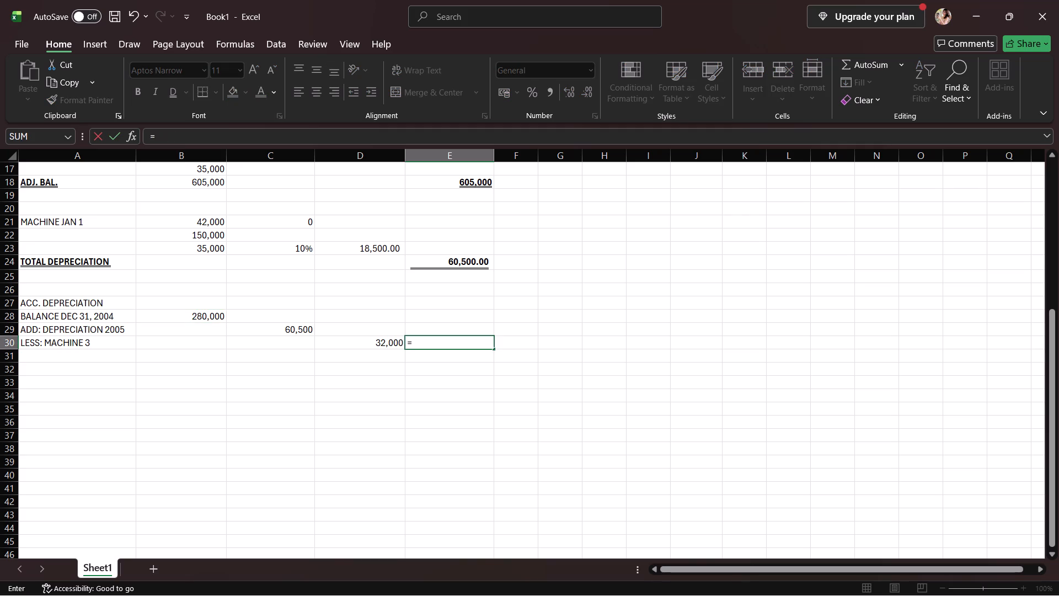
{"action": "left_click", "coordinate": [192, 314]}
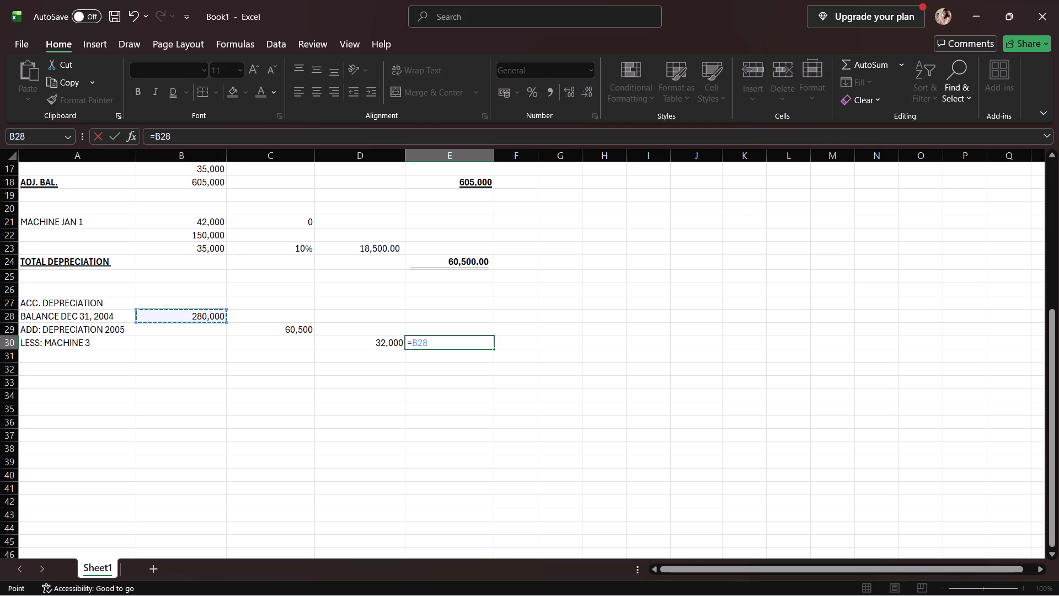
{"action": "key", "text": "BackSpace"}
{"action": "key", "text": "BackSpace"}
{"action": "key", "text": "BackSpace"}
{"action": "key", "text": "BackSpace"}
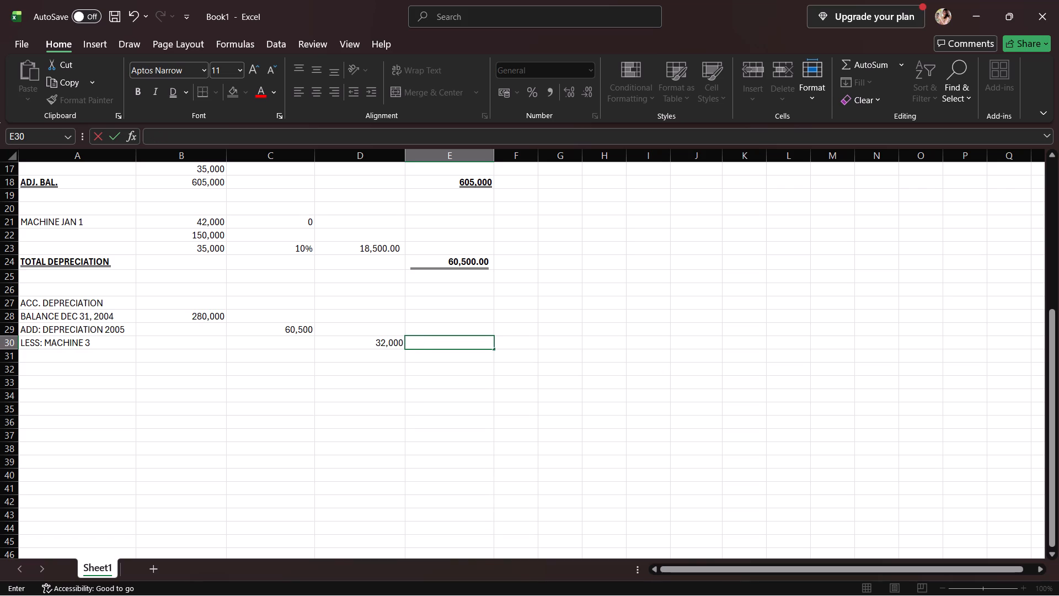
Compute the accumulated depreciation in cell E31 as the balance plus 2005 depreciation less machine 3, =B28+C29-D30.
{"action": "left_click", "coordinate": [432, 358]}
{"action": "key", "text": "equal"}
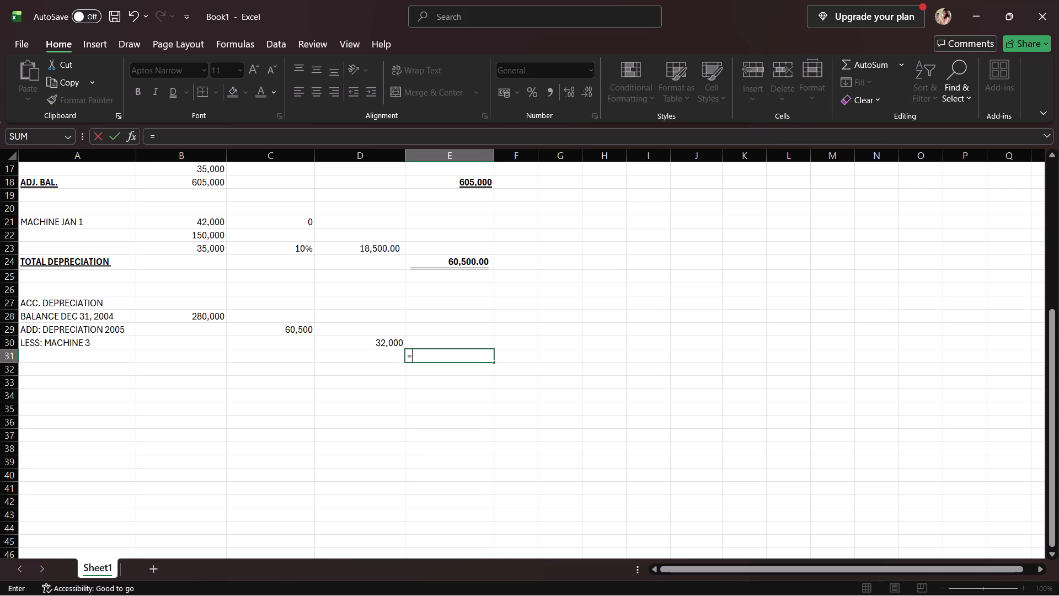
{"action": "left_click", "coordinate": [213, 321]}
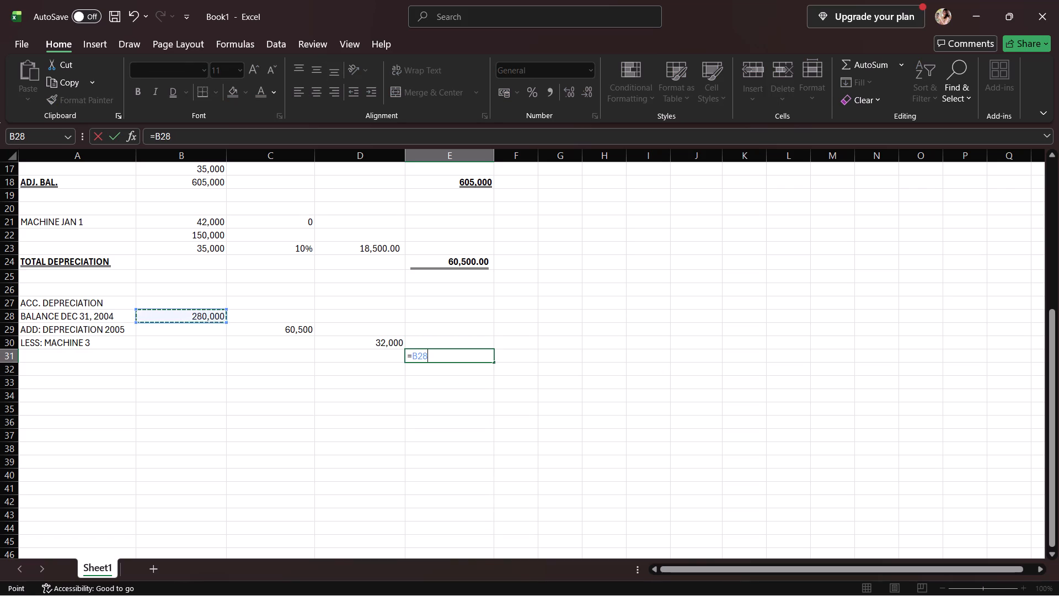
{"action": "key", "text": "shift+plus"}
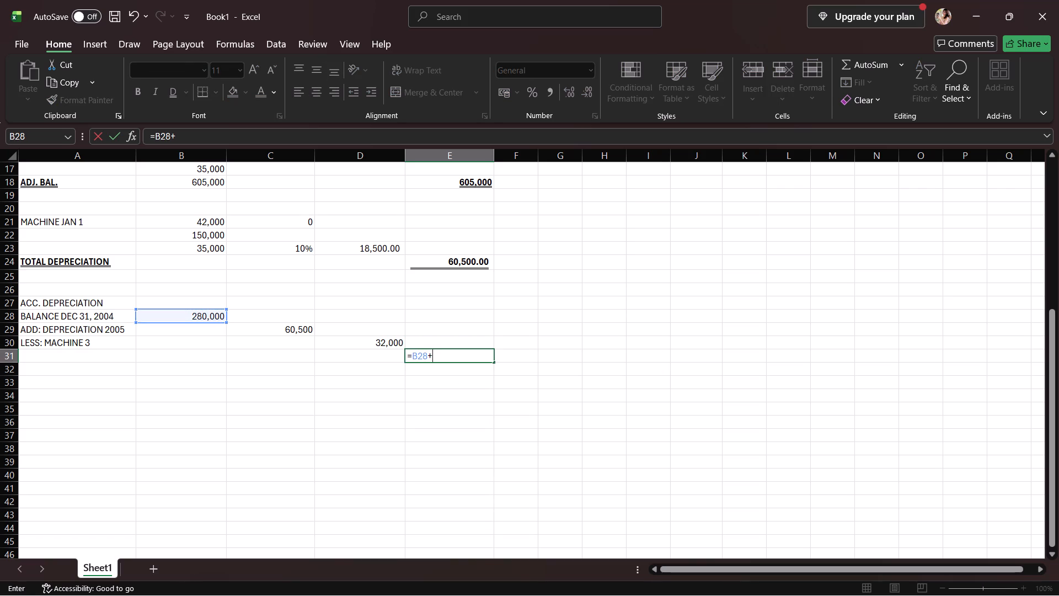
{"action": "left_click", "coordinate": [288, 329]}
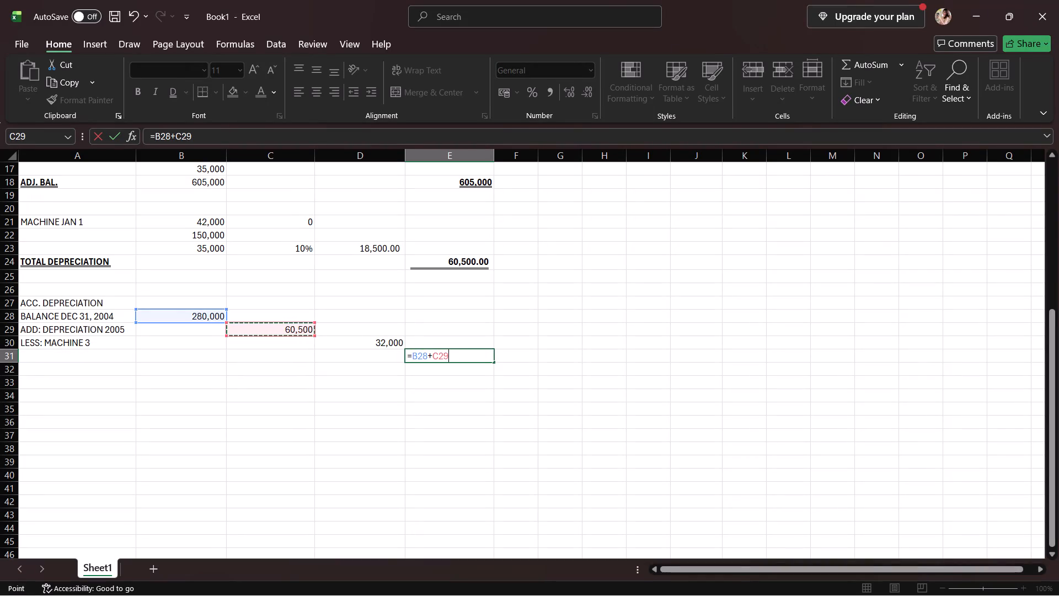
{"action": "key", "text": "minus"}
{"action": "left_click", "coordinate": [331, 349]}
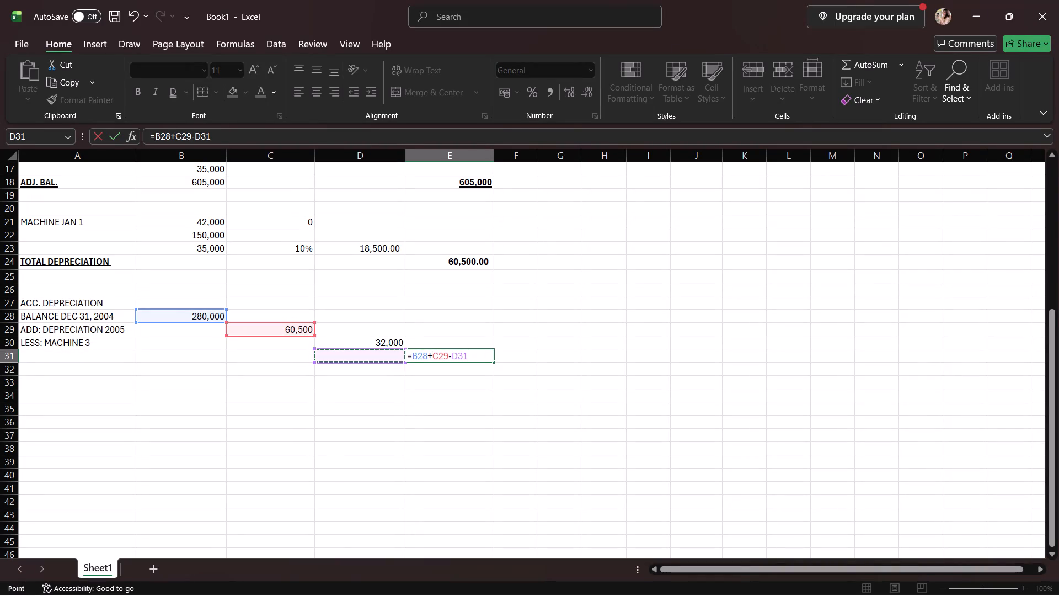
{"action": "left_click", "coordinate": [334, 337]}
{"action": "key", "text": "Return"}
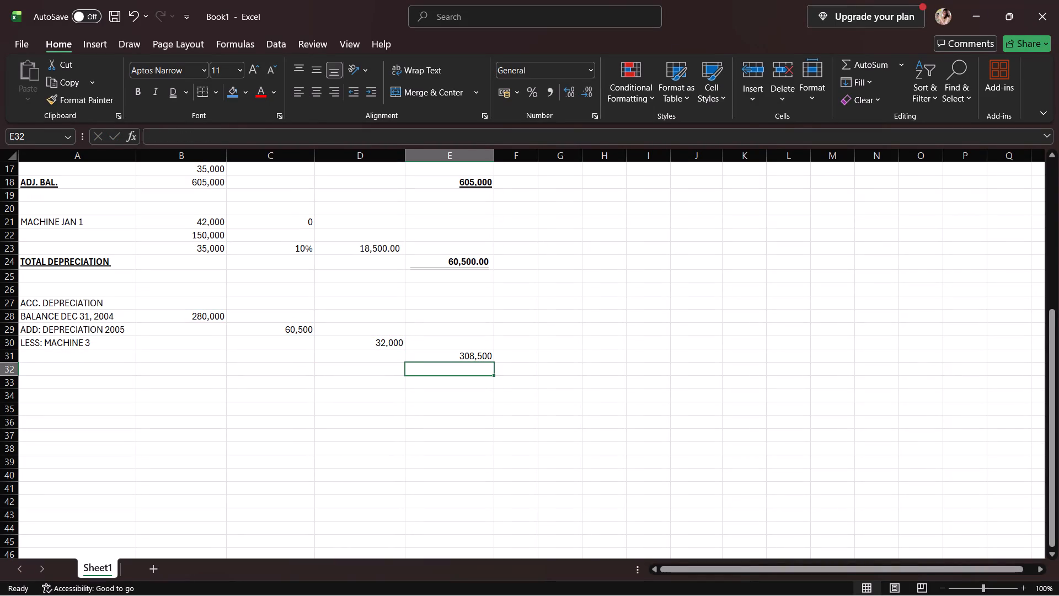
Make the accumulated depreciation result in cell E31 bold and double-underlined.
{"action": "left_click", "coordinate": [474, 361]}
{"action": "left_click", "coordinate": [468, 354]}
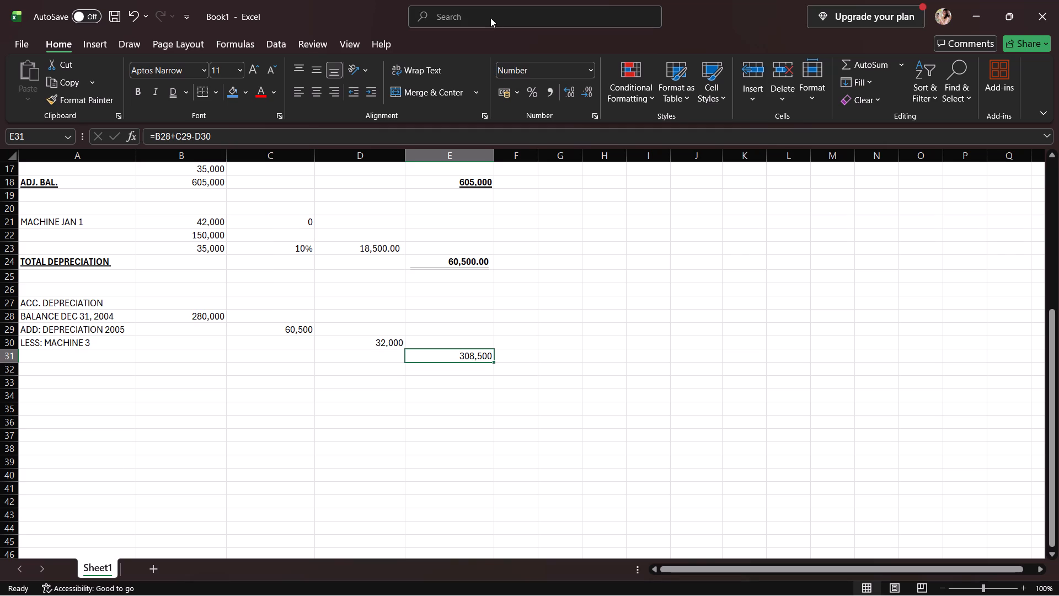
{"action": "left_click", "coordinate": [132, 86]}
{"action": "left_click", "coordinate": [169, 88]}
Label the result row ADJUSTED BALANCE in cell A31, in bold with a double underline.
{"action": "left_click", "coordinate": [105, 355]}
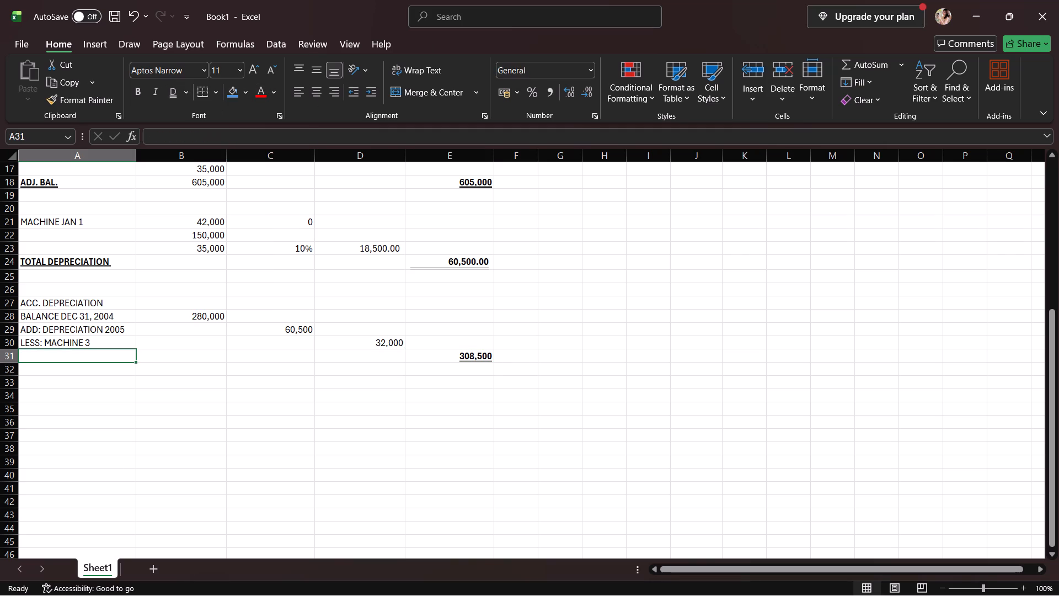
{"action": "type", "text": "ADJ"}
{"action": "type", "text": "USTED BALANCE"}
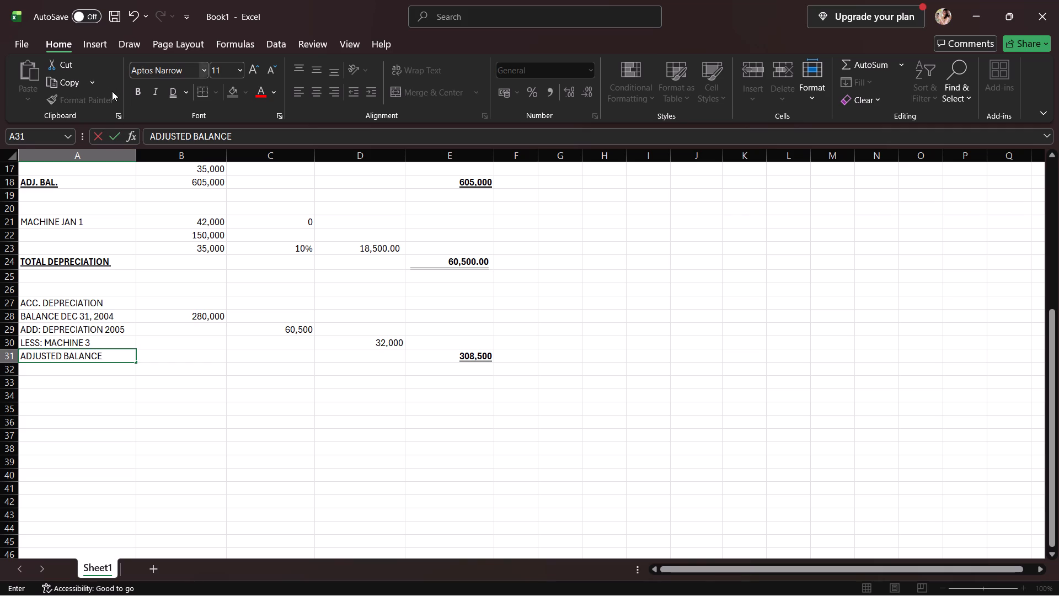
{"action": "left_click", "coordinate": [131, 91]}
{"action": "left_click", "coordinate": [168, 93]}
{"action": "left_click_drag", "start_coordinate": [154, 348], "coordinate": [157, 356]}
{"action": "left_click", "coordinate": [111, 357]}
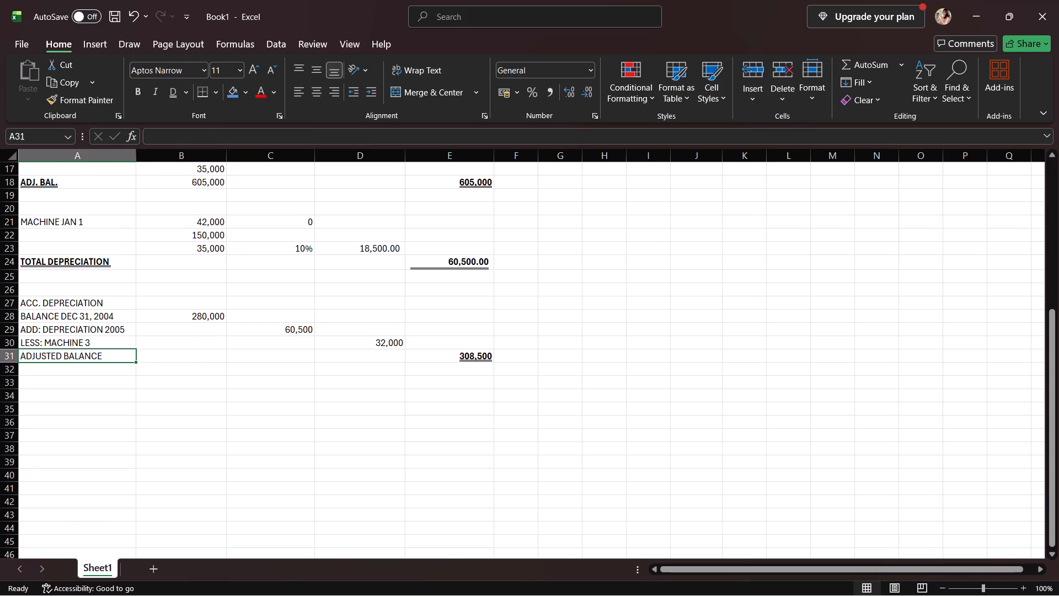
{"action": "left_click", "coordinate": [137, 91]}
{"action": "left_click", "coordinate": [173, 92]}
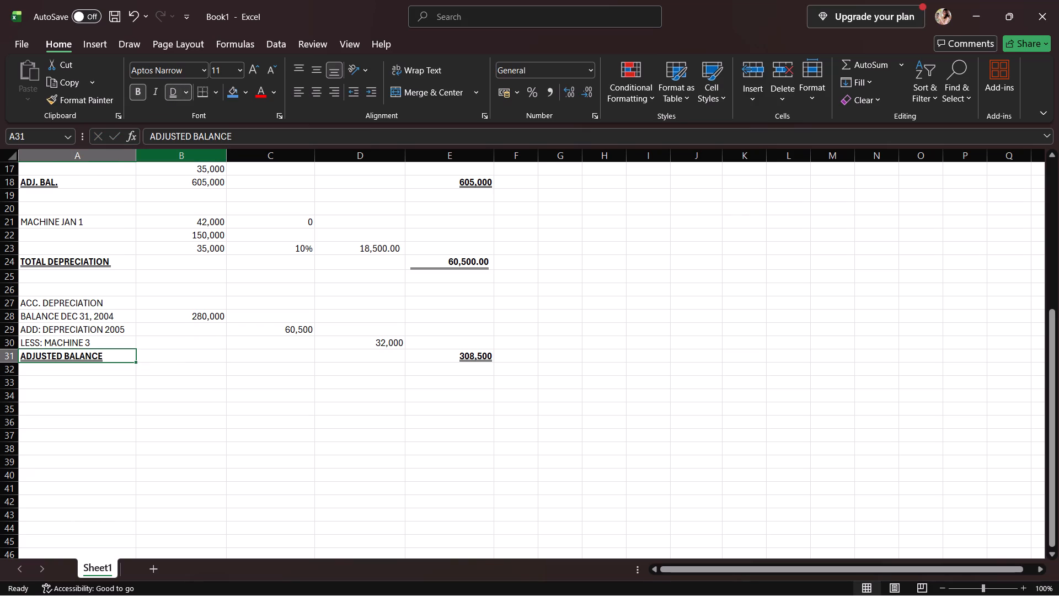
Review the worksheet's computations from the header row down to the accumulated depreciation section.
{"action": "scroll", "coordinate": [389, 344], "scroll_direction": "up", "scroll_amount": 7}
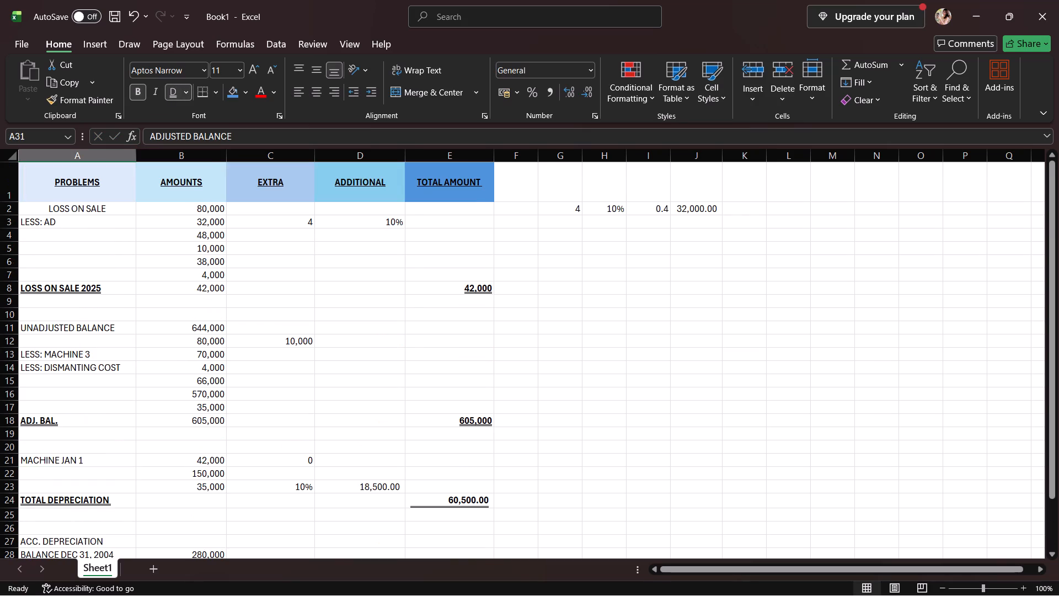
{"action": "scroll", "coordinate": [388, 329], "scroll_direction": "down", "scroll_amount": 8}
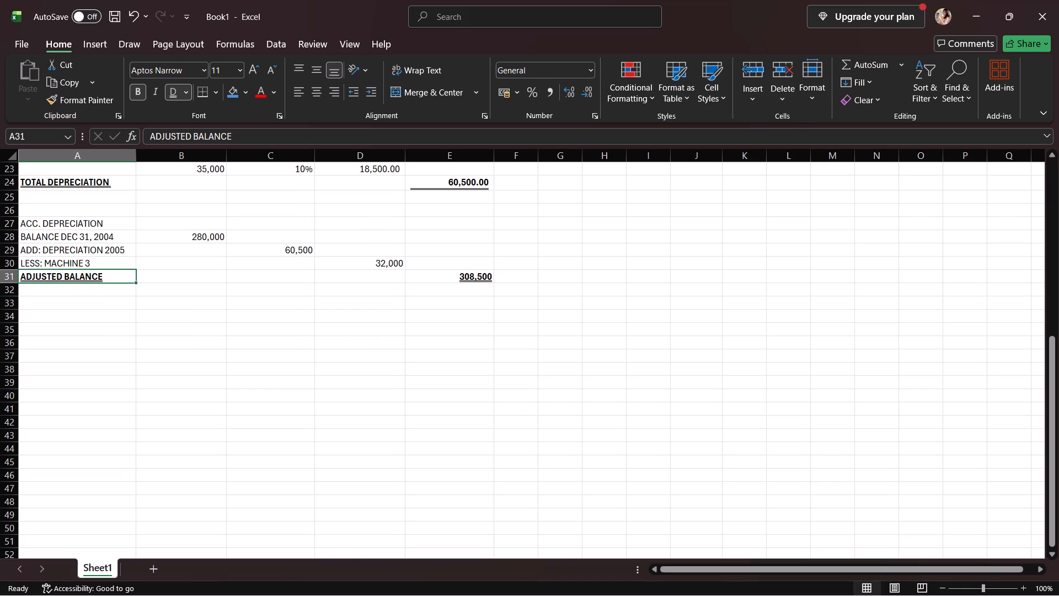
{"action": "left_click", "coordinate": [82, 325]}
{"action": "scroll", "coordinate": [184, 278], "scroll_direction": "down", "scroll_amount": 1}
{"action": "scroll", "coordinate": [184, 278], "scroll_direction": "up", "scroll_amount": 10}
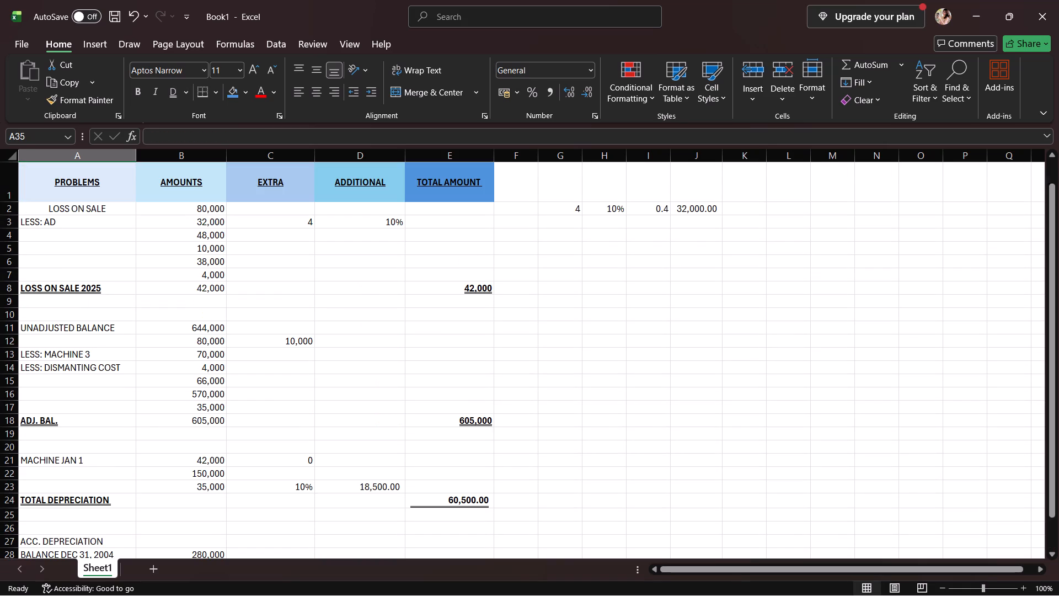
{"action": "scroll", "coordinate": [193, 276], "scroll_direction": "down", "scroll_amount": 2}
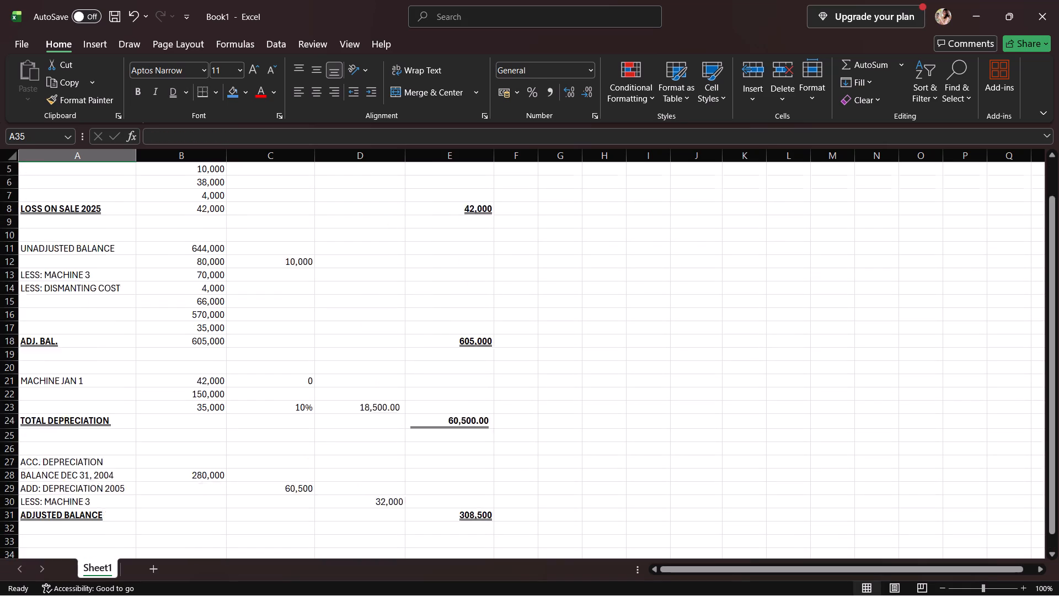
{"action": "scroll", "coordinate": [193, 276], "scroll_direction": "down", "scroll_amount": 5}
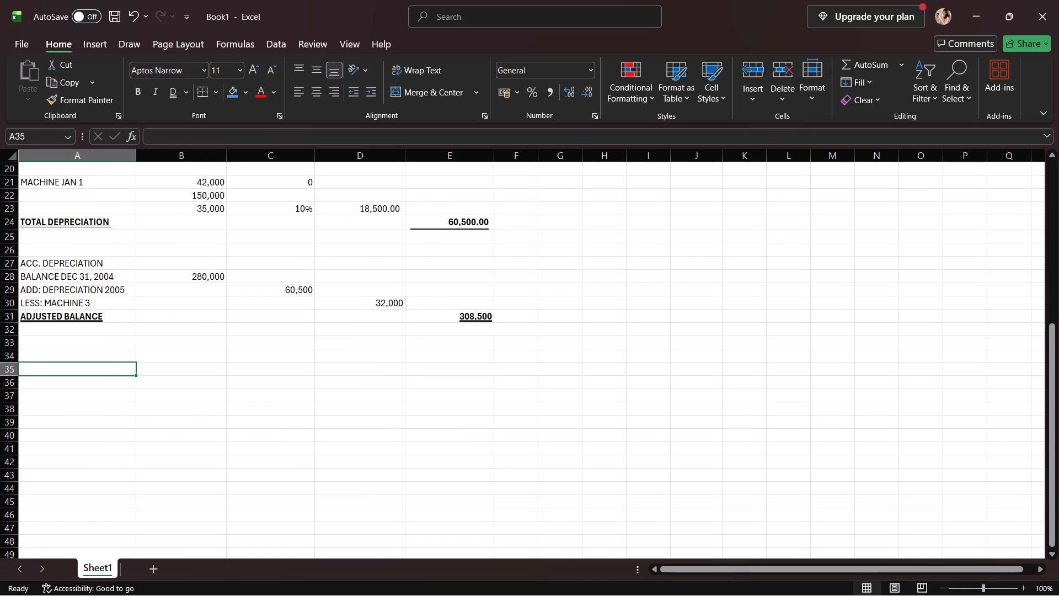
Enter the section title ADJUSTING ENTRY in cell A34, leaving two blank rows below the adjusted balance.
{"action": "left_click", "coordinate": [77, 351]}
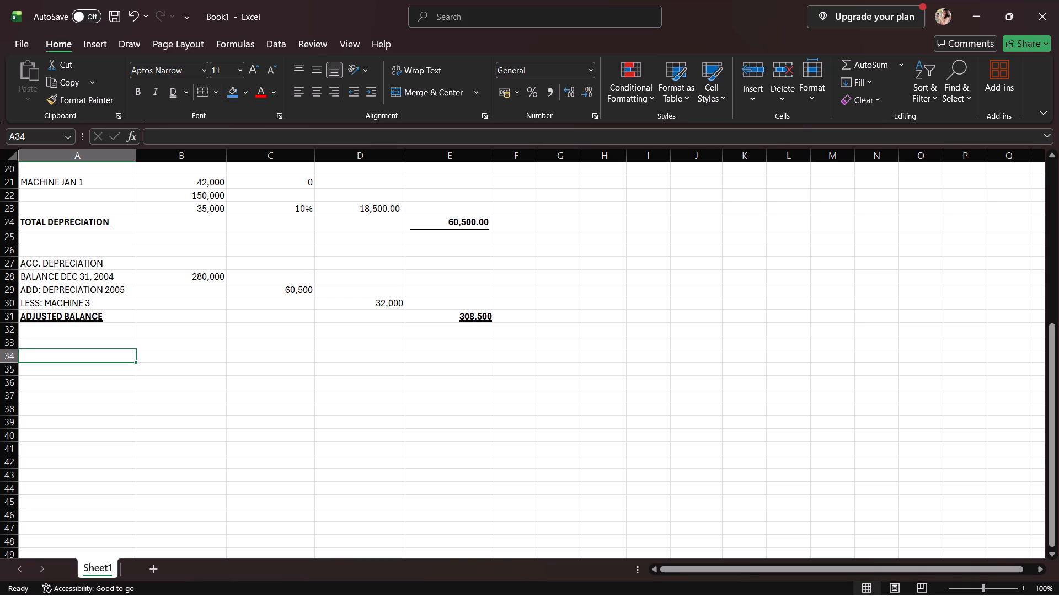
{"action": "type", "text": "ASJUS"}
{"action": "key", "text": "BackSpace"}
{"action": "key", "text": "BackSpace"}
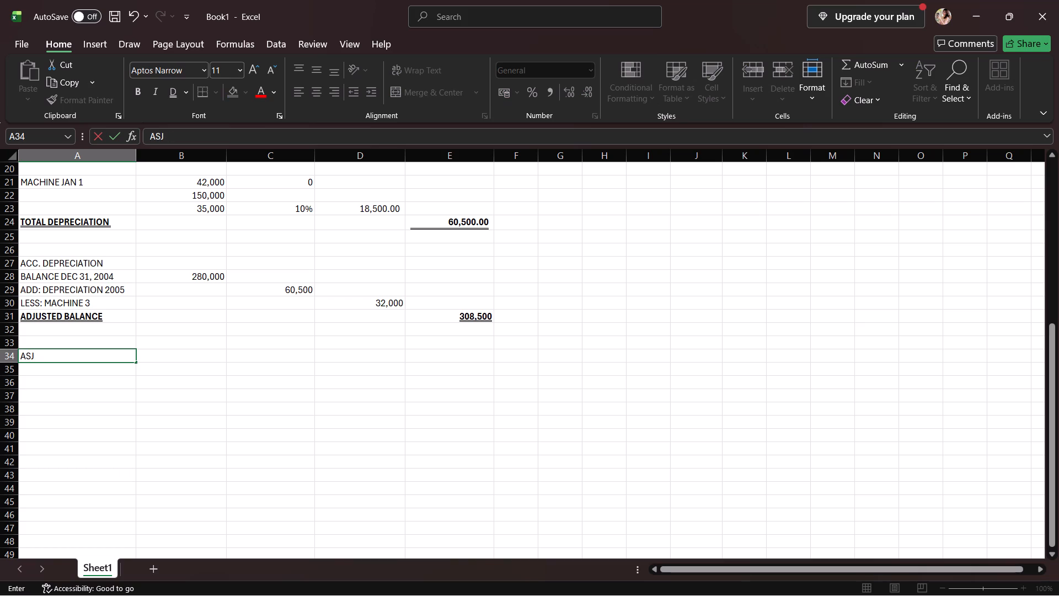
{"action": "key", "text": "BackSpace"}
{"action": "key", "text": "BackSpace"}
{"action": "type", "text": "DJUSTING ENTRY"}
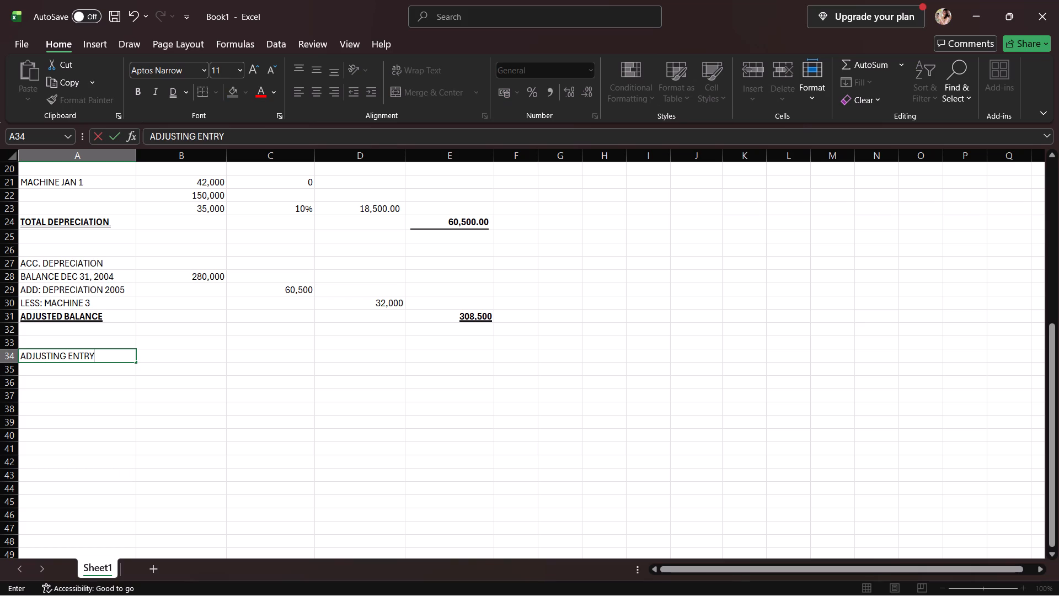
Add the header ACCOUNT in cell A35 and give it the lightest purple theme fill.
{"action": "left_click", "coordinate": [95, 366]}
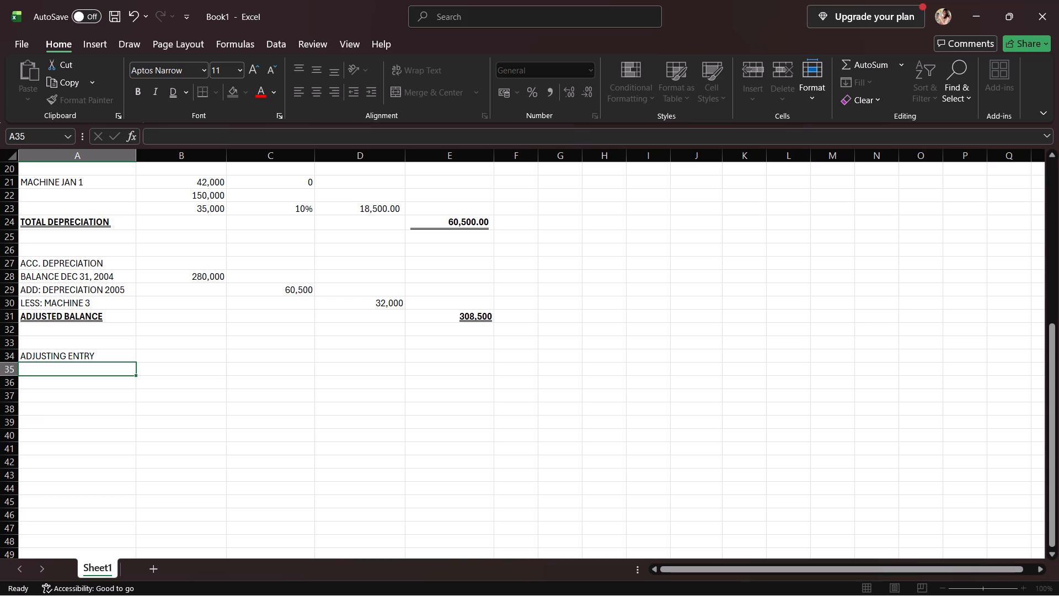
{"action": "type", "text": "ACC"}
{"action": "type", "text": "OUNT"}
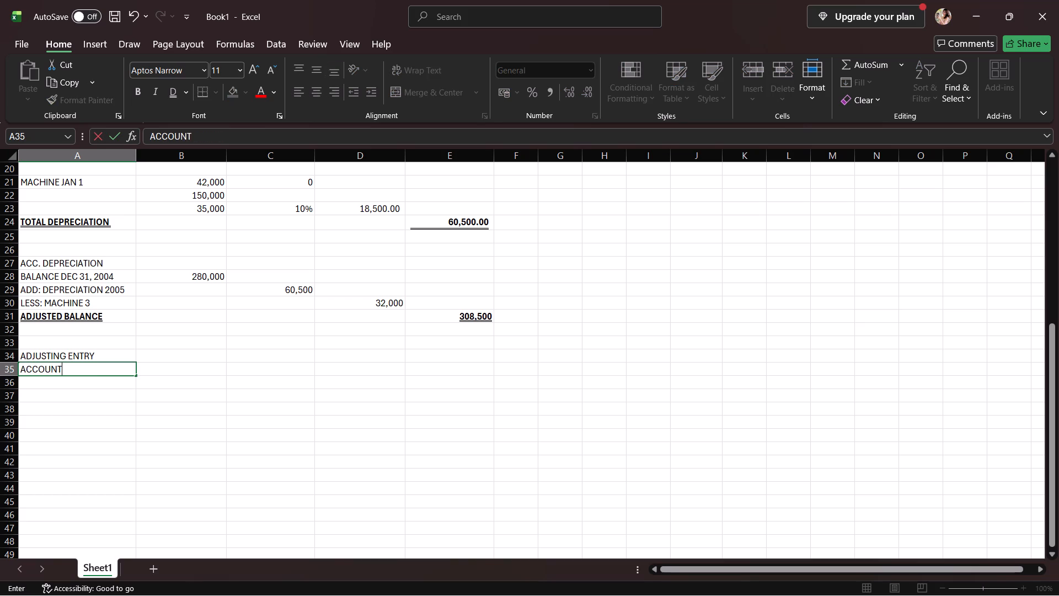
{"action": "left_click", "coordinate": [231, 89]}
{"action": "left_click", "coordinate": [161, 382]}
{"action": "left_click", "coordinate": [121, 373]}
{"action": "left_click", "coordinate": [247, 94]}
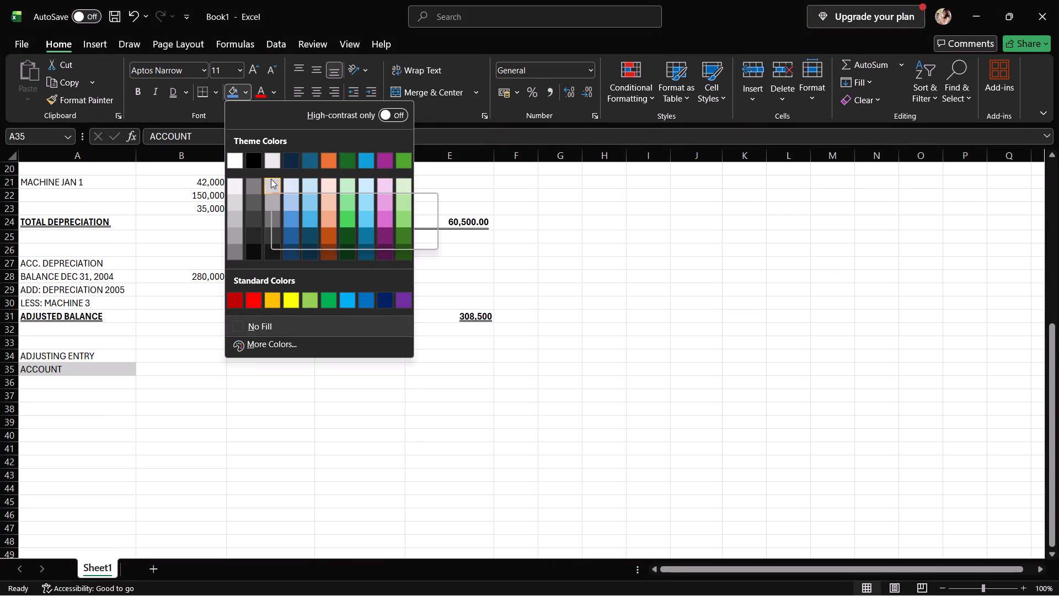
{"action": "left_click", "coordinate": [383, 181]}
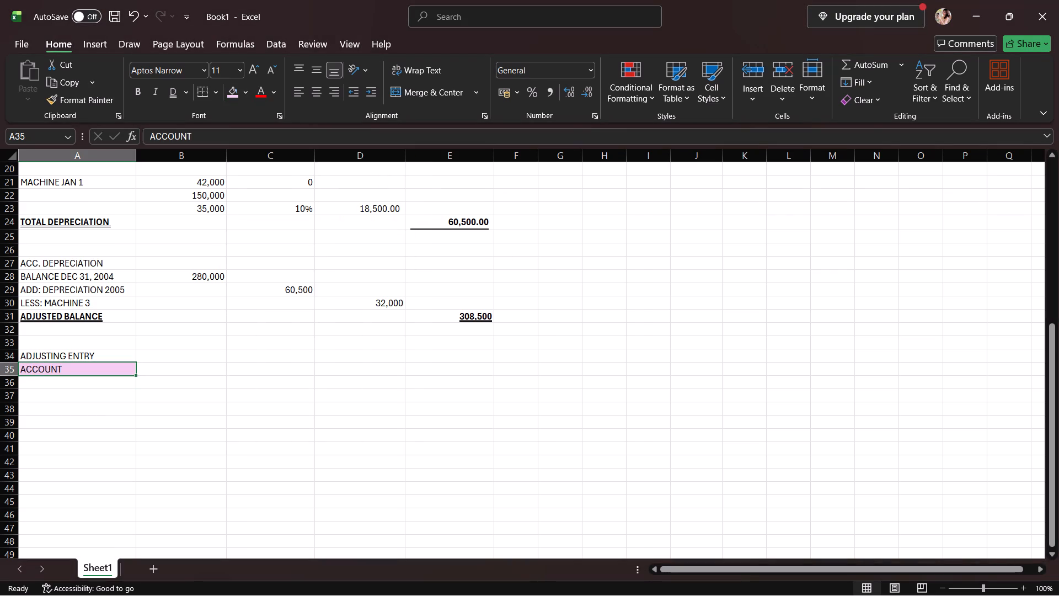
Add the headers DEBIT in cell B35 and CREDIT in cell C35.
{"action": "left_click", "coordinate": [192, 363]}
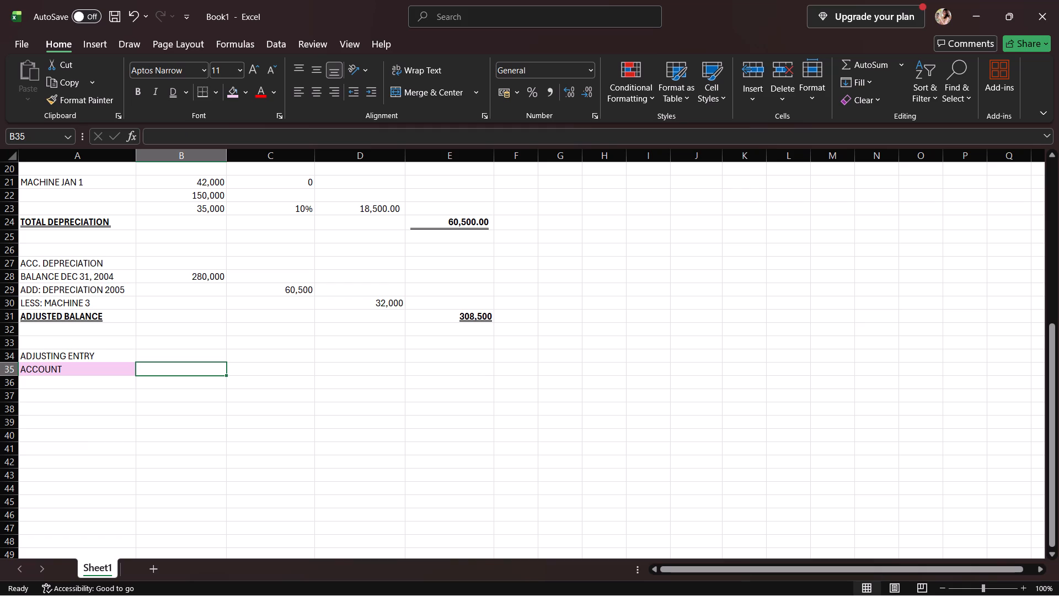
{"action": "type", "text": "DEBIT"}
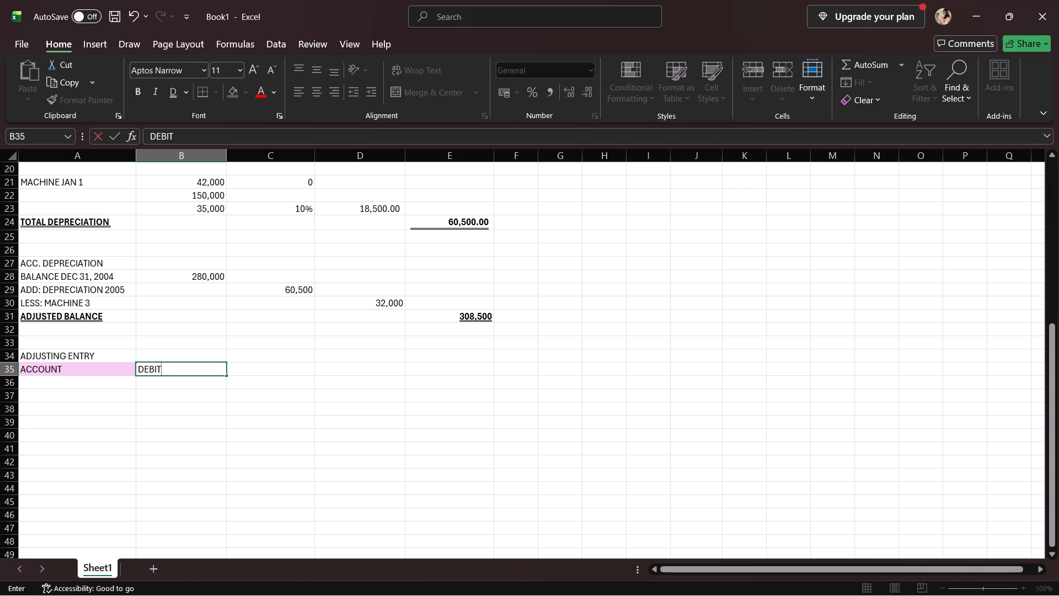
{"action": "left_click", "coordinate": [231, 366]}
{"action": "type", "text": "CREDIT"}
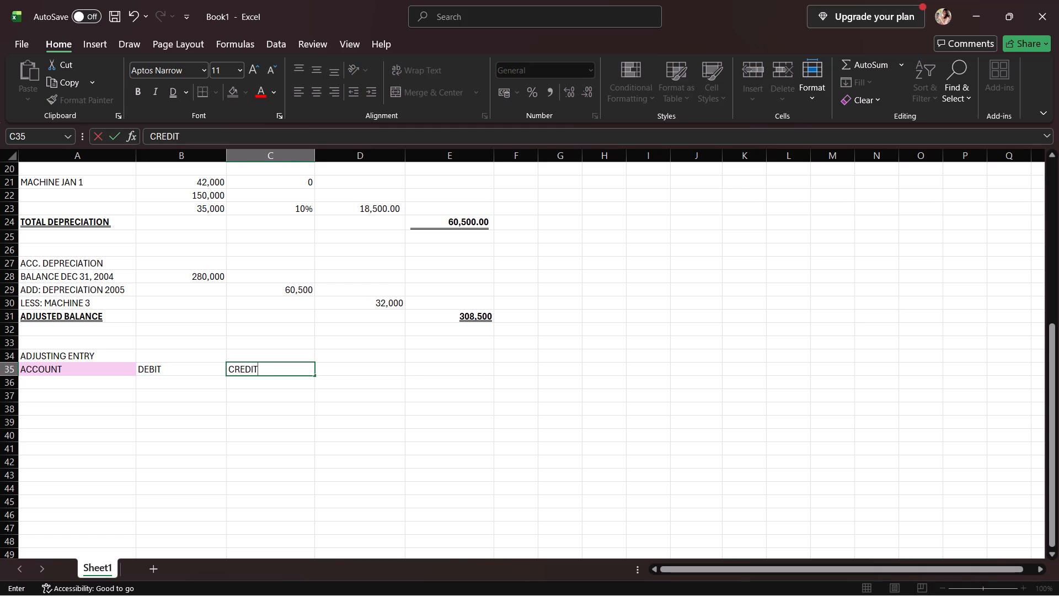
{"action": "left_click", "coordinate": [153, 379]}
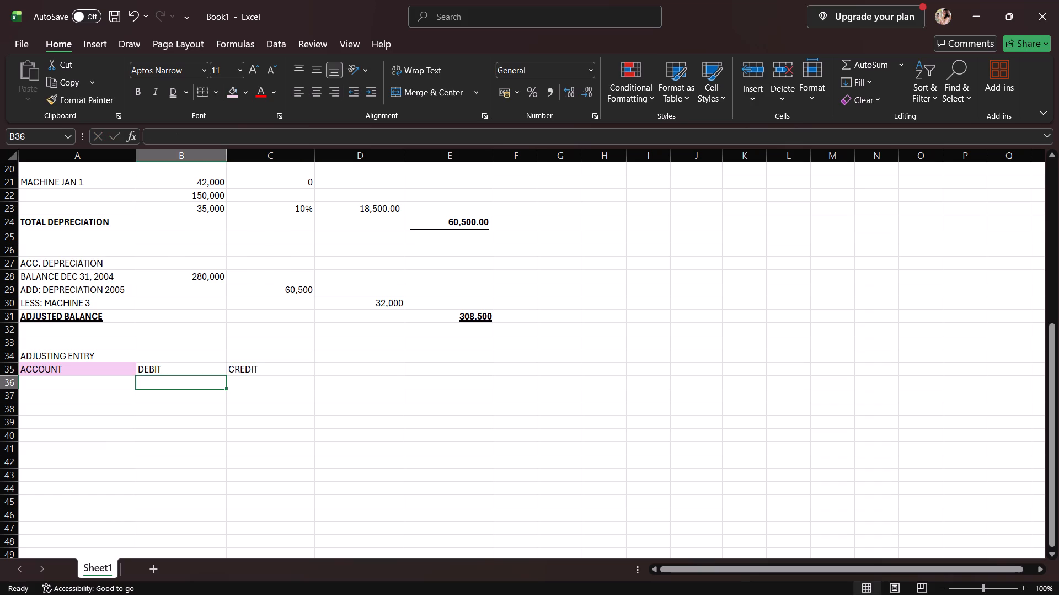
Apply the same light purple fill to the DEBIT and CREDIT header cells.
{"action": "left_click", "coordinate": [154, 371]}
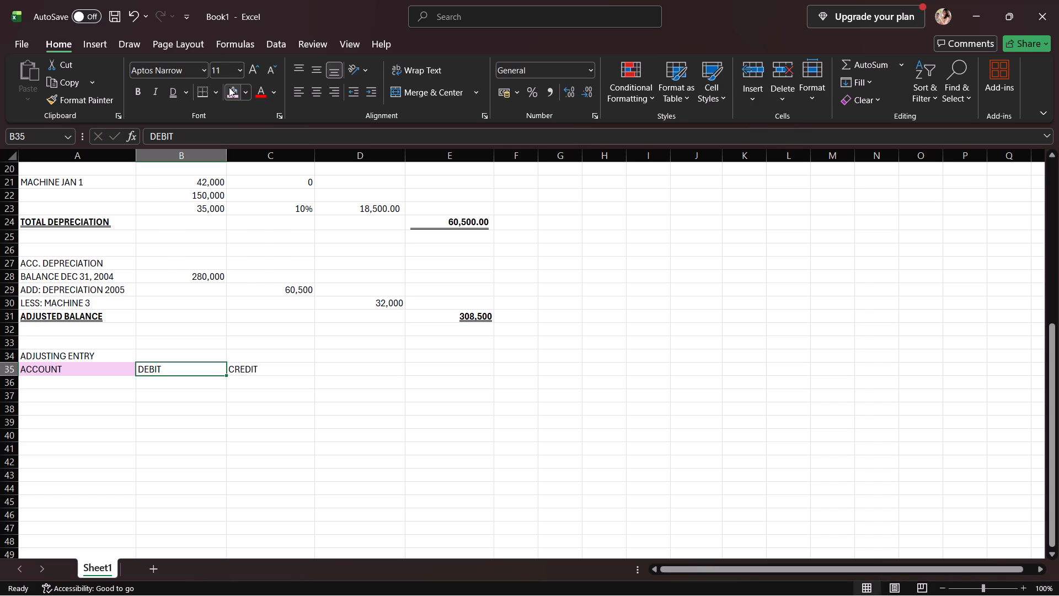
{"action": "left_click", "coordinate": [229, 87]}
{"action": "left_click", "coordinate": [291, 371]}
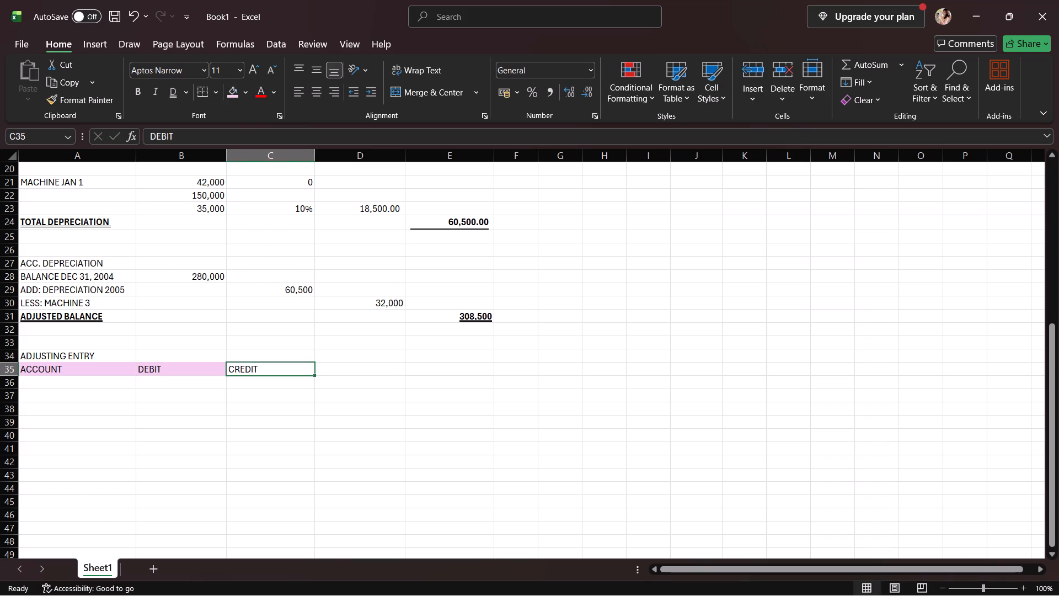
{"action": "left_click", "coordinate": [233, 86]}
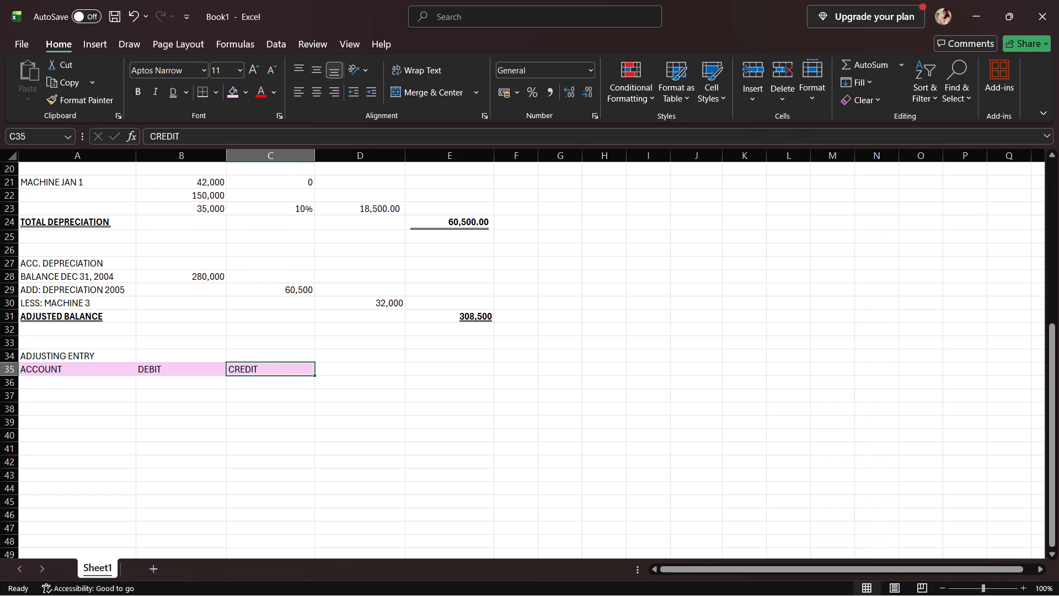
Enter the account name LOSS ON SALE OF MACHINERY in cell A36.
{"action": "left_click", "coordinate": [117, 384]}
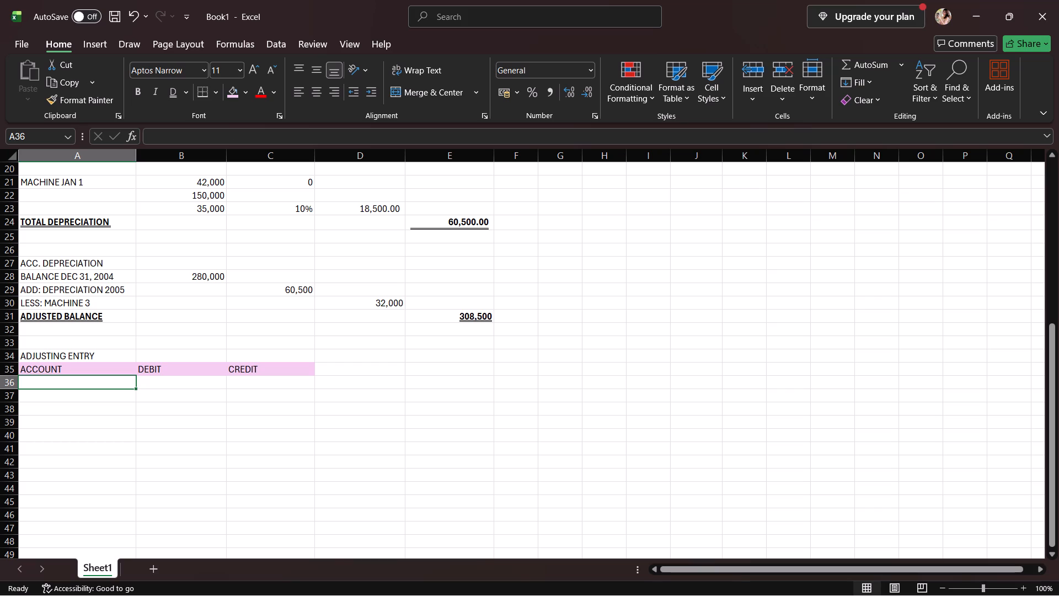
{"action": "type", "text": "LOSS ON"}
{"action": "key", "text": "space"}
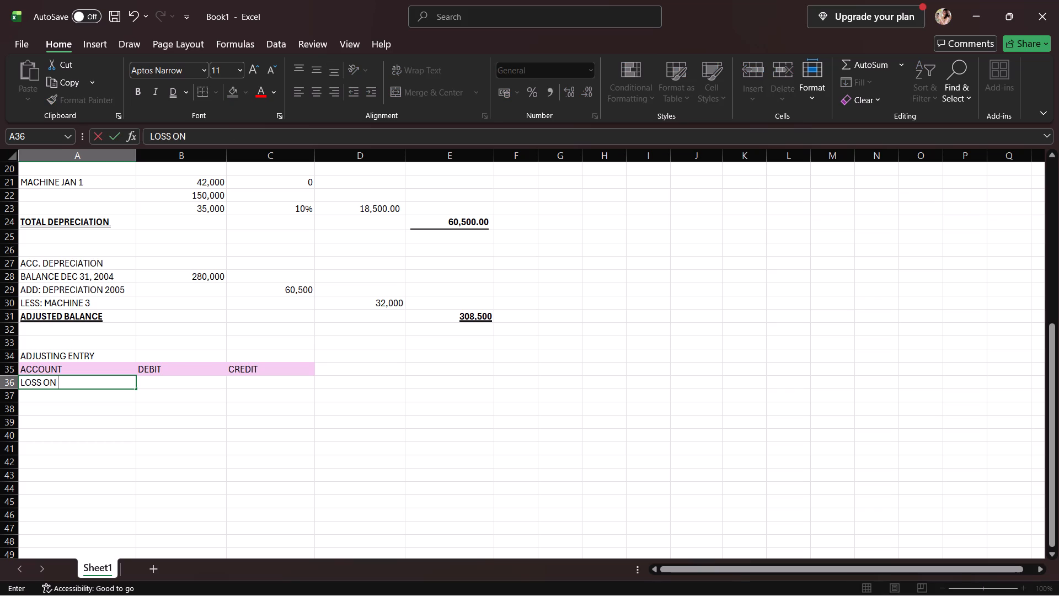
{"action": "type", "text": "SALE"}
{"action": "key", "text": "space"}
{"action": "type", "text": "OF MACHINERY"}
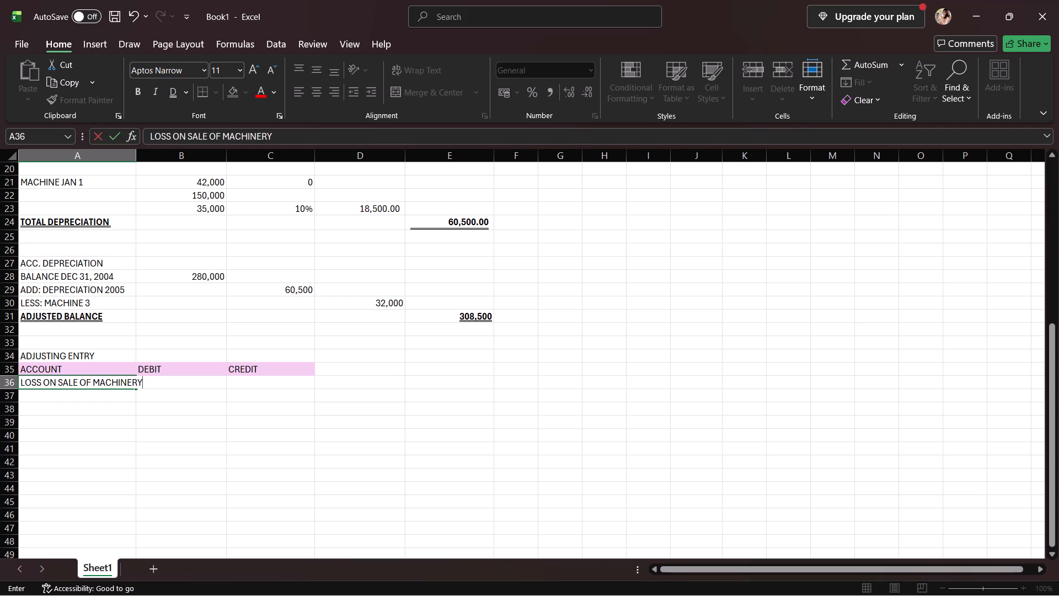
Widen columns A and B to about 24.33 so the LOSS ON SALE OF MACHINERY label fits inside its cell.
{"action": "left_click_drag", "start_coordinate": [135, 157], "coordinate": [150, 159]}
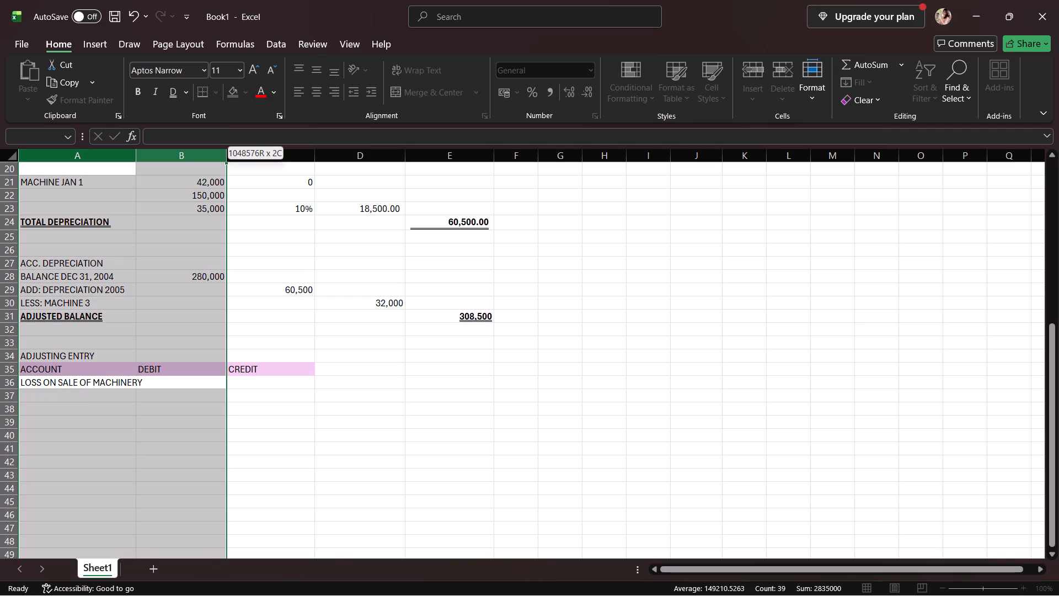
{"action": "left_click_drag", "start_coordinate": [150, 159], "coordinate": [151, 159]}
{"action": "left_click", "coordinate": [133, 160]}
{"action": "left_click_drag", "start_coordinate": [134, 157], "coordinate": [143, 157]}
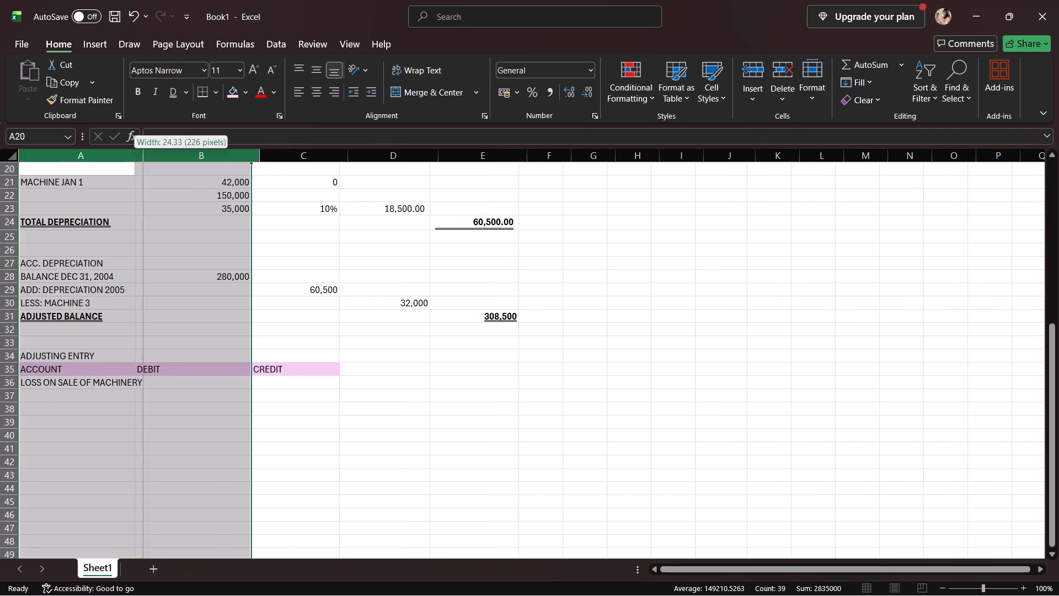
Widen columns A and B further so the adjusting entry's account names have ample room.
{"action": "left_click_drag", "start_coordinate": [143, 157], "coordinate": [149, 158]}
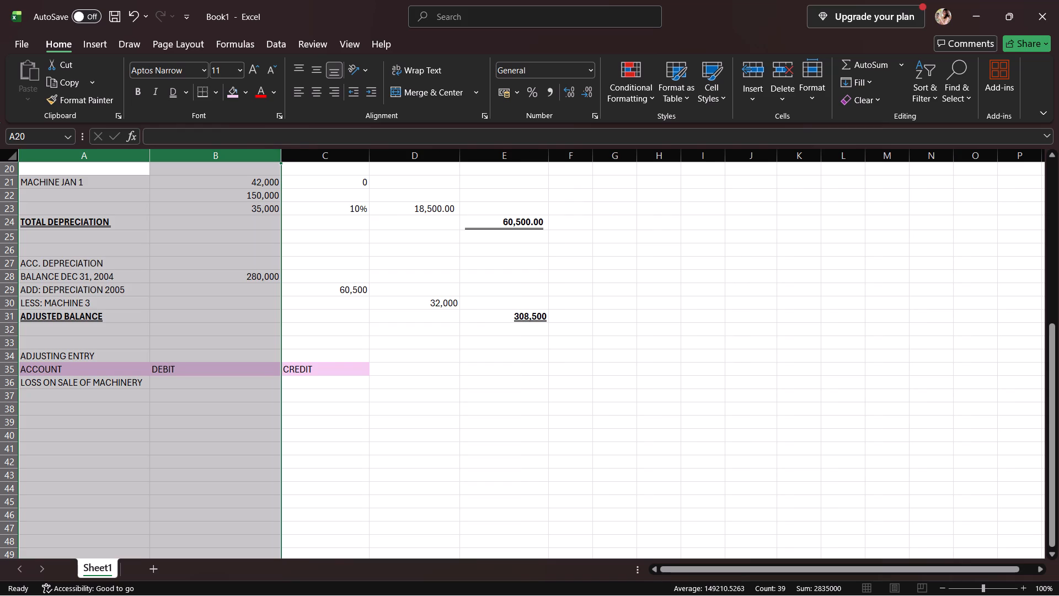
{"action": "left_click_drag", "start_coordinate": [146, 156], "coordinate": [158, 156]}
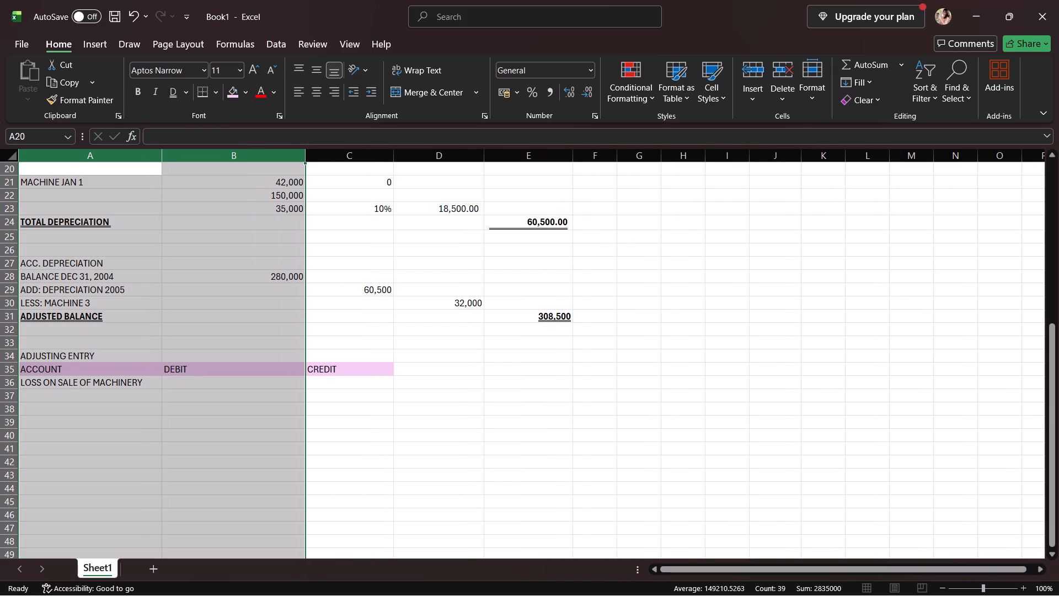
{"action": "left_click_drag", "start_coordinate": [306, 159], "coordinate": [329, 160]}
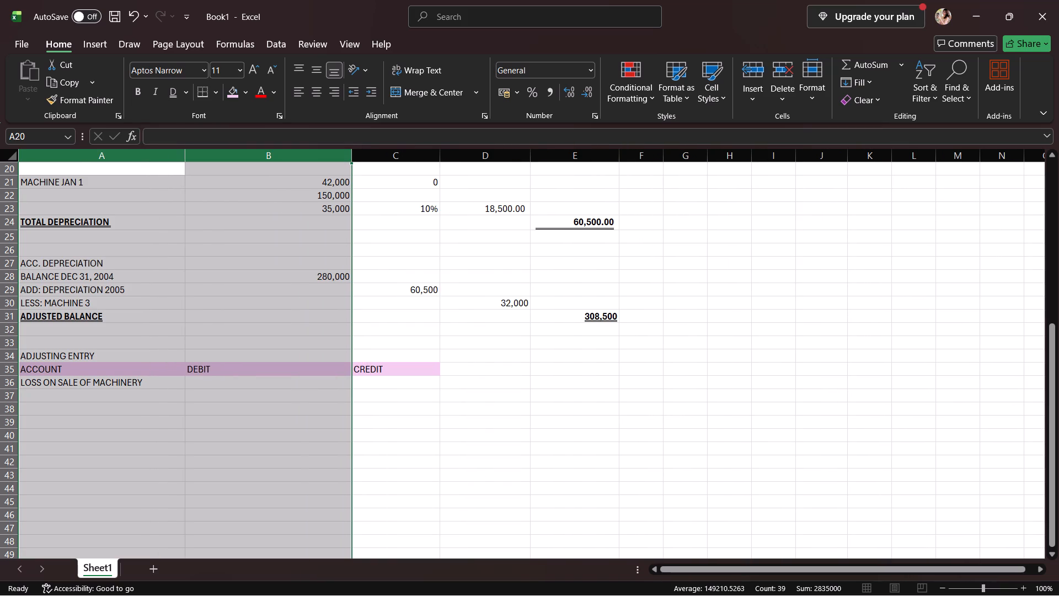
Widen column C to give the CREDIT column more room.
{"action": "left_click", "coordinate": [389, 168]}
{"action": "left_click_drag", "start_coordinate": [440, 157], "coordinate": [450, 161]}
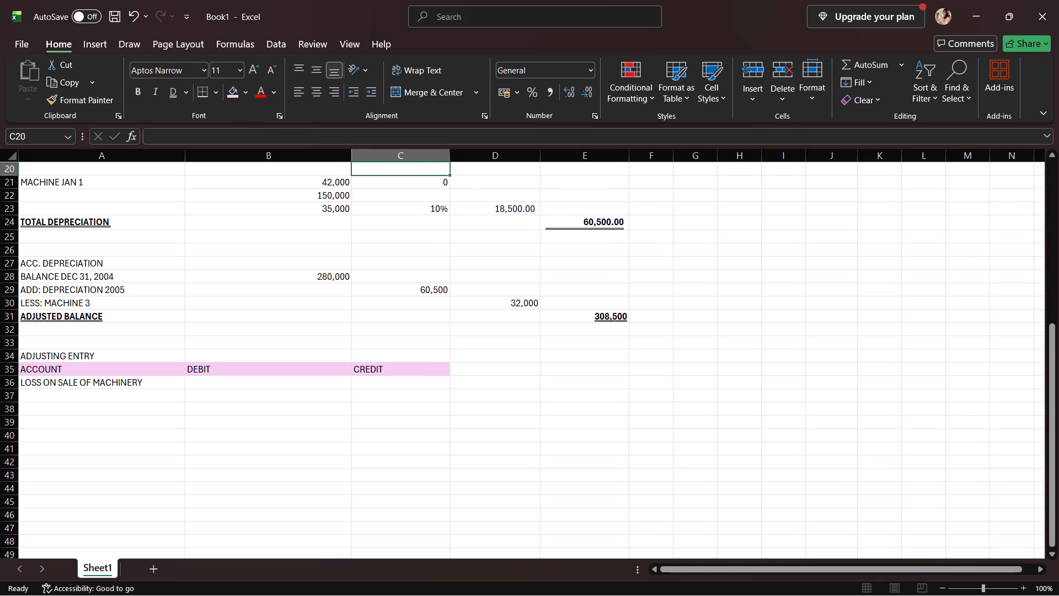
{"action": "left_click_drag", "start_coordinate": [450, 160], "coordinate": [460, 160]}
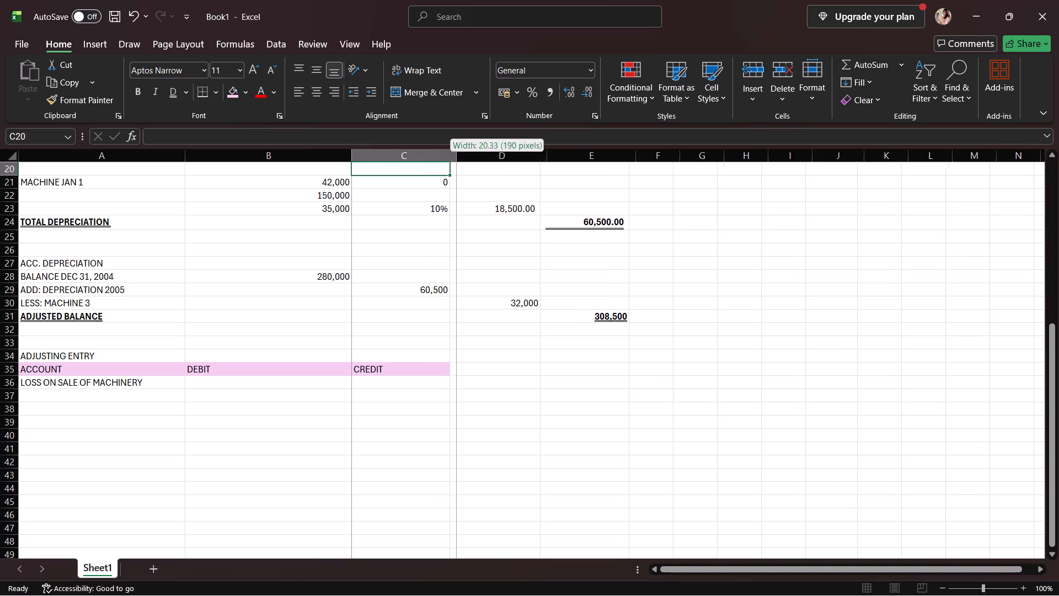
{"action": "left_click_drag", "start_coordinate": [460, 160], "coordinate": [471, 159]}
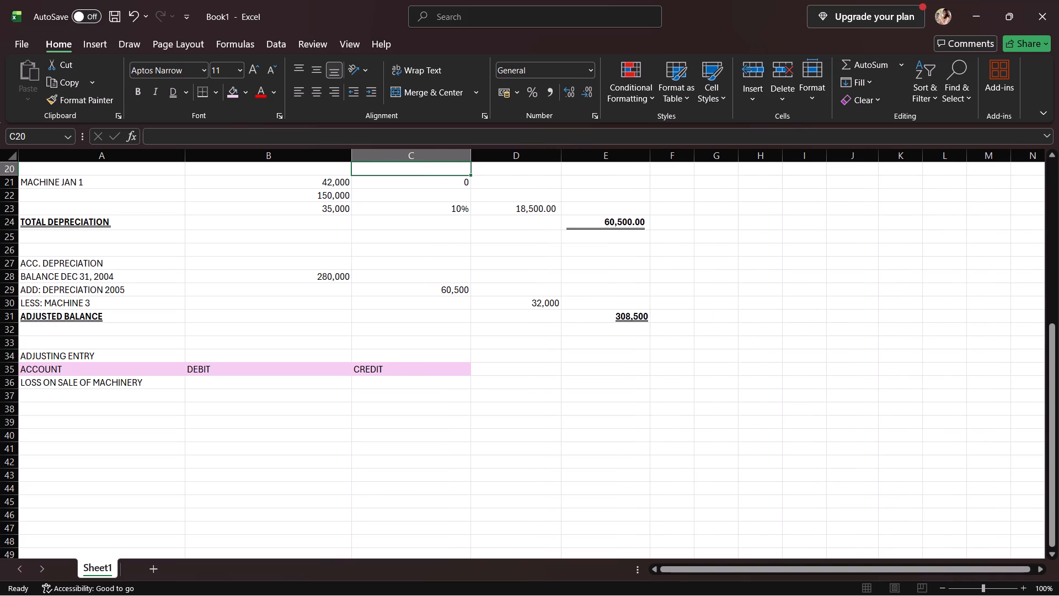
Centre the DEBIT header in cell B35 and the CREDIT header in cell C35.
{"action": "left_click", "coordinate": [392, 375]}
{"action": "left_click", "coordinate": [281, 380]}
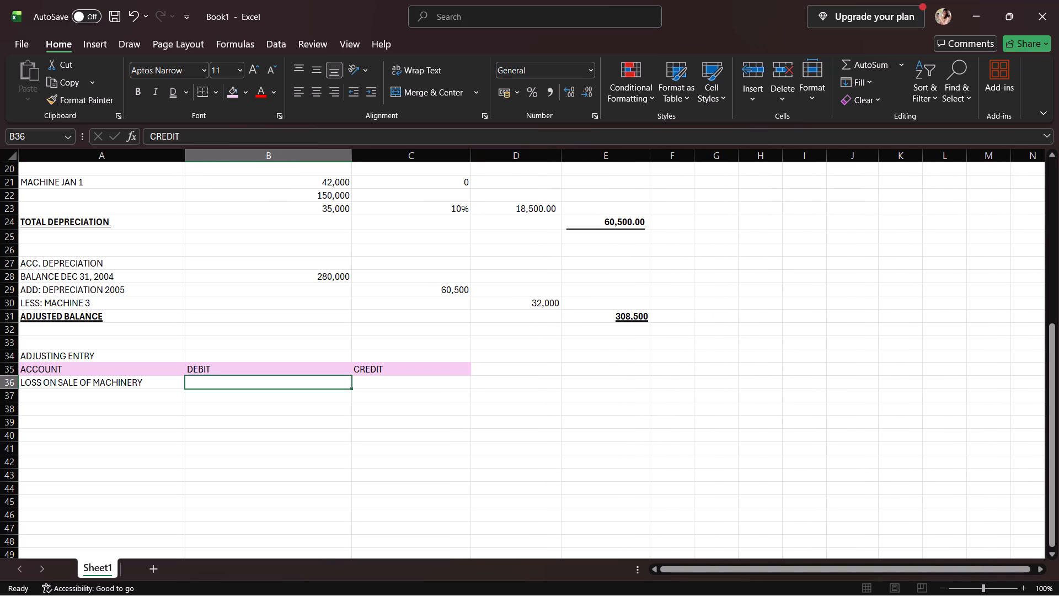
{"action": "left_click", "coordinate": [239, 369]}
{"action": "left_click", "coordinate": [104, 364]}
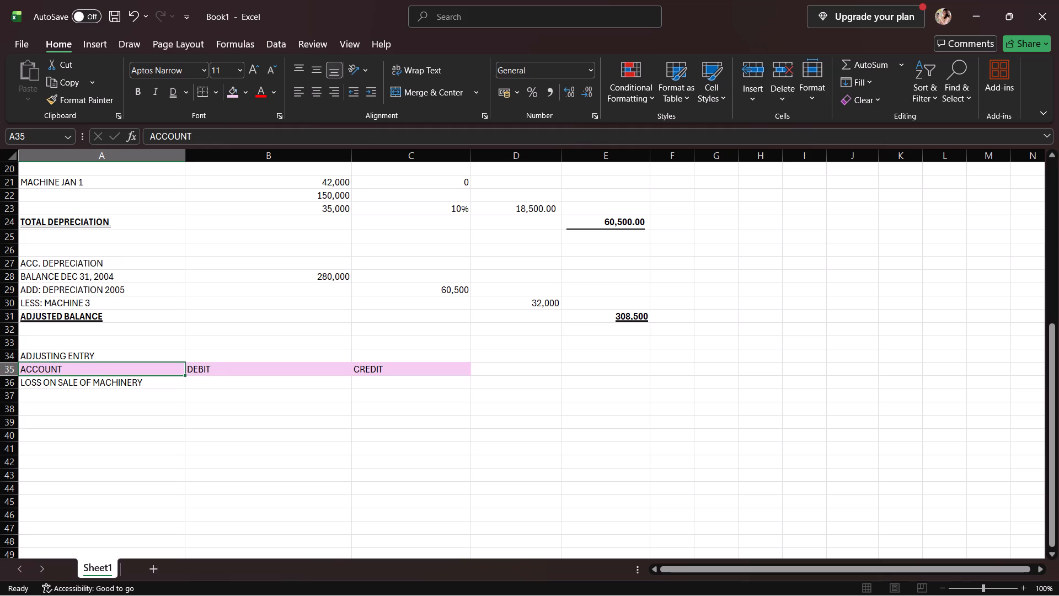
{"action": "left_click", "coordinate": [238, 372]}
{"action": "left_click", "coordinate": [310, 93]}
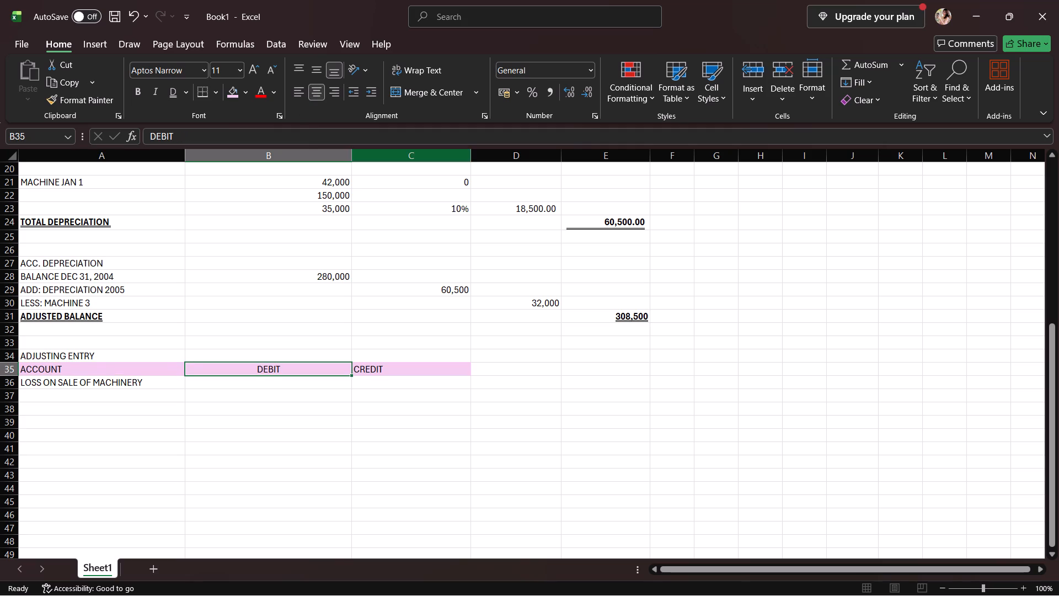
{"action": "left_click", "coordinate": [431, 366]}
{"action": "left_click", "coordinate": [313, 92]}
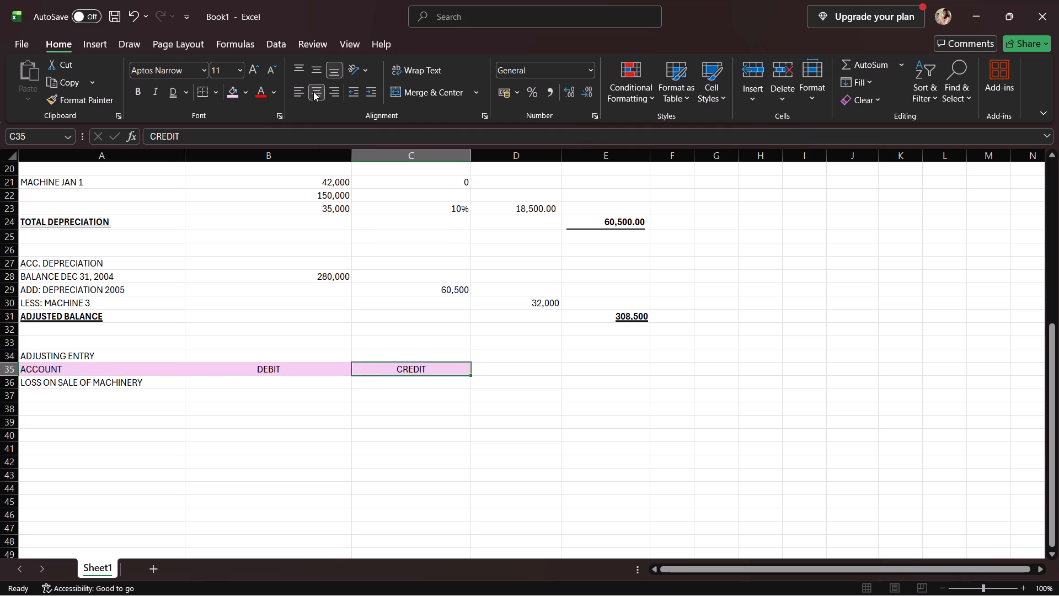
Enter a debit of 42,000 for LOSS ON SALE OF MACHINERY in cell B36 and centre the amount.
{"action": "left_click", "coordinate": [94, 390]}
{"action": "left_click", "coordinate": [199, 384]}
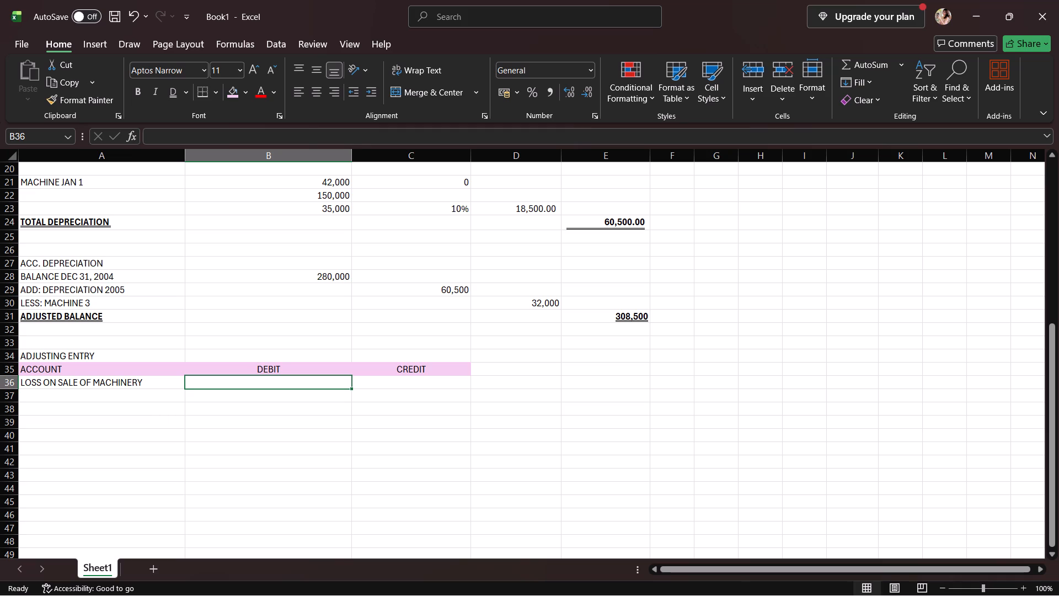
{"action": "type", "text": "42,9"}
{"action": "key", "text": "BackSpace"}
{"action": "type", "text": "000"}
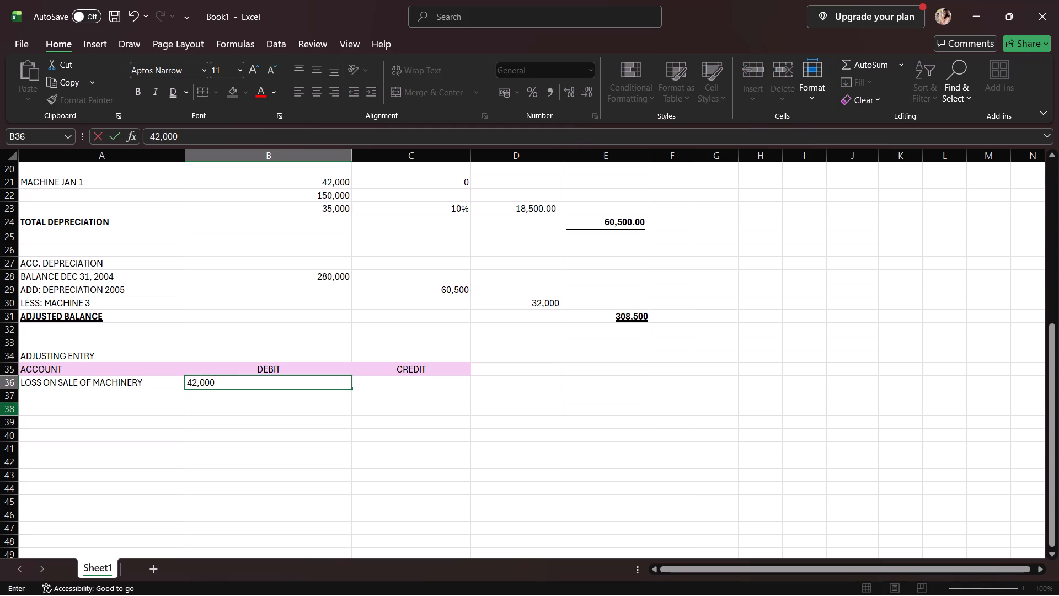
{"action": "left_click", "coordinate": [53, 386]}
{"action": "left_click", "coordinate": [58, 399]}
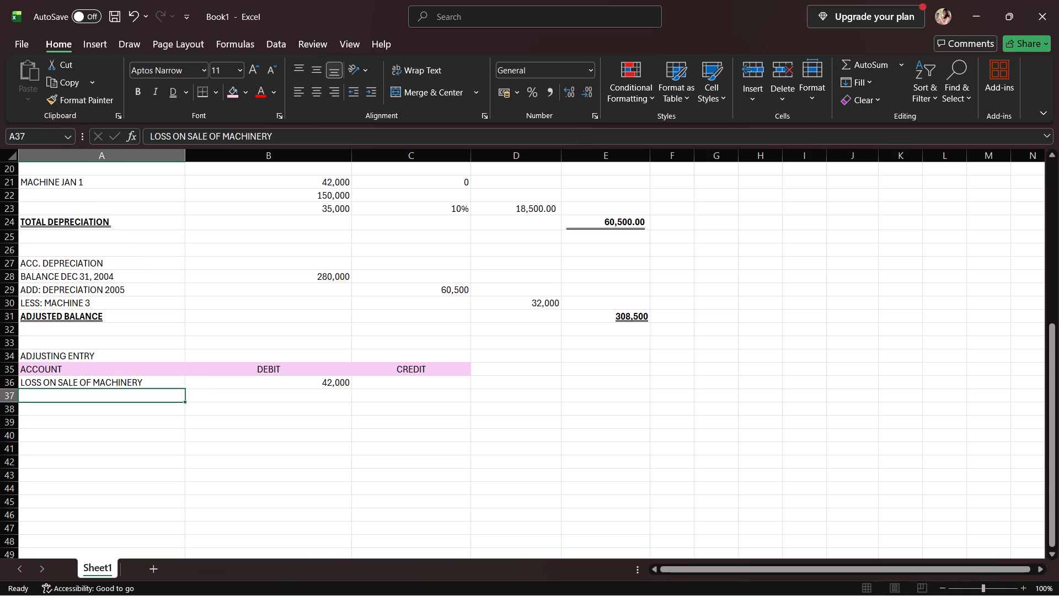
{"action": "left_click", "coordinate": [200, 381]}
{"action": "left_click", "coordinate": [317, 88]}
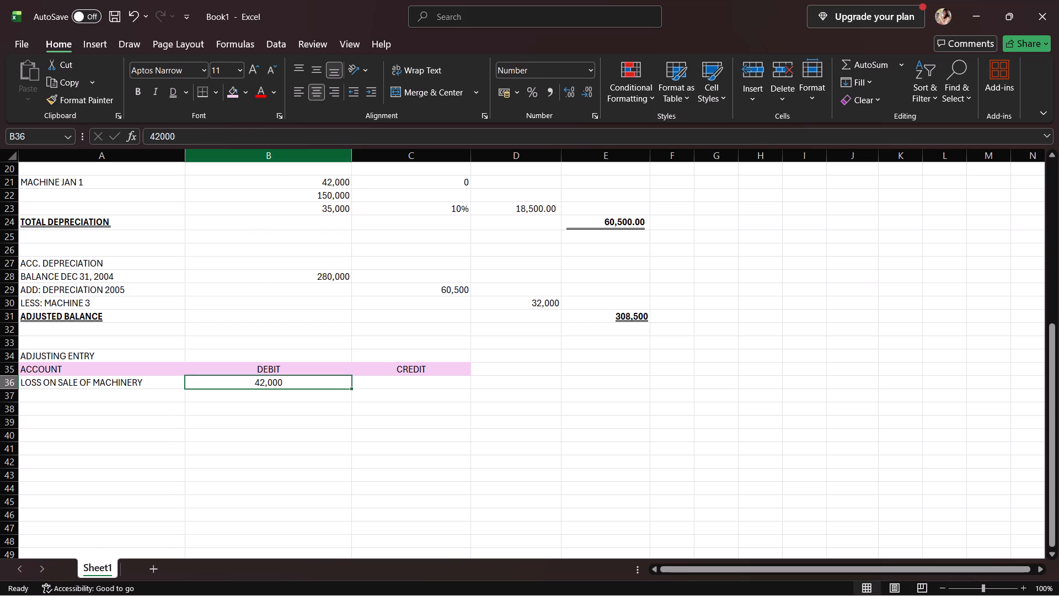
Add the account ACCUMULATED DEPRECIATION in cell A37 with a debit of 32,000 in cell B37.
{"action": "left_click", "coordinate": [77, 392]}
{"action": "type", "text": "ACCUMULATED"}
{"action": "key", "text": "space"}
{"action": "type", "text": "DEPRECIATION"}
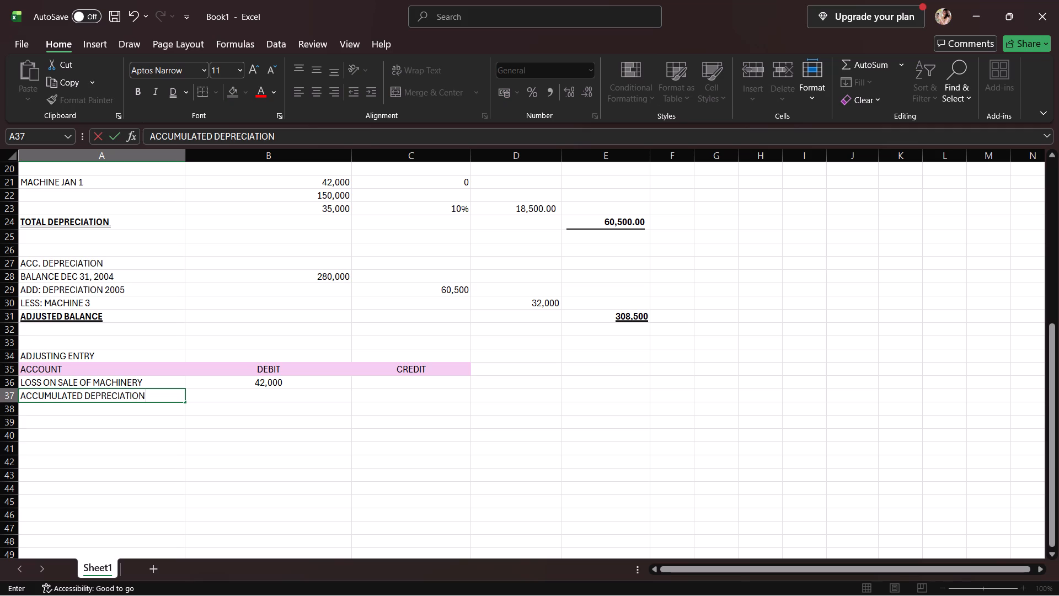
{"action": "left_click", "coordinate": [240, 392]}
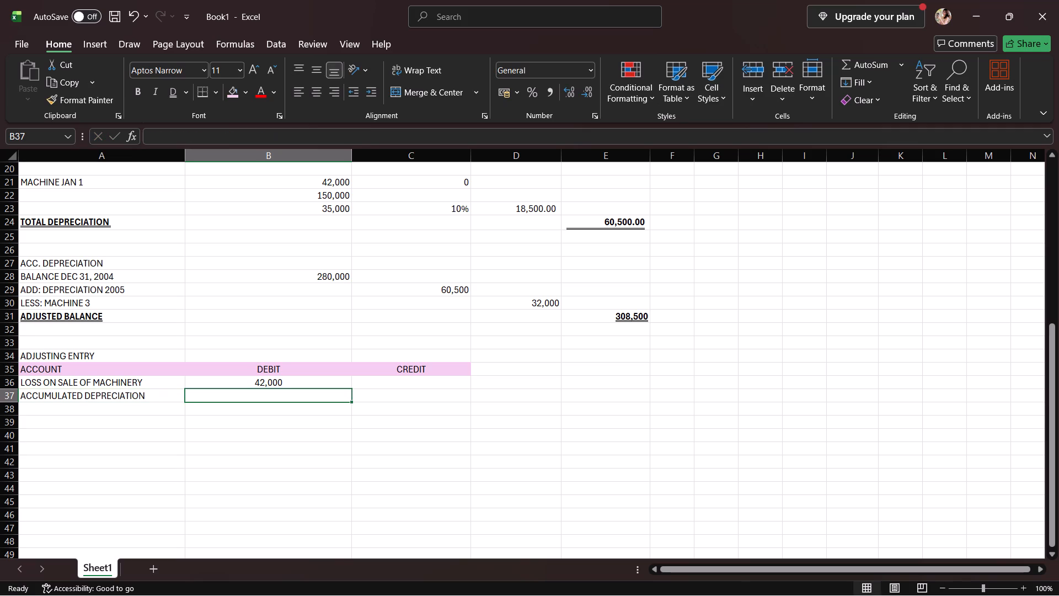
{"action": "type", "text": "32,000"}
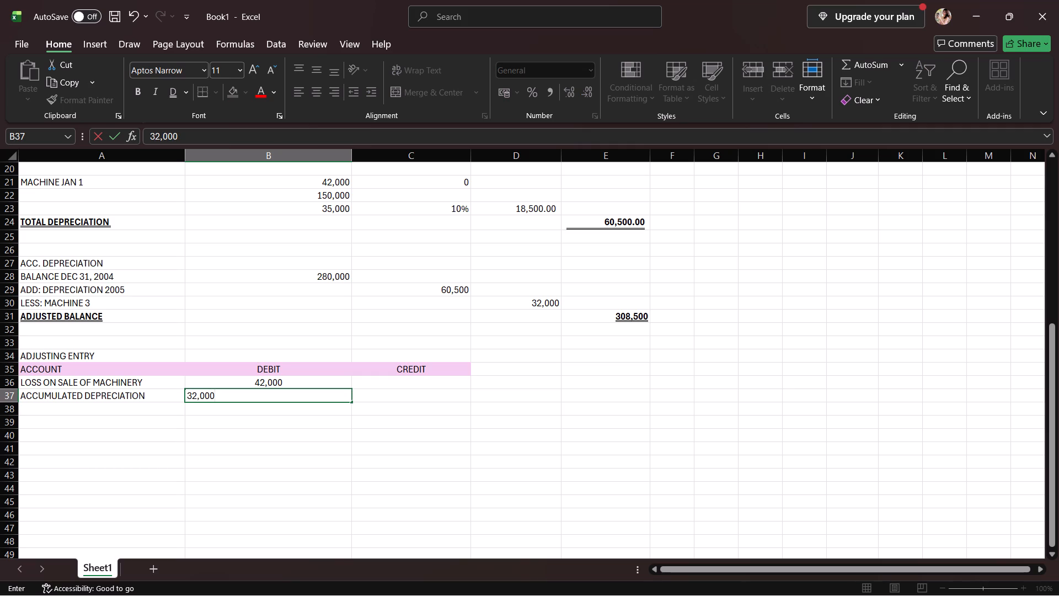
{"action": "left_click", "coordinate": [110, 406]}
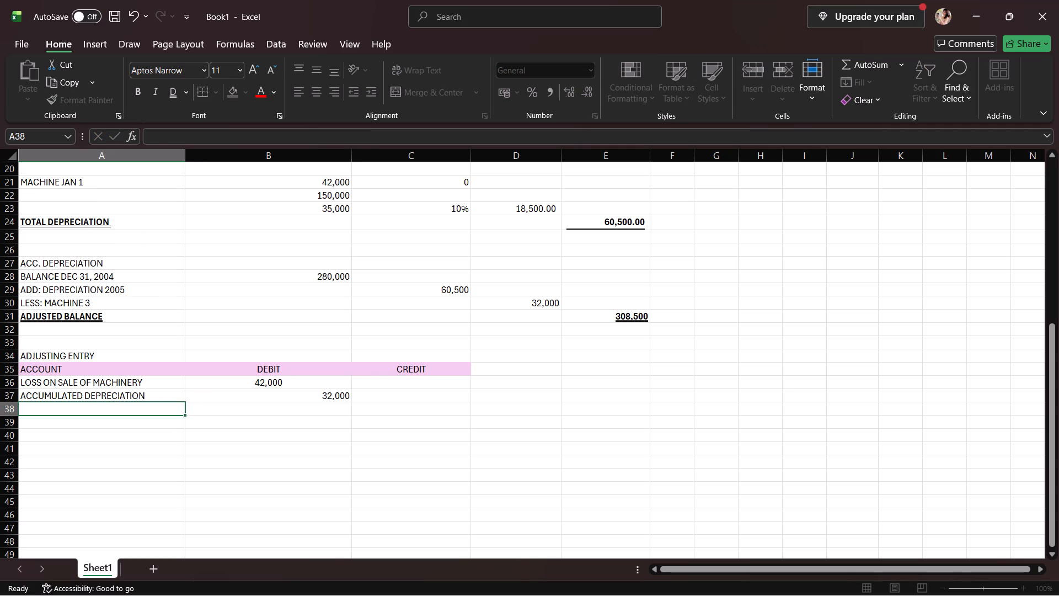
Centre the accumulated depreciation debit amount in cell B37.
{"action": "left_click", "coordinate": [239, 387]}
{"action": "left_click_drag", "start_coordinate": [248, 382], "coordinate": [252, 399]}
{"action": "left_click", "coordinate": [259, 400]}
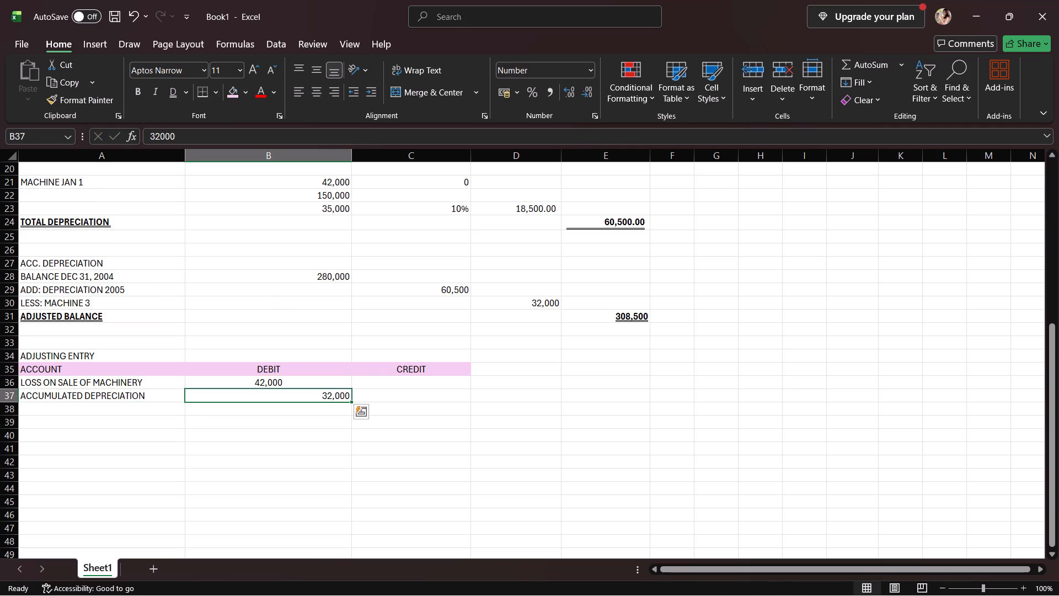
{"action": "left_click", "coordinate": [338, 388]}
{"action": "left_click_drag", "start_coordinate": [343, 381], "coordinate": [350, 402]}
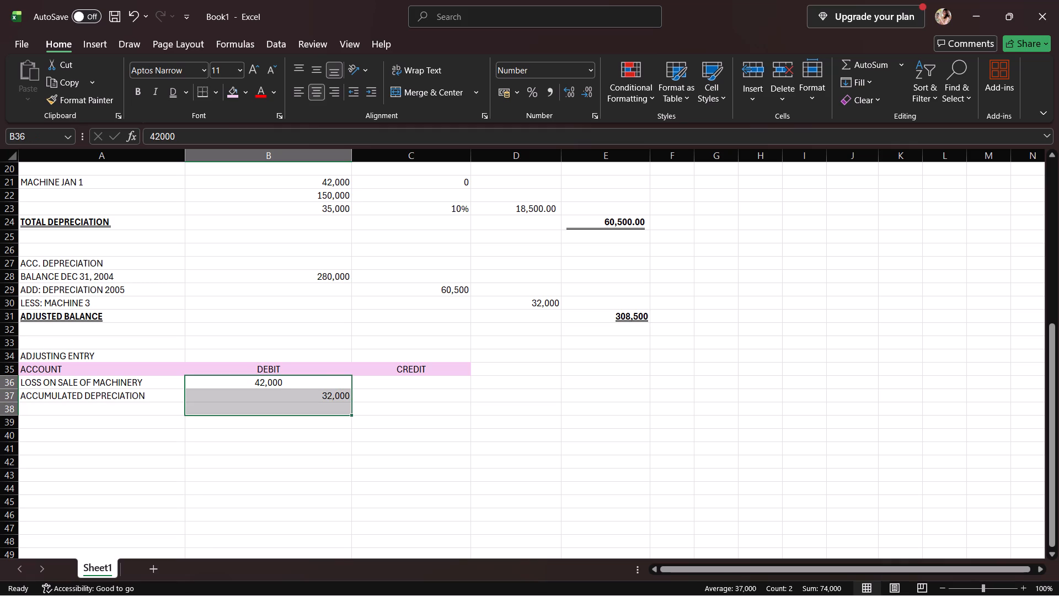
{"action": "left_click_drag", "start_coordinate": [344, 391], "coordinate": [347, 397]}
{"action": "left_click", "coordinate": [346, 397]}
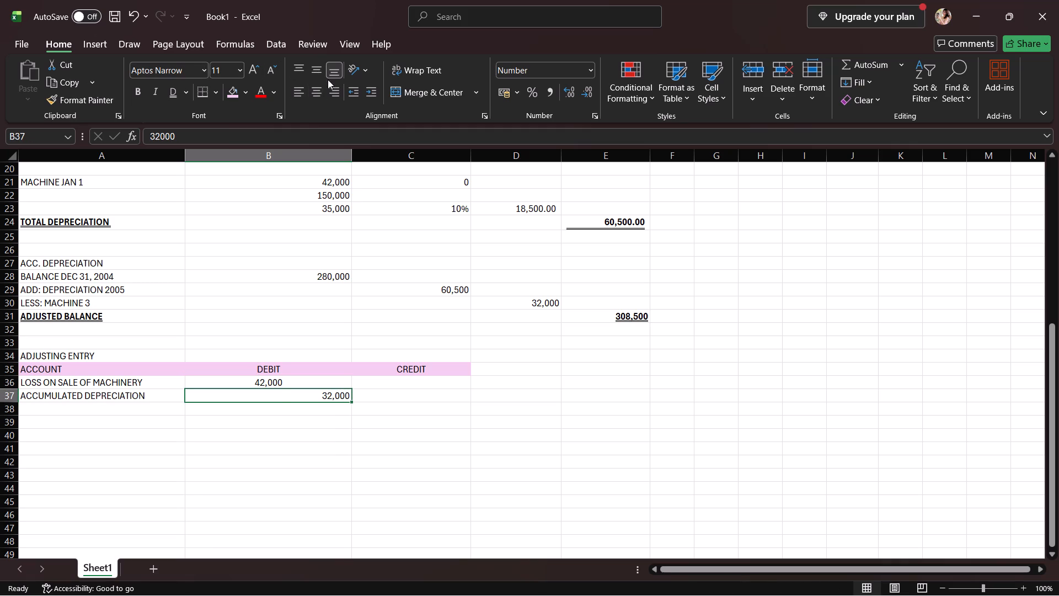
{"action": "left_click", "coordinate": [315, 91]}
Enter the account name MACHINERY in cell A38.
{"action": "left_click", "coordinate": [113, 414]}
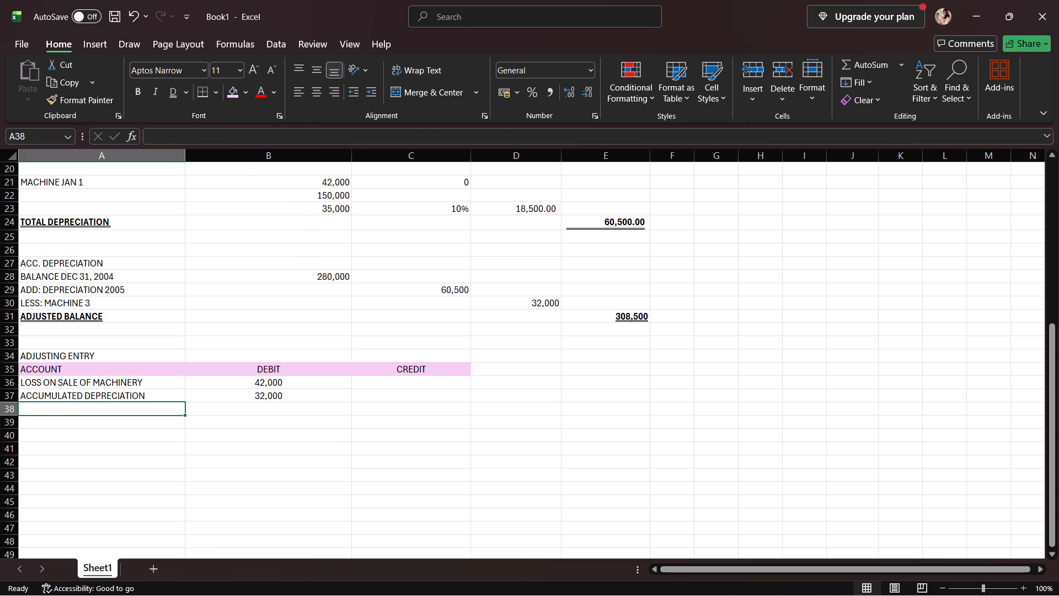
{"action": "type", "text": "MACHNERY"}
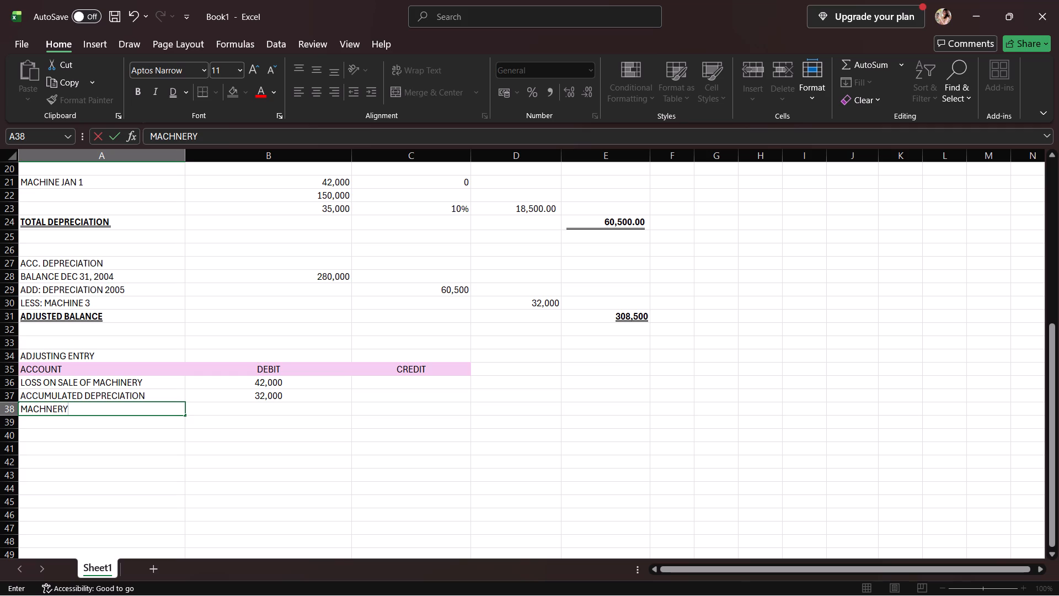
{"action": "key", "text": "BackSpace"}
{"action": "key", "text": "BackSpace"}
{"action": "key", "text": "BackSpace"}
{"action": "key", "text": "BackSpace"}
{"action": "type", "text": "INERY"}
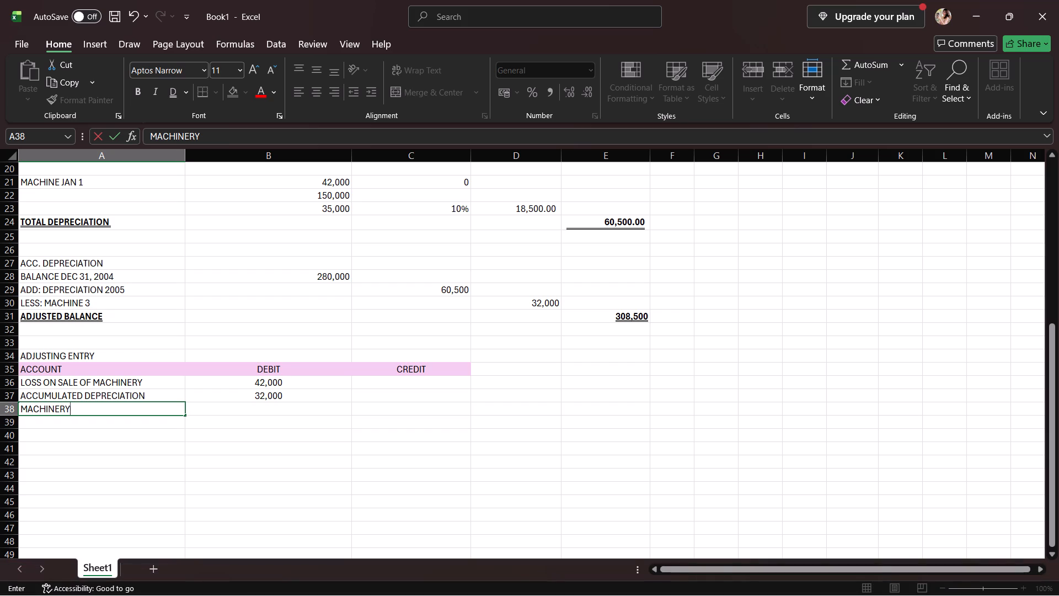
Enter a credit of 74,000 for MACHINERY in cell C38 and centre the amount.
{"action": "left_click", "coordinate": [380, 410]}
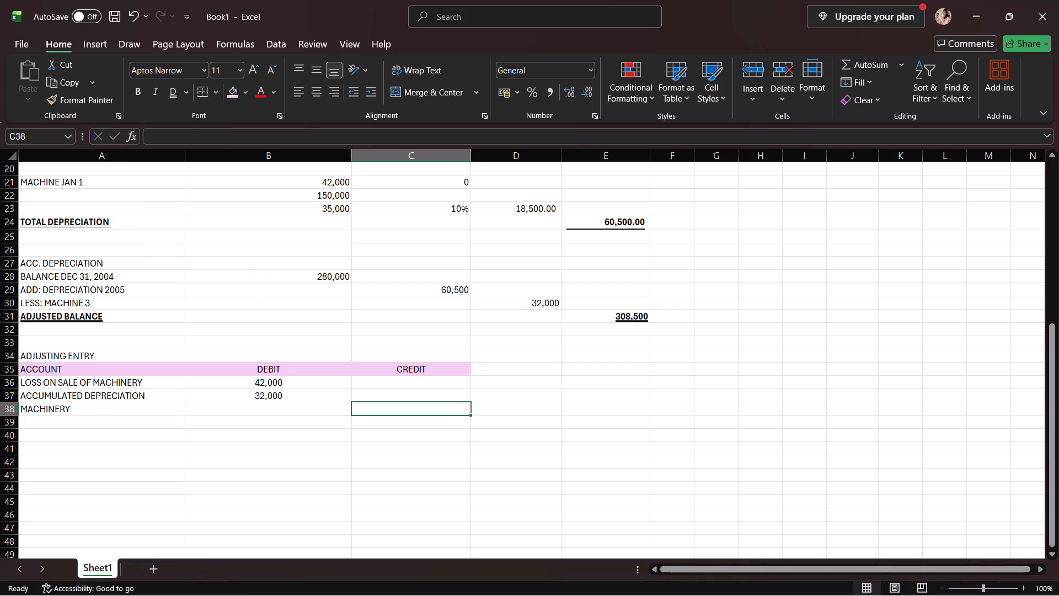
{"action": "type", "text": "74,000"}
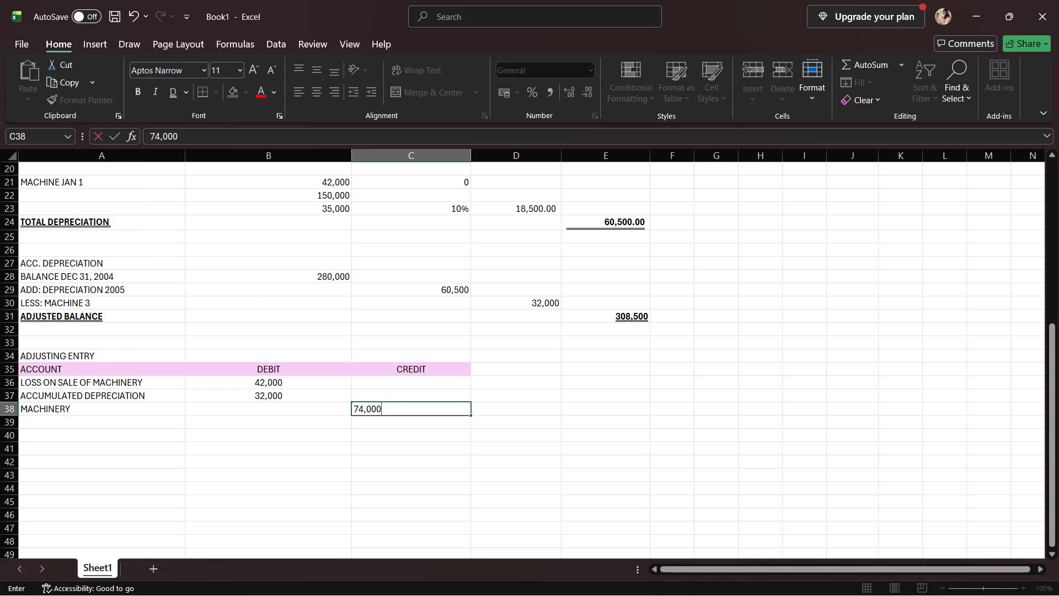
{"action": "left_click", "coordinate": [333, 419]}
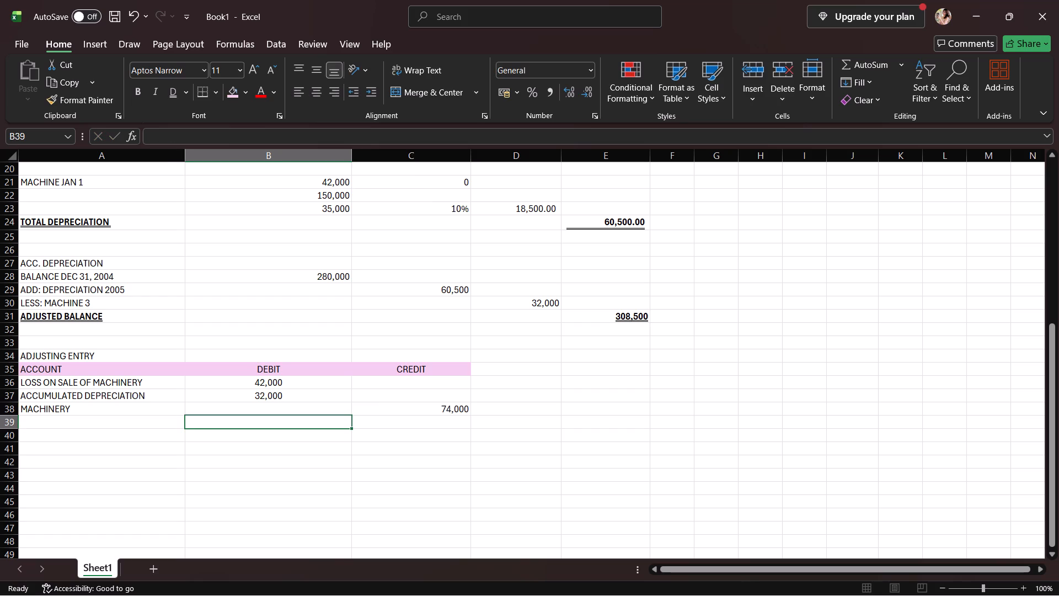
{"action": "left_click", "coordinate": [374, 417]}
{"action": "left_click", "coordinate": [416, 409]}
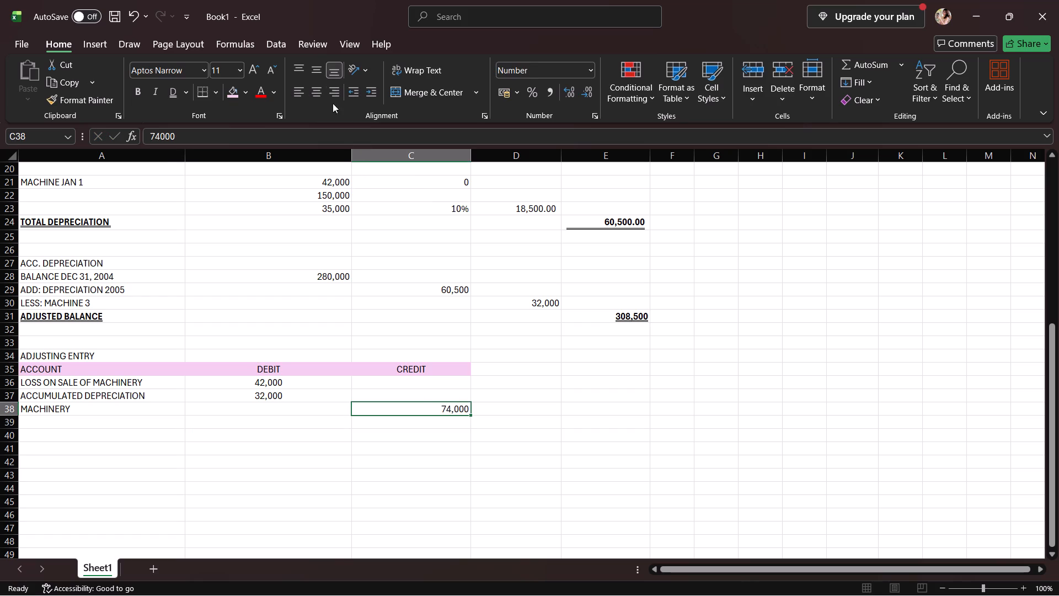
{"action": "left_click", "coordinate": [313, 87]}
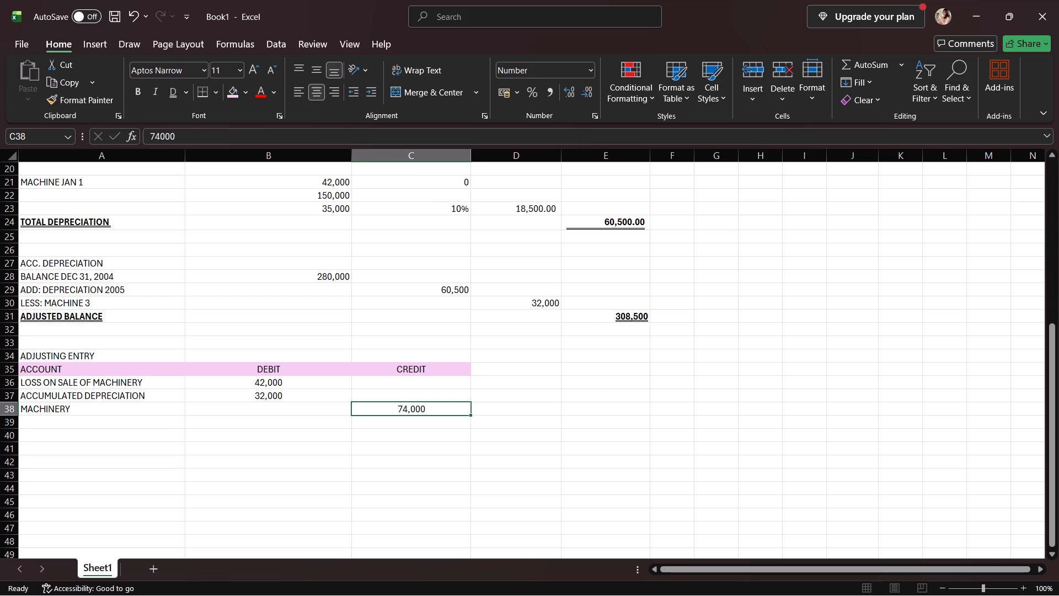
Total the debit amounts in cell B39 with the formula =B36+B37.
{"action": "left_click", "coordinate": [307, 423]}
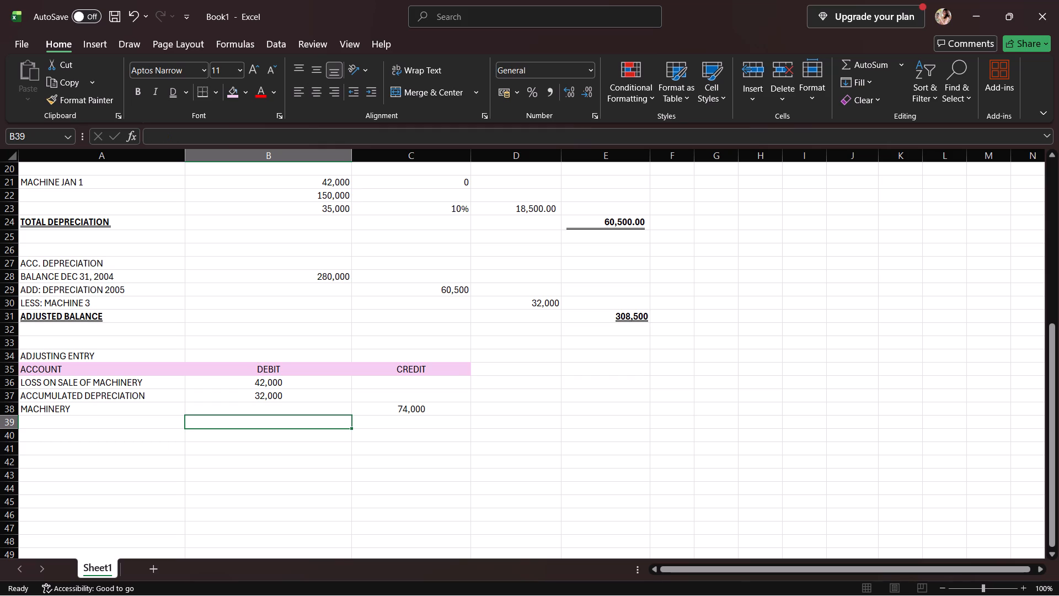
{"action": "left_click", "coordinate": [238, 383]}
{"action": "left_click", "coordinate": [244, 401]}
{"action": "left_click", "coordinate": [251, 425]}
{"action": "key", "text": "equal"}
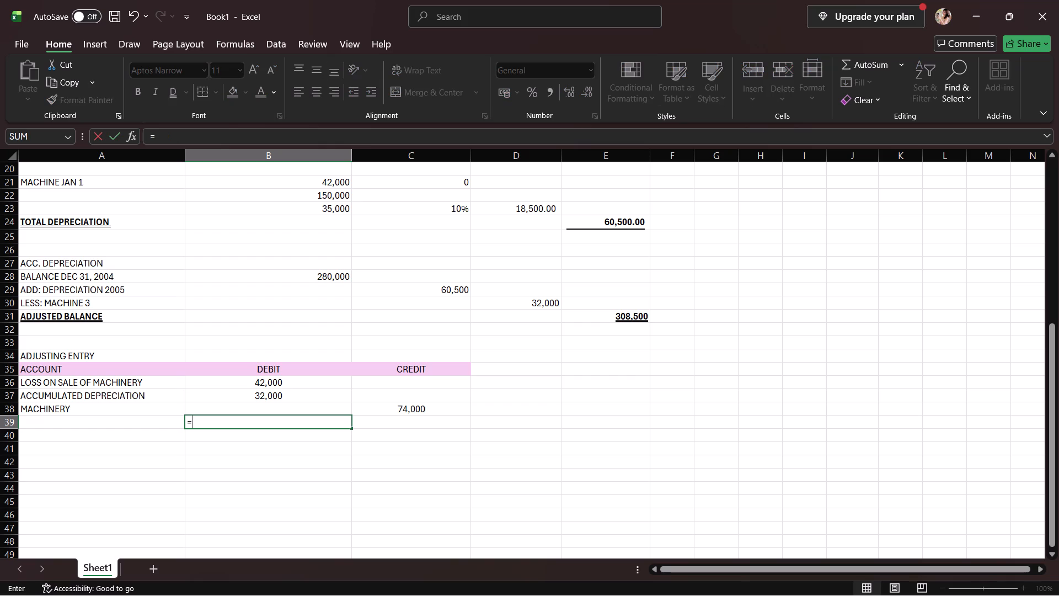
{"action": "left_click", "coordinate": [272, 380]}
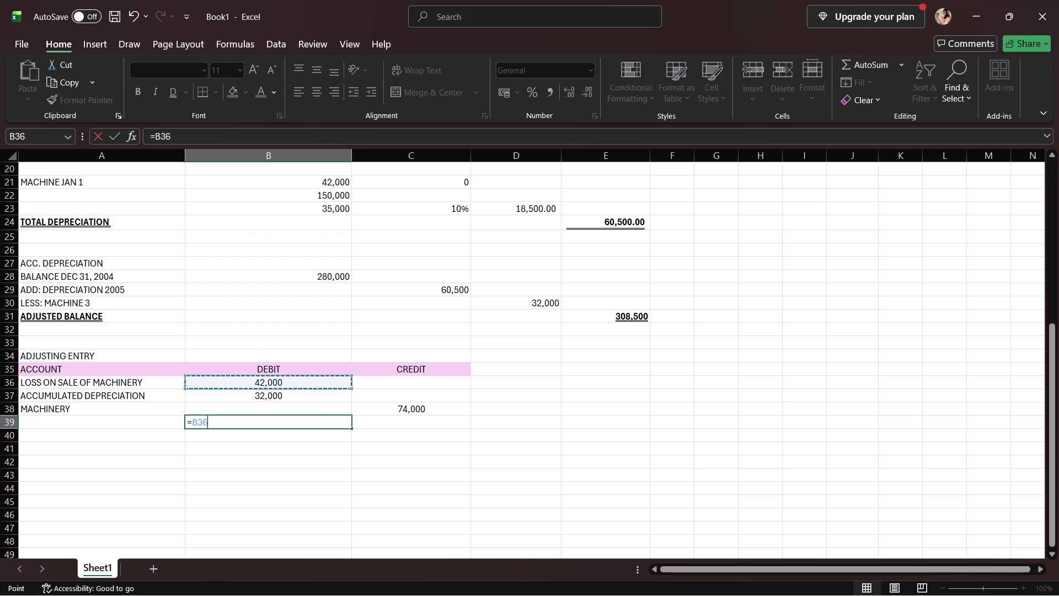
{"action": "key", "text": "equal"}
{"action": "key", "text": "BackSpace"}
{"action": "key", "text": "equal"}
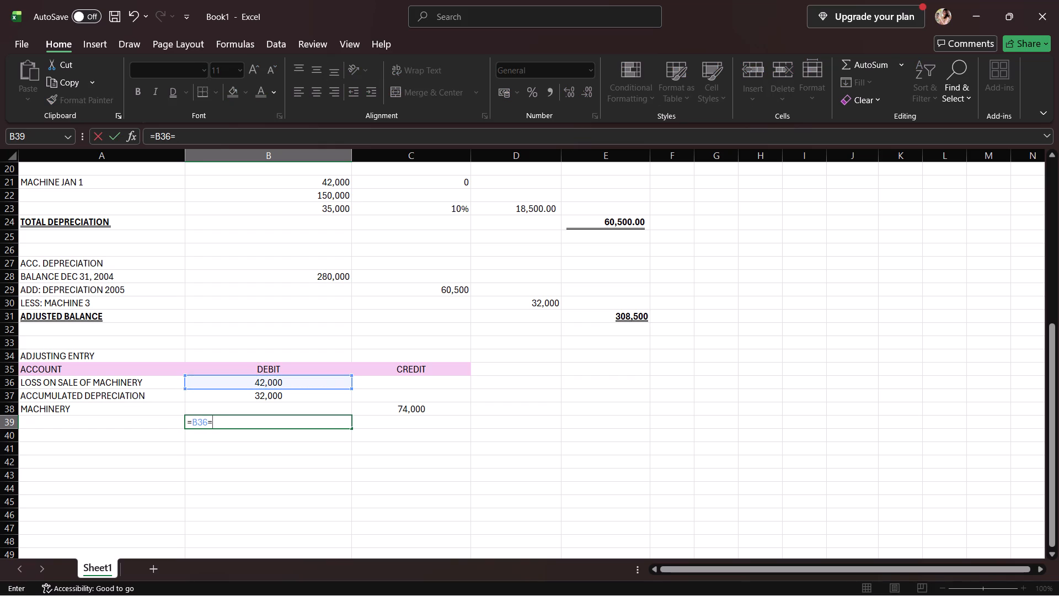
{"action": "key", "text": "BackSpace"}
{"action": "key", "text": "shift+plus"}
{"action": "left_click", "coordinate": [285, 397]}
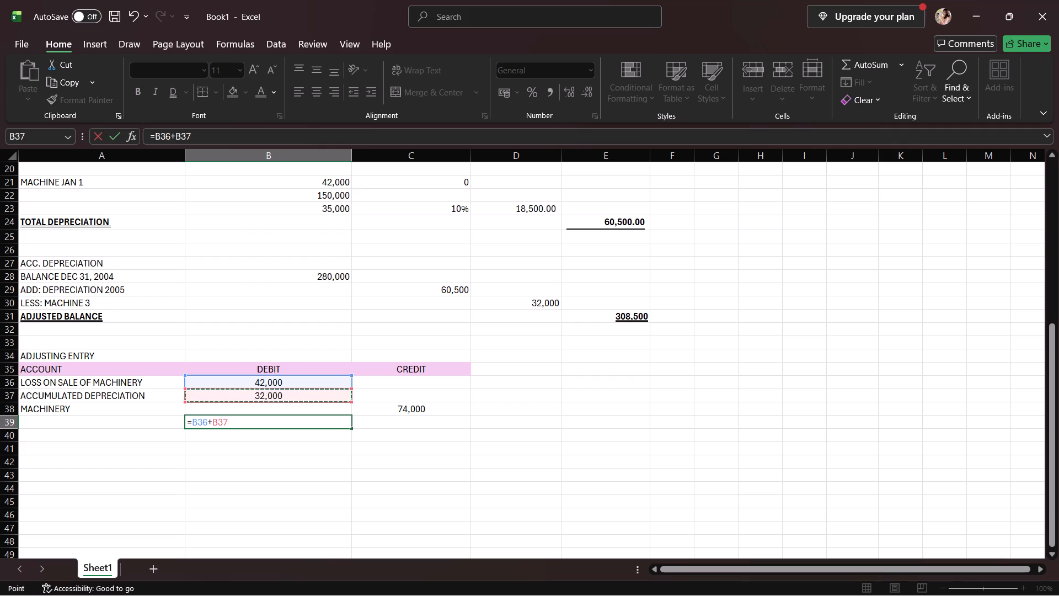
{"action": "key", "text": "Return"}
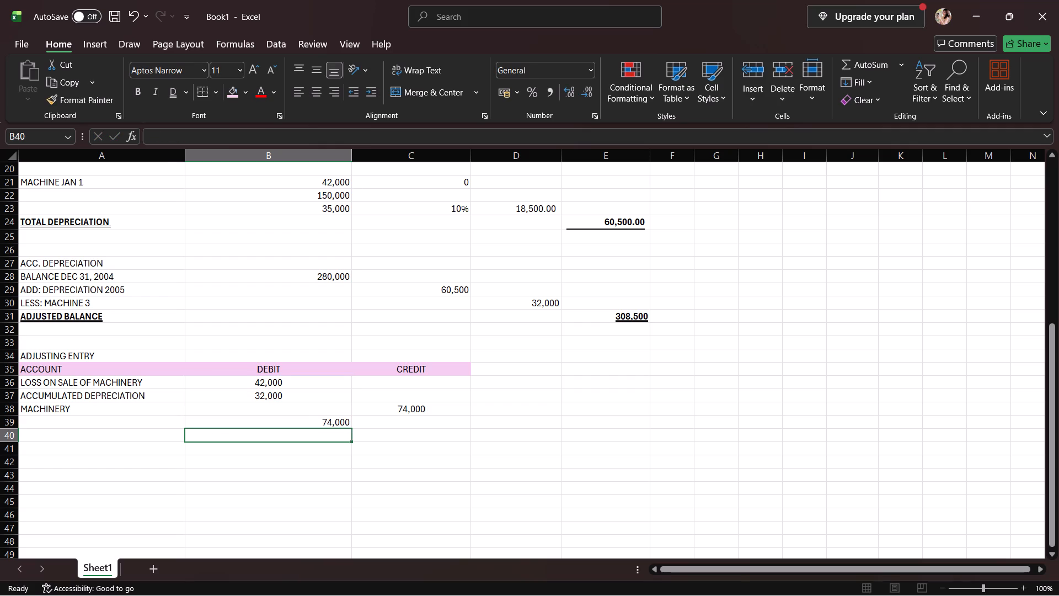
Fill the MACHINERY credit amount of 74,000 from cell C38 down into cell C39.
{"action": "left_click", "coordinate": [388, 405]}
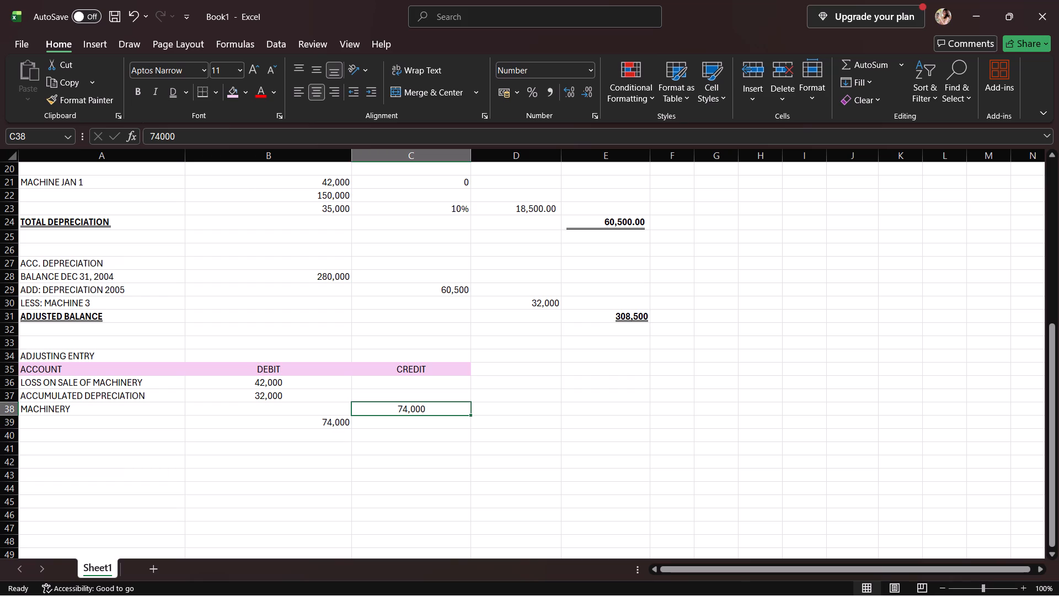
{"action": "left_click", "coordinate": [389, 425]}
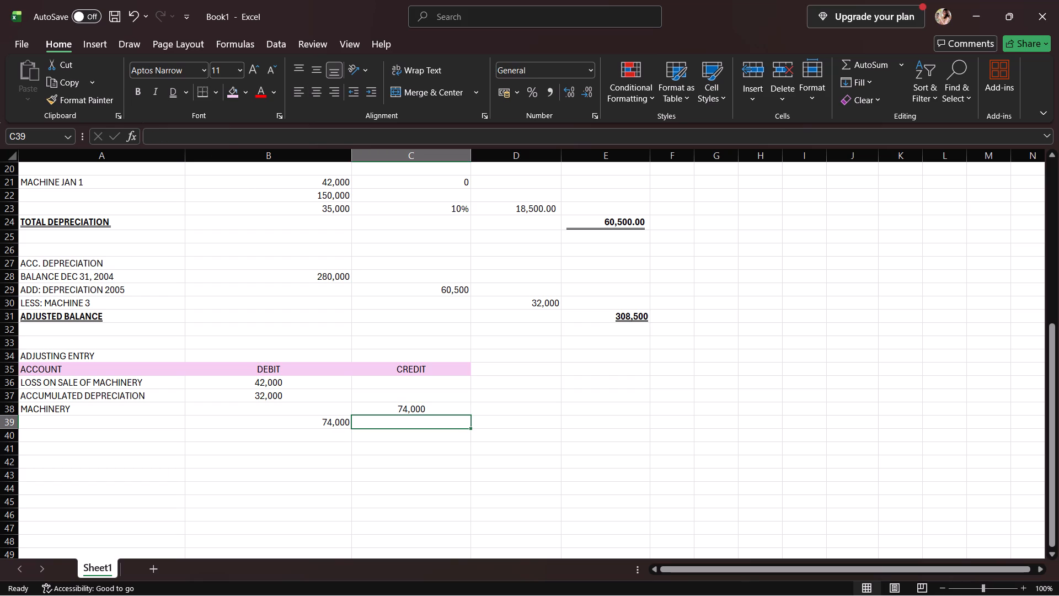
{"action": "left_click", "coordinate": [333, 435]}
{"action": "left_click", "coordinate": [336, 423]}
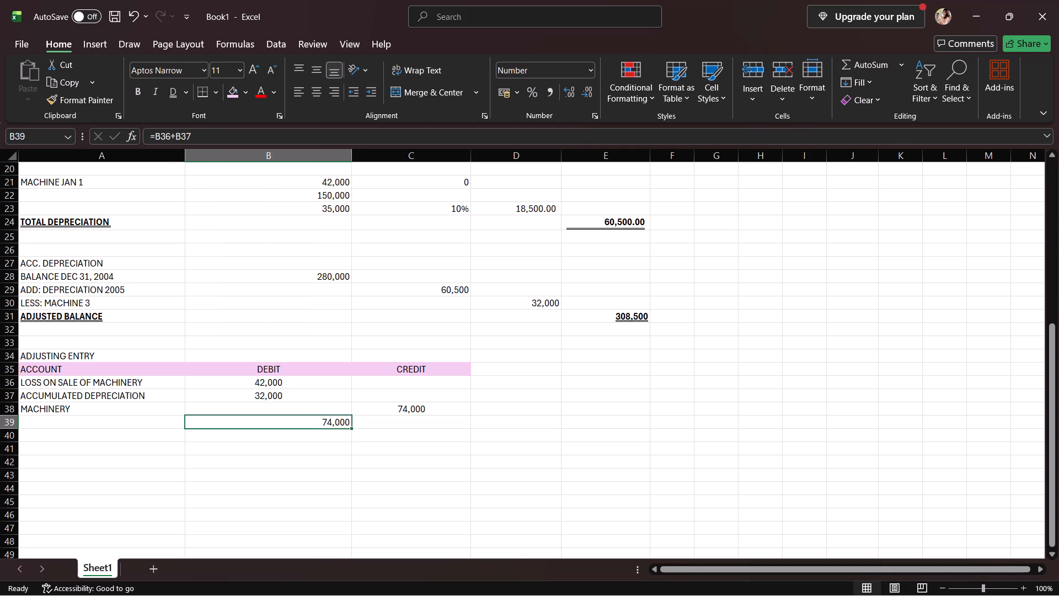
{"action": "left_click", "coordinate": [407, 409]}
{"action": "left_click", "coordinate": [407, 409]}
{"action": "left_click_drag", "start_coordinate": [407, 409], "coordinate": [411, 423]}
{"action": "double_click", "coordinate": [411, 421]}
{"action": "left_click", "coordinate": [413, 411]}
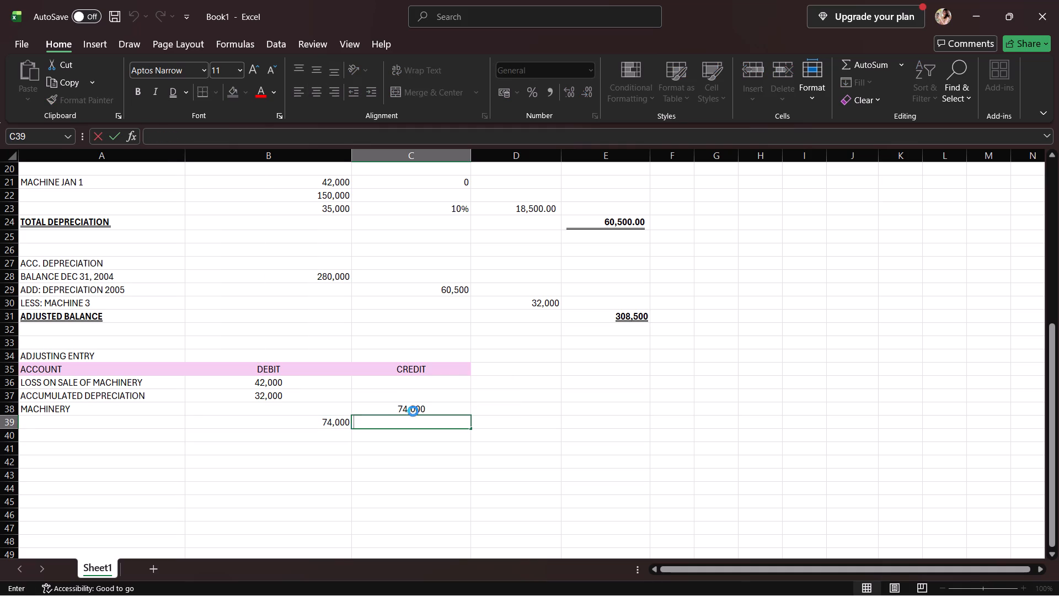
{"action": "left_click_drag", "start_coordinate": [413, 411], "coordinate": [421, 434]}
{"action": "left_click", "coordinate": [421, 422]}
{"action": "left_click", "coordinate": [390, 423]}
{"action": "left_click_drag", "start_coordinate": [441, 408], "coordinate": [445, 428]}
{"action": "left_click", "coordinate": [443, 419]}
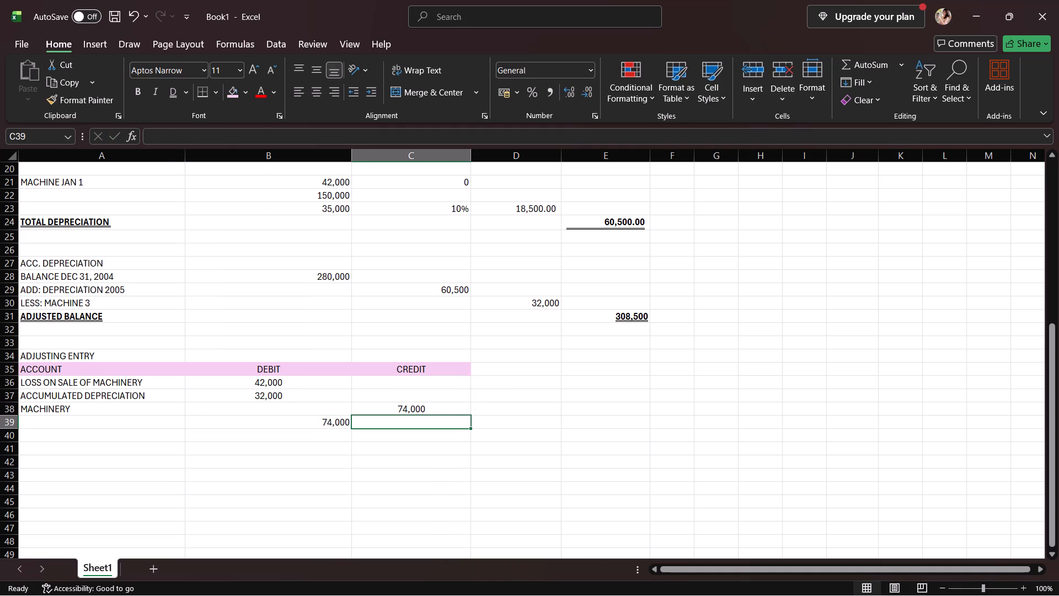
{"action": "left_click", "coordinate": [416, 411]}
{"action": "left_click", "coordinate": [450, 412]}
{"action": "left_click_drag", "start_coordinate": [469, 417], "coordinate": [465, 424]}
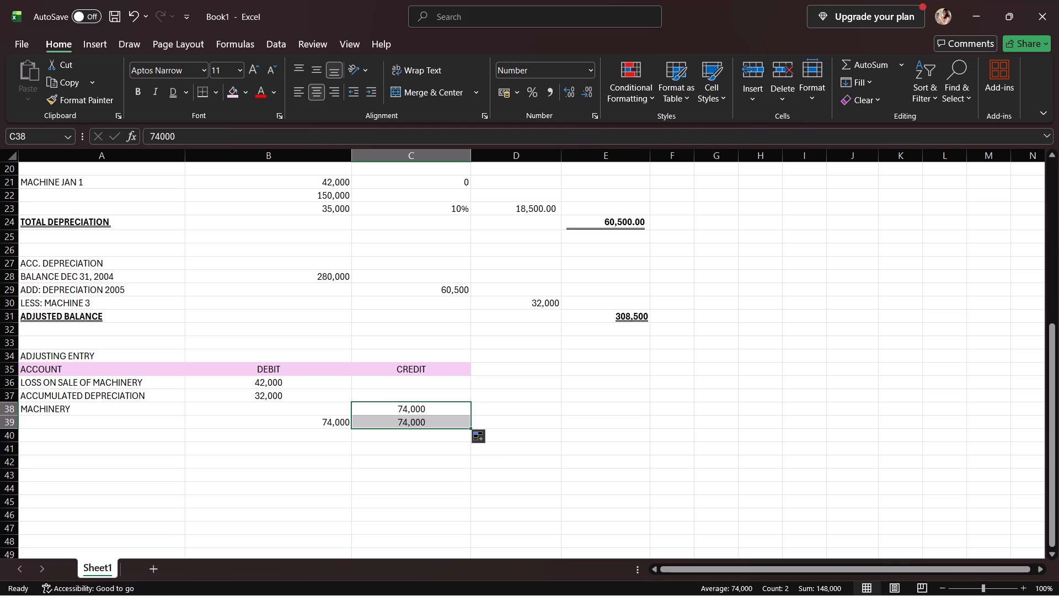
{"action": "left_click", "coordinate": [356, 449]}
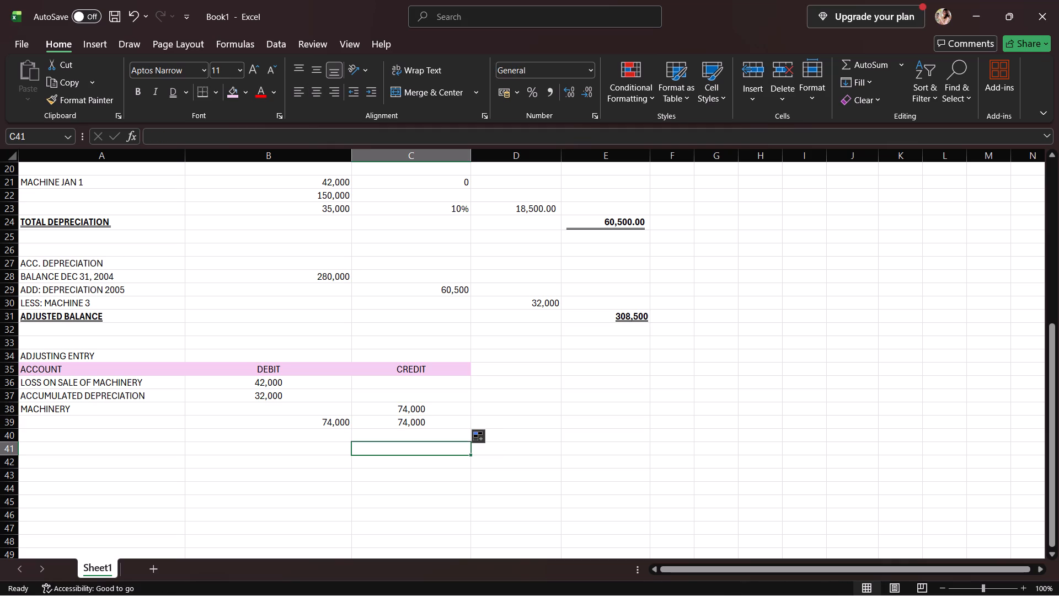
{"action": "left_click", "coordinate": [405, 414]}
{"action": "left_click", "coordinate": [411, 419]}
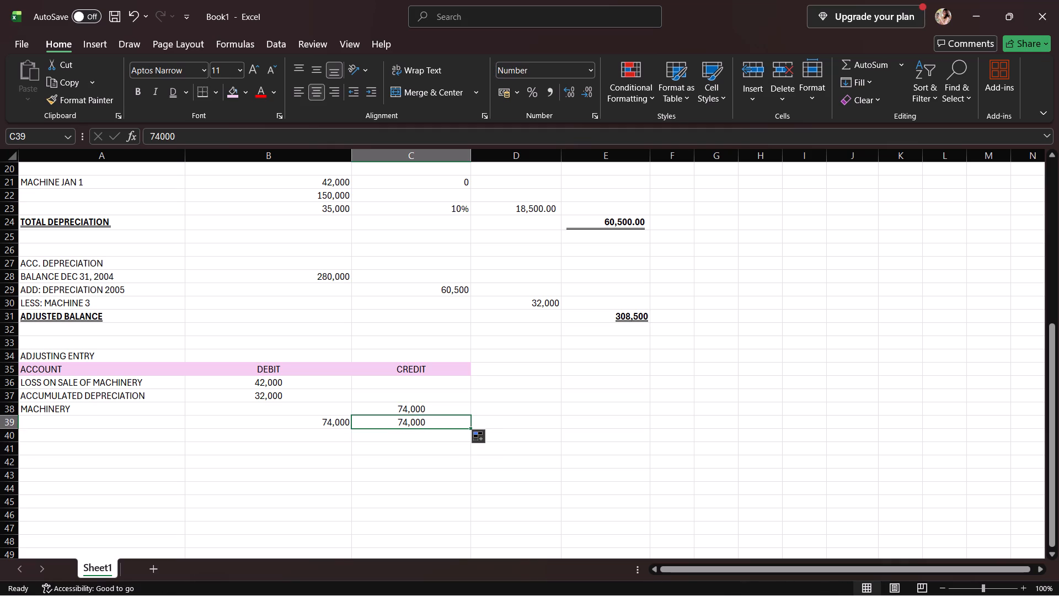
{"action": "left_click", "coordinate": [338, 420]}
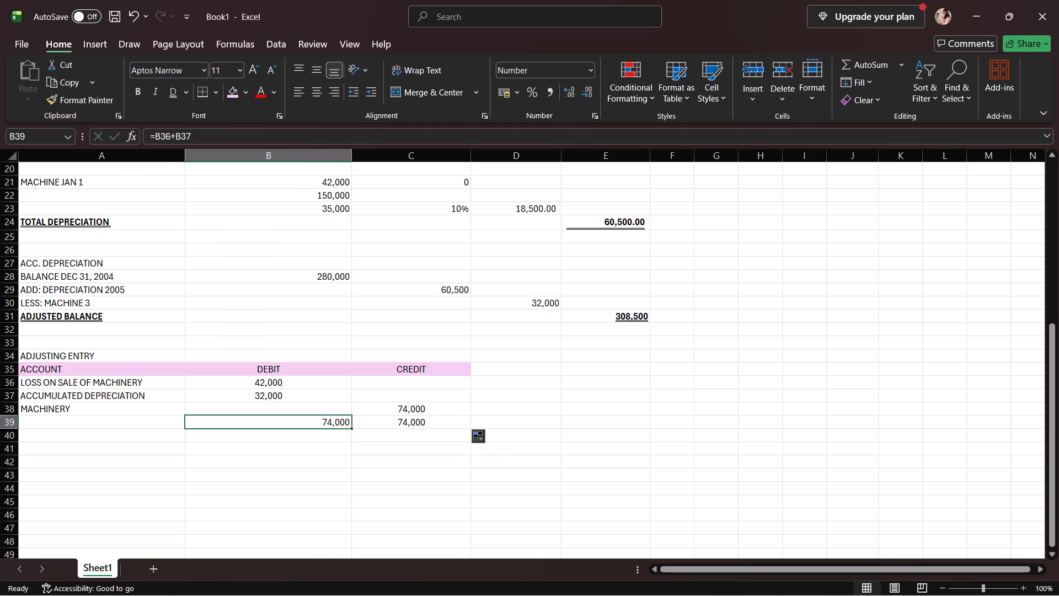
Enter the label ADJUSTED ENTRY BALANCE in cell A39.
{"action": "left_click", "coordinate": [120, 417]}
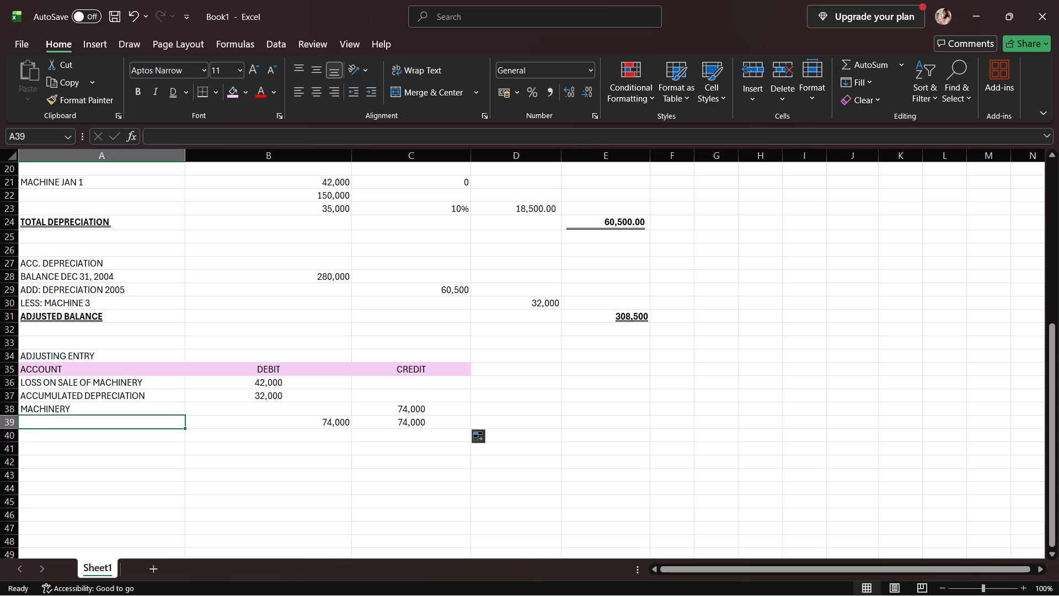
{"action": "type", "text": "ADJUS"}
{"action": "type", "text": "TED"}
{"action": "key", "text": "space"}
{"action": "type", "text": "ENTRY"}
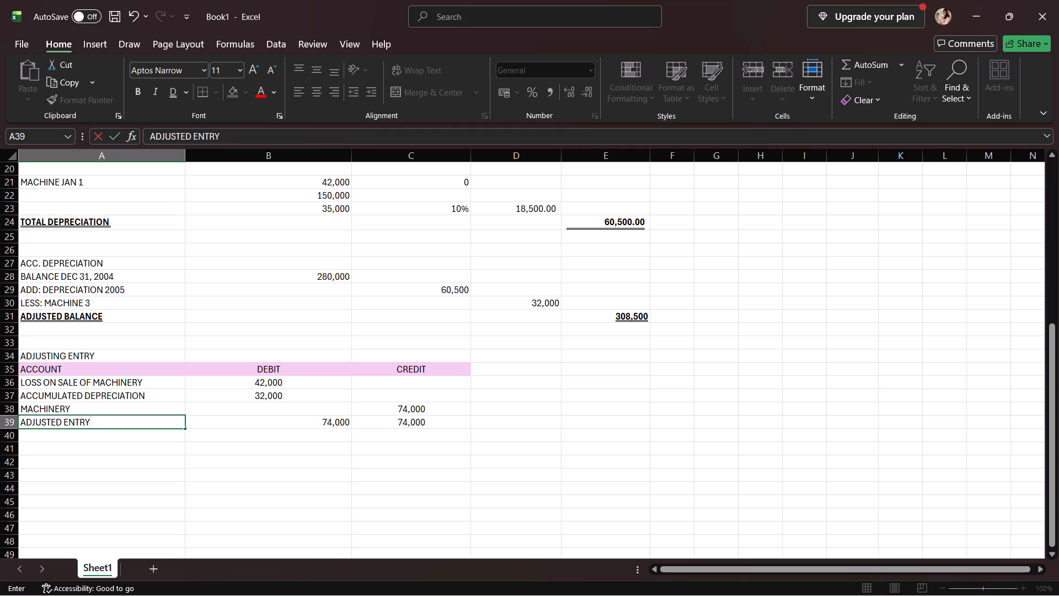
{"action": "key", "text": "space"}
{"action": "type", "text": "BALANCE"}
{"action": "left_click", "coordinate": [118, 376]}
Bold the label and both totals in row 39, and double-underline the totals in cells B39 and C39.
{"action": "left_click", "coordinate": [131, 418]}
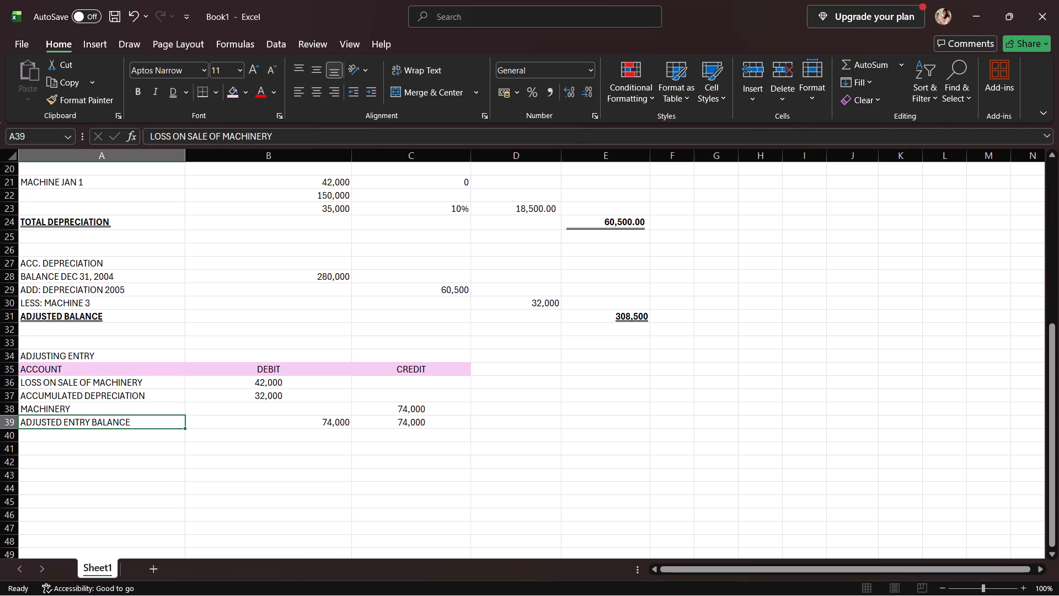
{"action": "left_click", "coordinate": [136, 89]}
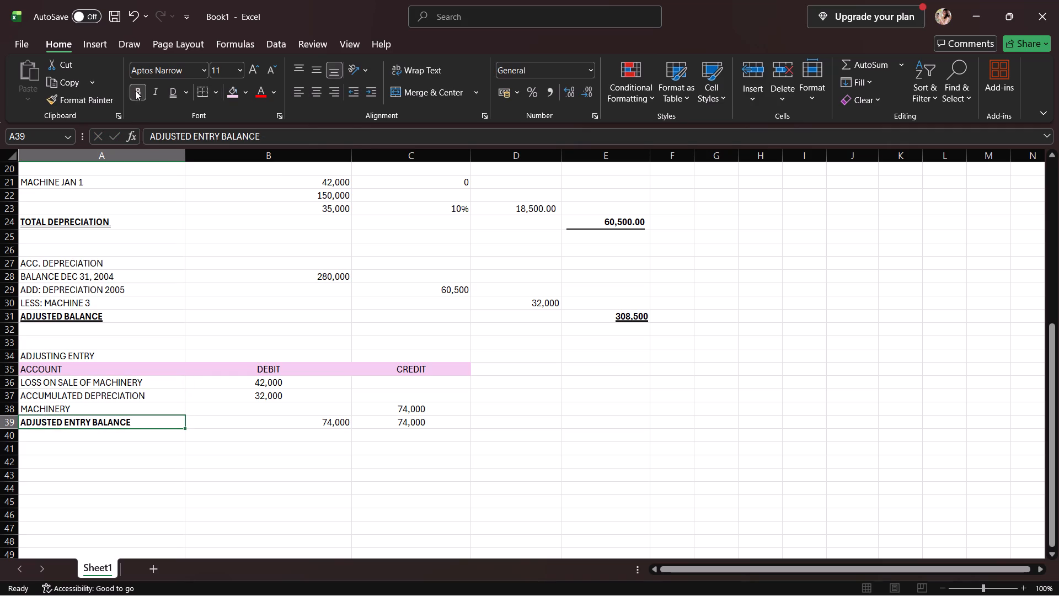
{"action": "left_click", "coordinate": [324, 418]}
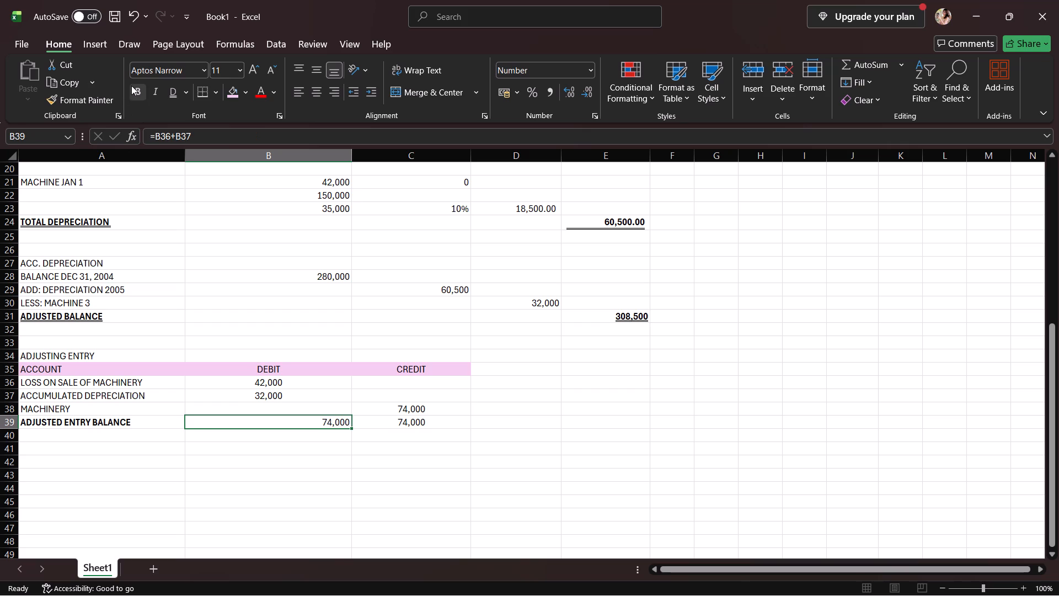
{"action": "double_click", "coordinate": [133, 86]}
{"action": "left_click", "coordinate": [174, 92]}
{"action": "left_click", "coordinate": [137, 90]}
{"action": "left_click", "coordinate": [426, 422]}
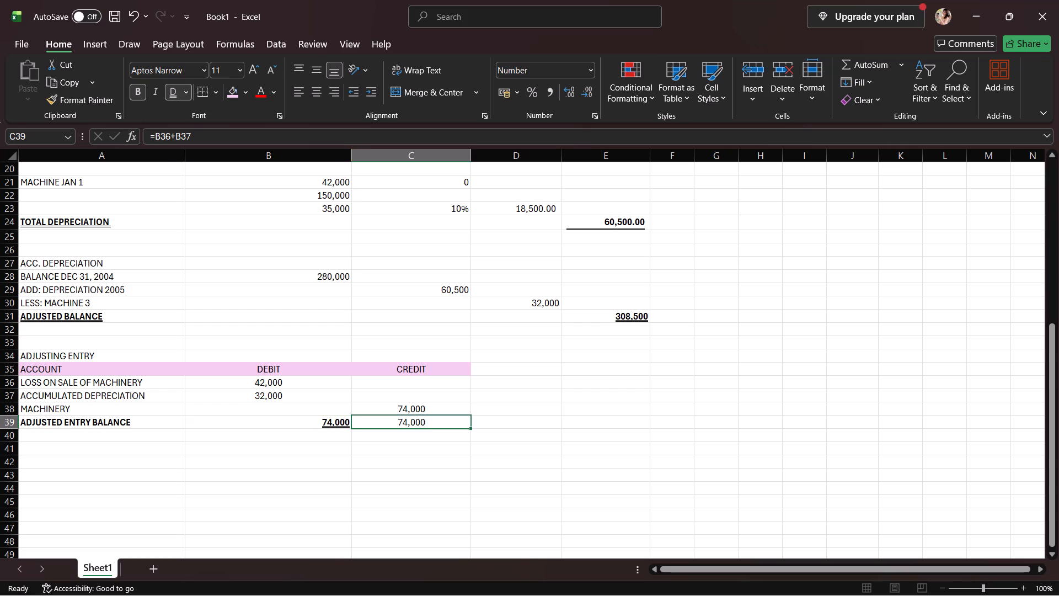
{"action": "left_click", "coordinate": [142, 86]}
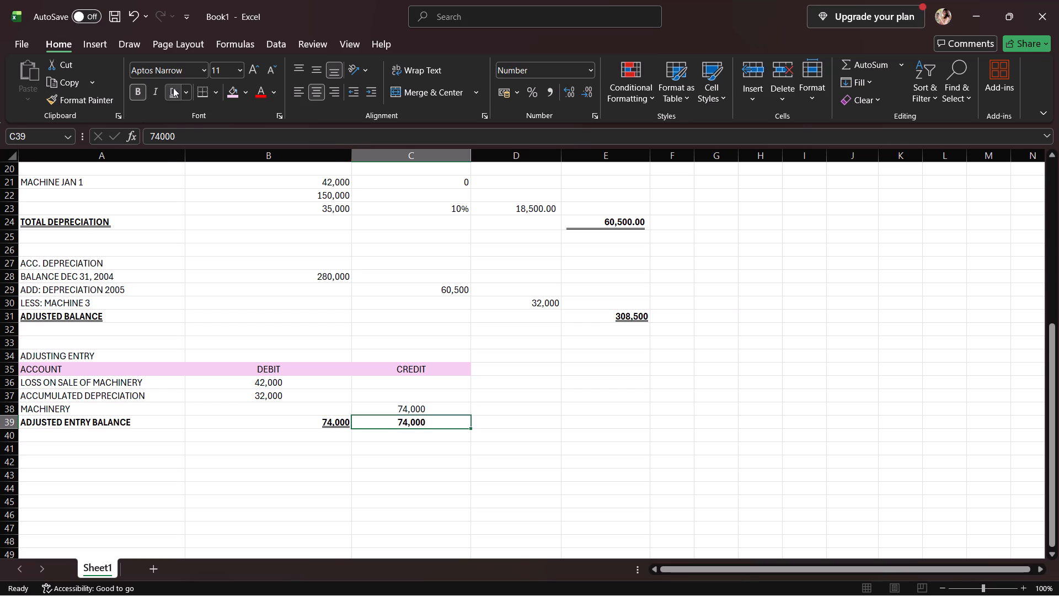
{"action": "left_click", "coordinate": [173, 88]}
{"action": "left_click", "coordinate": [183, 453]}
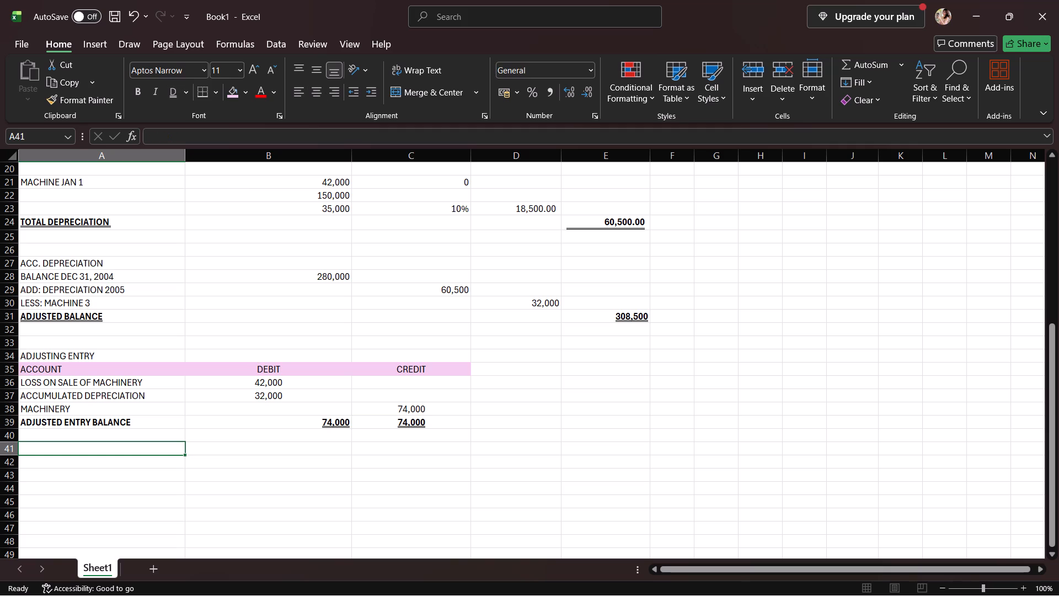
Bold the ACCOUNT, DEBIT and CREDIT headers in row 35 of the adjusting entry.
{"action": "left_click", "coordinate": [163, 363]}
{"action": "left_click", "coordinate": [139, 90]}
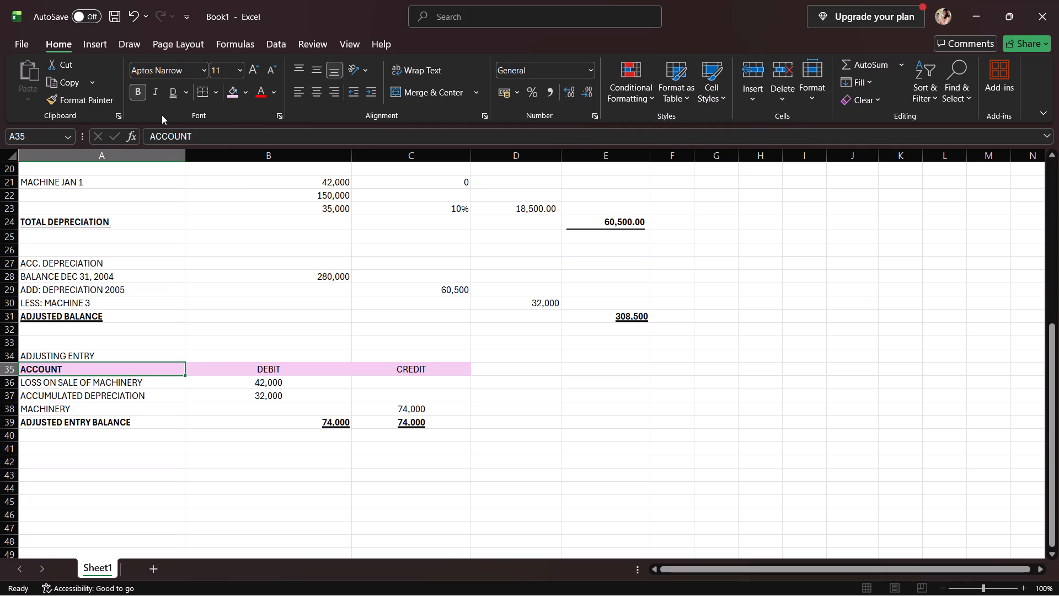
{"action": "left_click", "coordinate": [279, 365]}
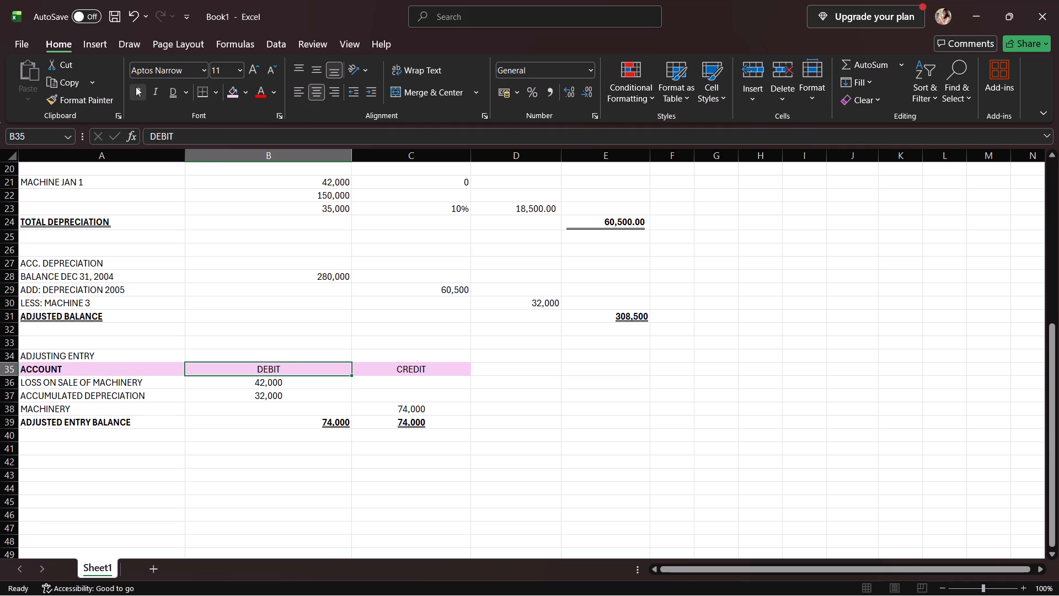
{"action": "left_click", "coordinate": [136, 89]}
{"action": "left_click", "coordinate": [407, 370]}
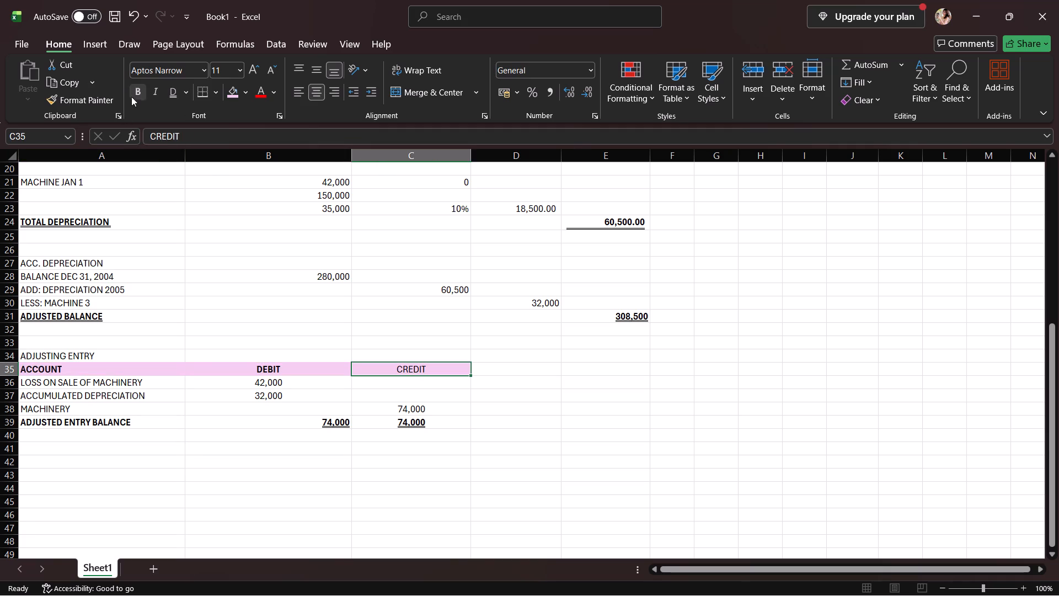
{"action": "left_click", "coordinate": [138, 99]}
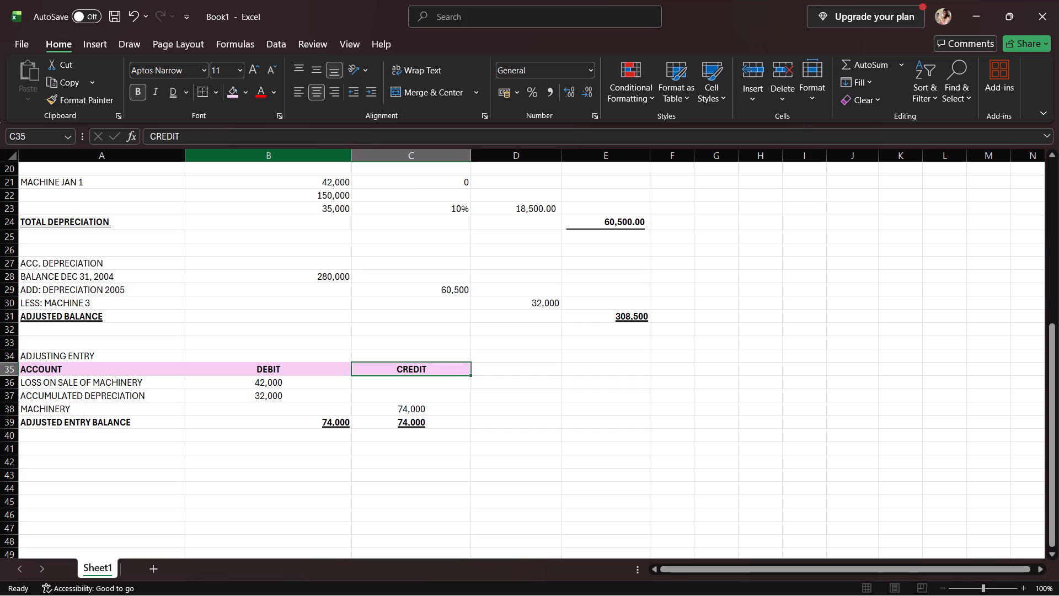
Review the worksheet from the PROBLEMS header row down to the adjusting entry table.
{"action": "left_click", "coordinate": [229, 443]}
{"action": "scroll", "coordinate": [231, 405], "scroll_direction": "down", "scroll_amount": 1}
{"action": "scroll", "coordinate": [229, 398], "scroll_direction": "up", "scroll_amount": 10}
{"action": "scroll", "coordinate": [231, 396], "scroll_direction": "down", "scroll_amount": 1}
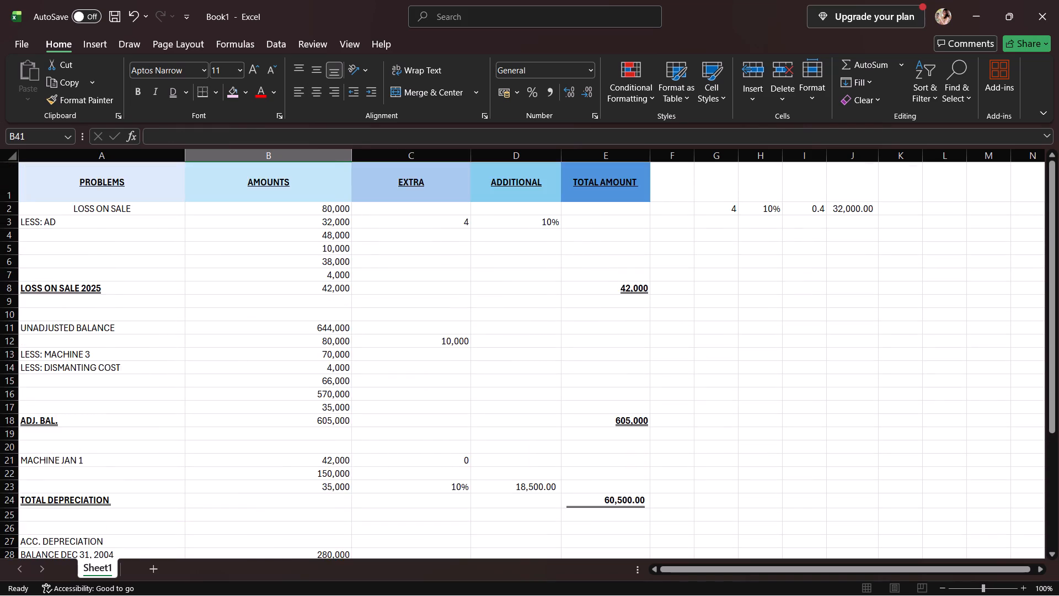
{"action": "scroll", "coordinate": [231, 396], "scroll_direction": "down", "scroll_amount": 7}
{"action": "scroll", "coordinate": [224, 391], "scroll_direction": "up", "scroll_amount": 10}
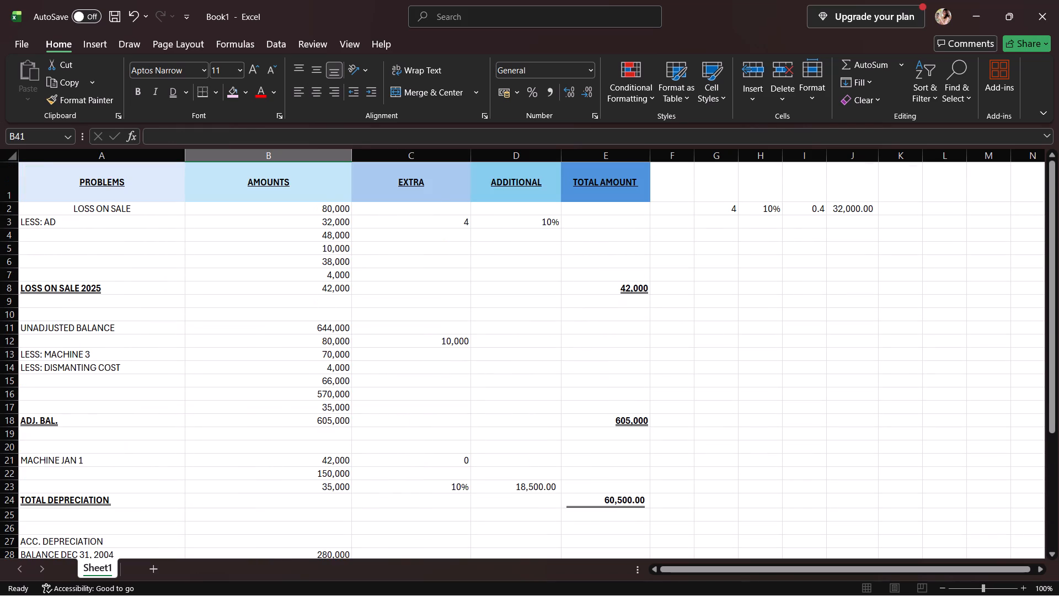
{"action": "scroll", "coordinate": [227, 384], "scroll_direction": "down", "scroll_amount": 9}
{"action": "left_click", "coordinate": [94, 414]}
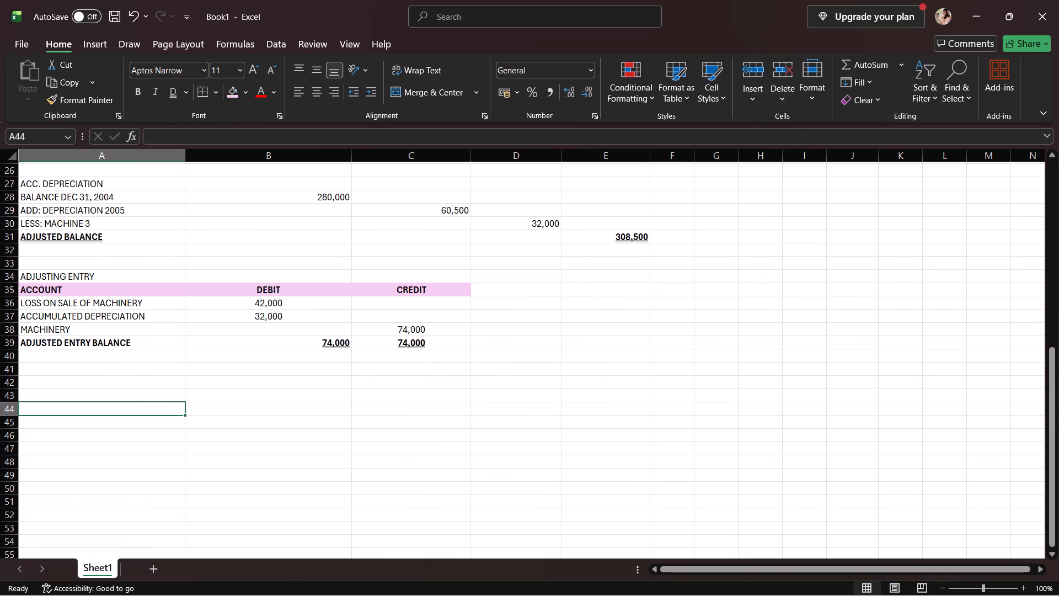
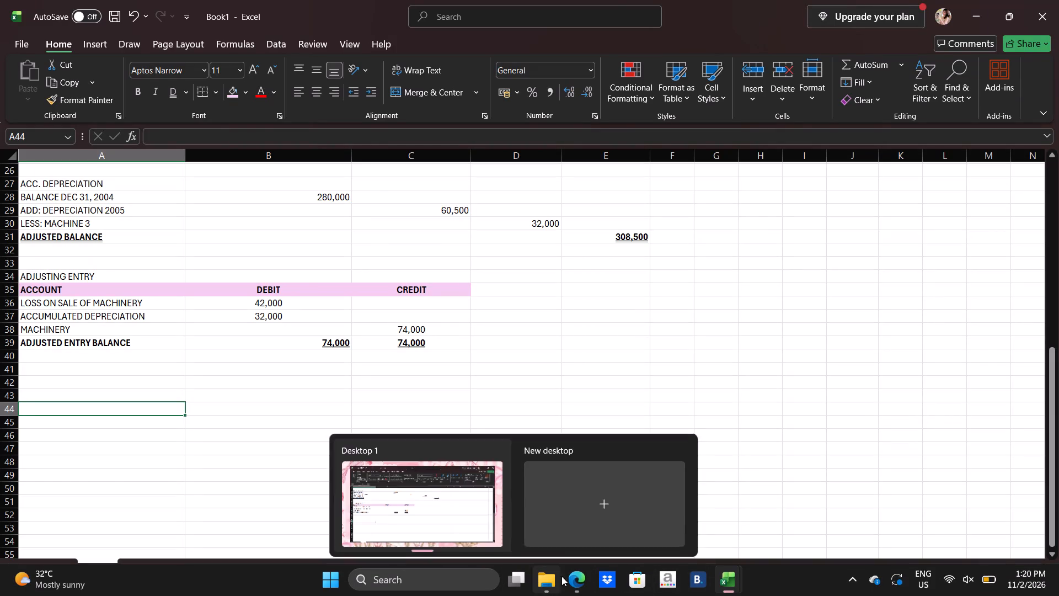
Switch to the PRE2_PPE_Solutions PDF in Edge and read Problem 2, including the Q6 computation of land at year-end.
{"action": "left_click", "coordinate": [609, 531]}
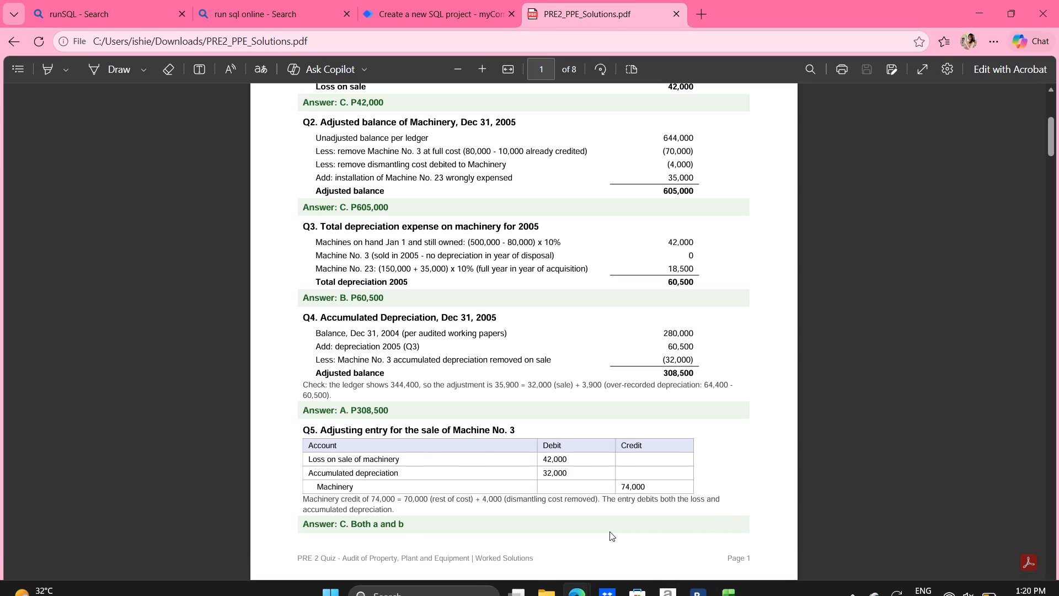
{"action": "scroll", "coordinate": [609, 531], "scroll_direction": "down", "scroll_amount": 7}
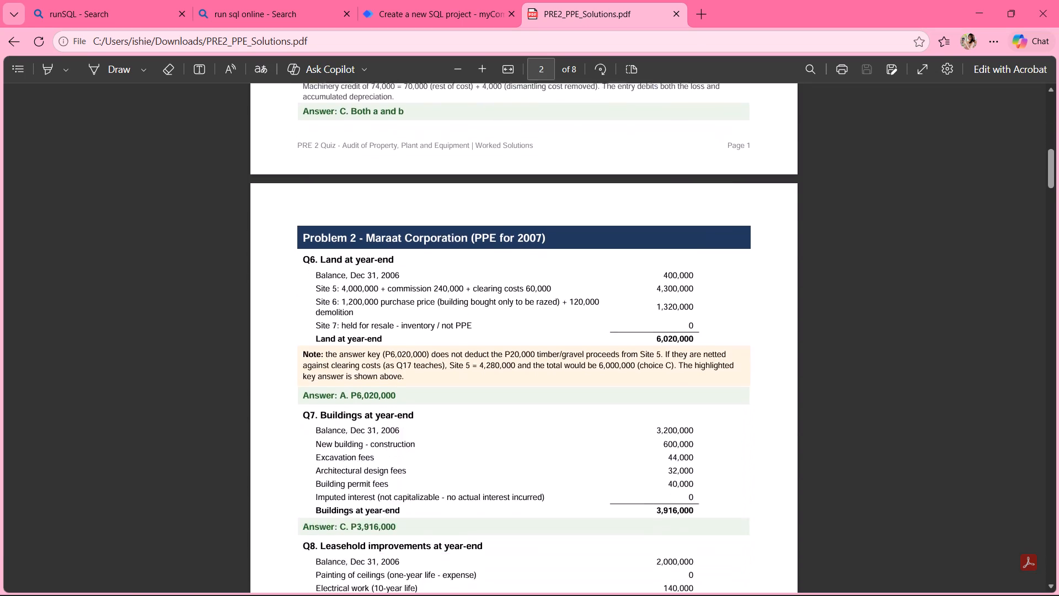
{"action": "scroll", "coordinate": [613, 516], "scroll_direction": "down", "scroll_amount": 1}
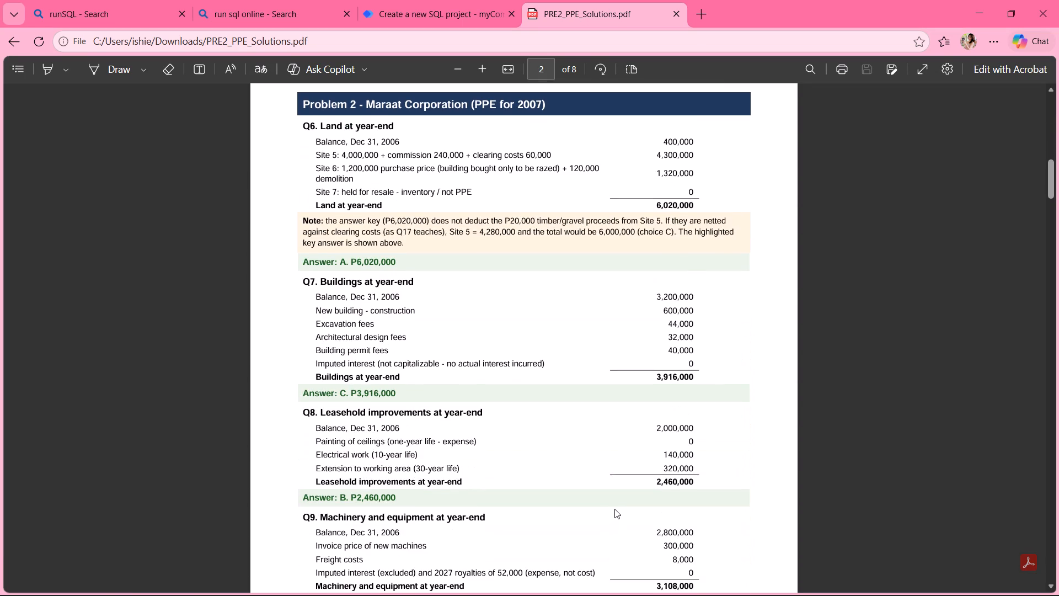
{"action": "scroll", "coordinate": [614, 509], "scroll_direction": "down", "scroll_amount": 1}
{"action": "scroll", "coordinate": [616, 508], "scroll_direction": "up", "scroll_amount": 1}
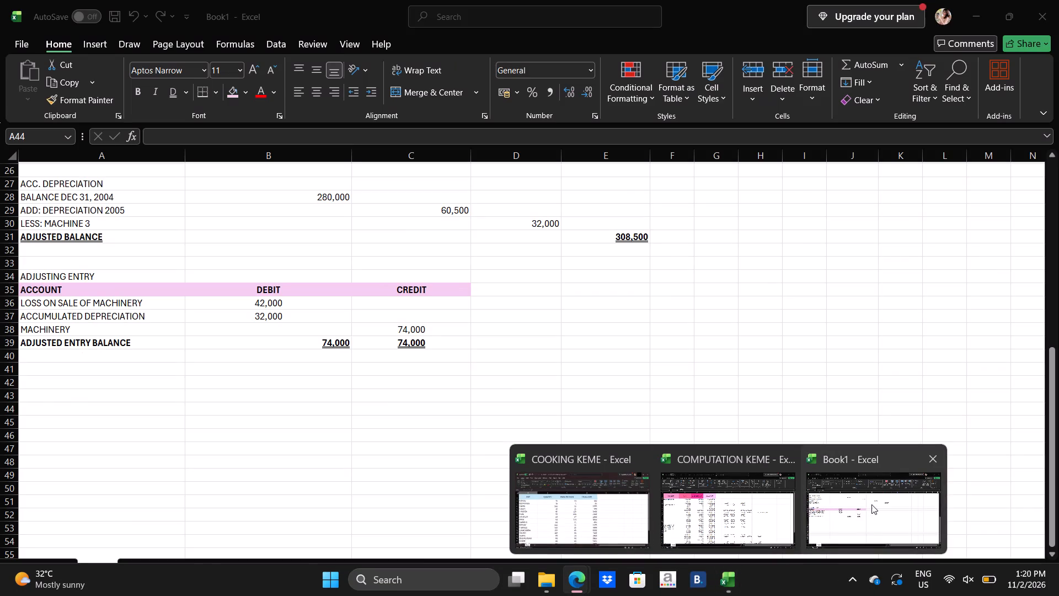
In the Book1 workbook, enter LAND AT YEAR END in cell A44 and BAL. DEC 31, 2006 in cell A45.
{"action": "left_click", "coordinate": [871, 504]}
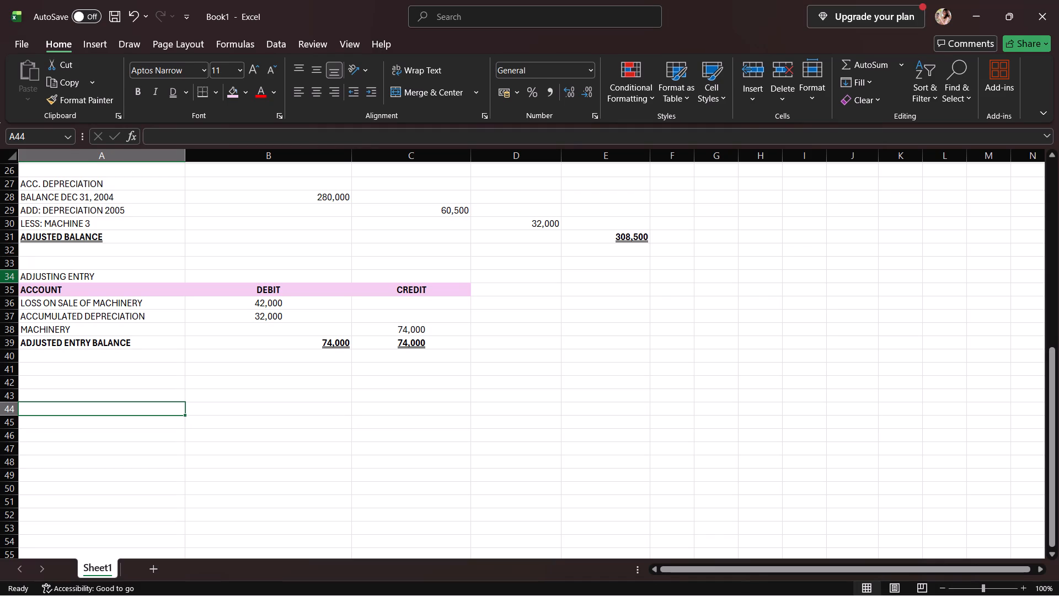
{"action": "type", "text": "LAND AT YEAR E D"}
{"action": "key", "text": "BackSpace"}
{"action": "key", "text": "BackSpace"}
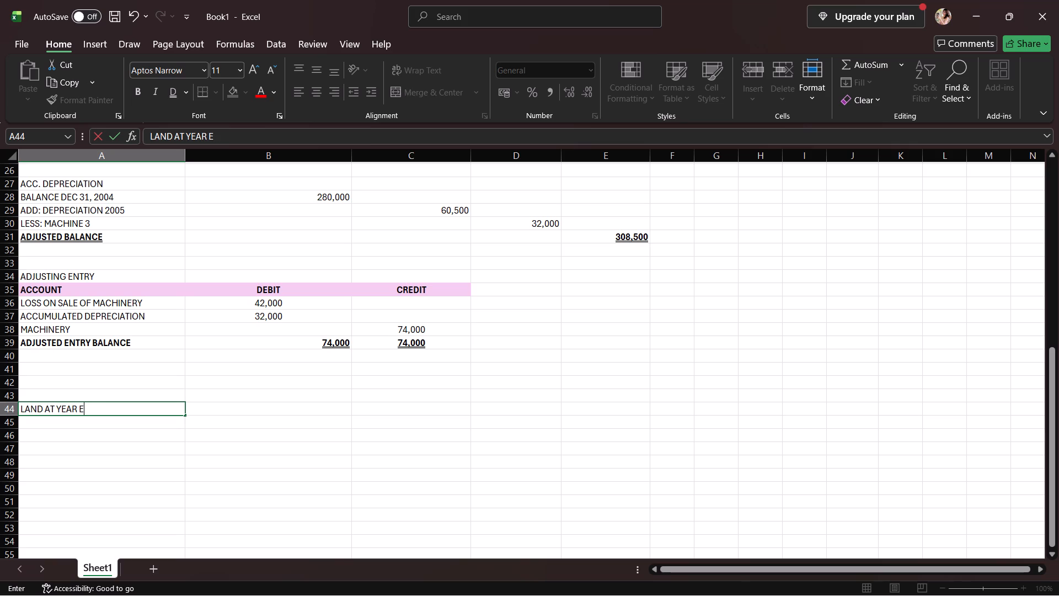
{"action": "type", "text": "ND"}
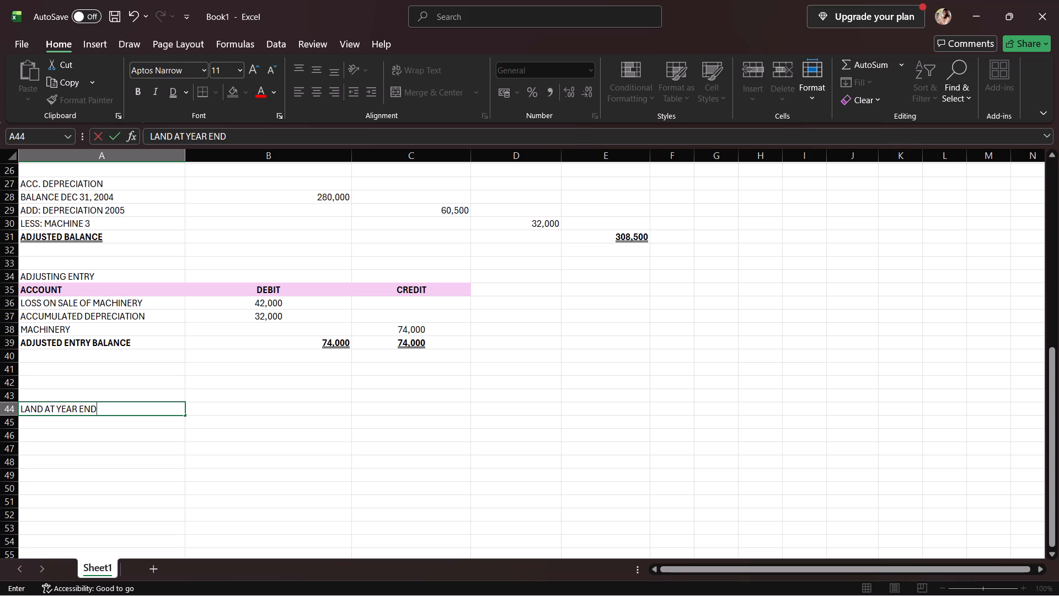
{"action": "left_click", "coordinate": [152, 428]}
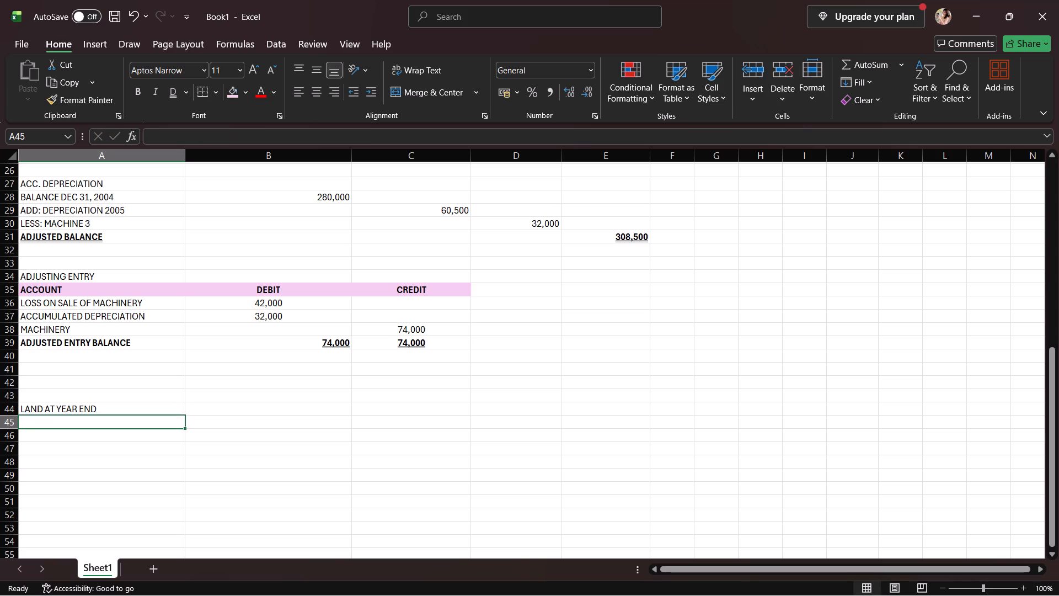
{"action": "type", "text": "BAL."}
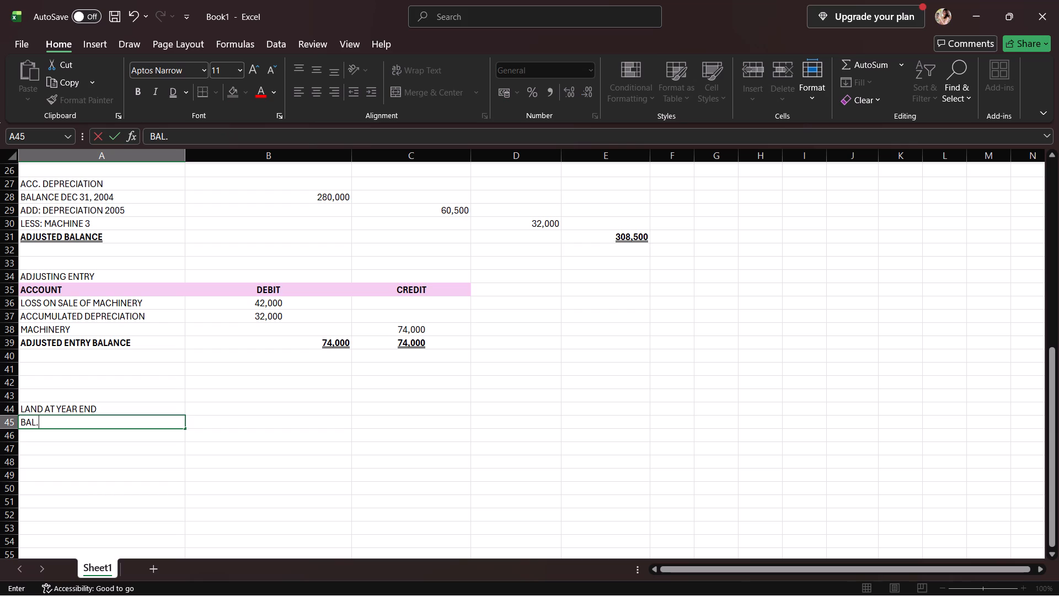
{"action": "key", "text": "space"}
{"action": "type", "text": "DEC 31, 2006"}
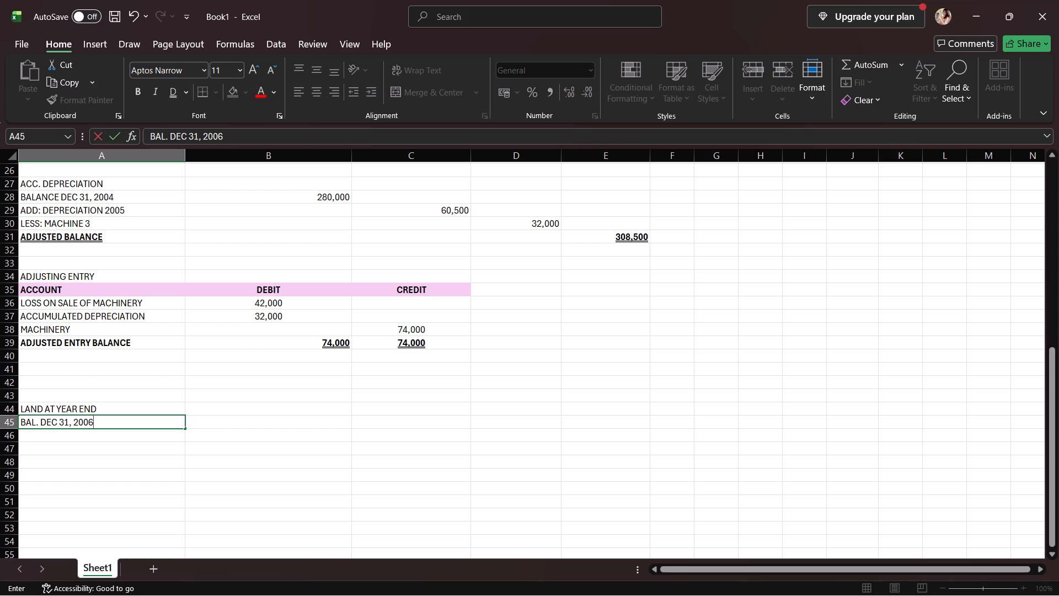
{"action": "left_click", "coordinate": [247, 424]}
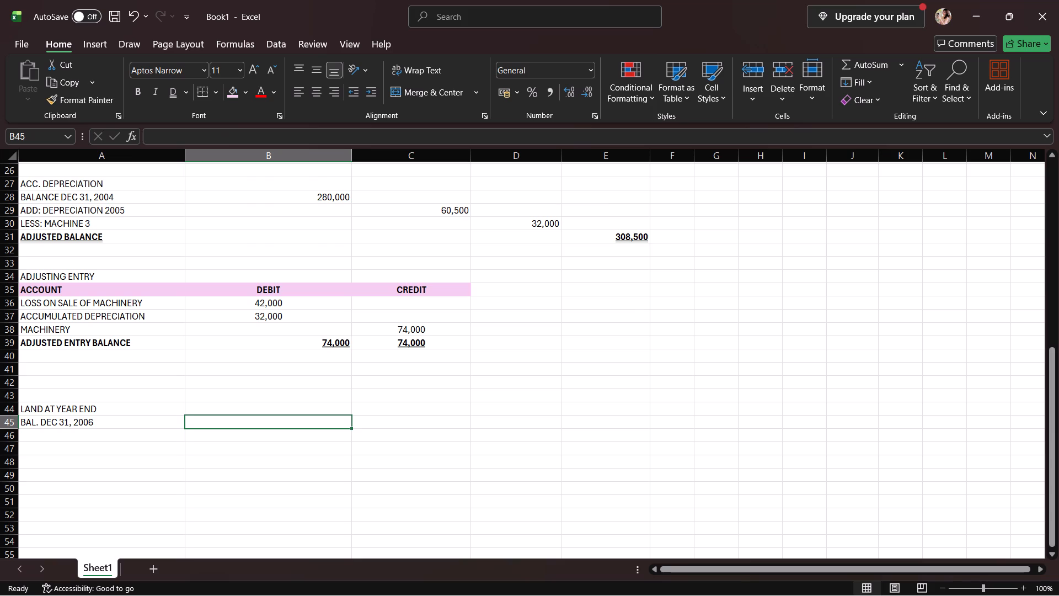
Bold the LAND AT YEAR END heading in cell A44.
{"action": "left_click", "coordinate": [122, 392]}
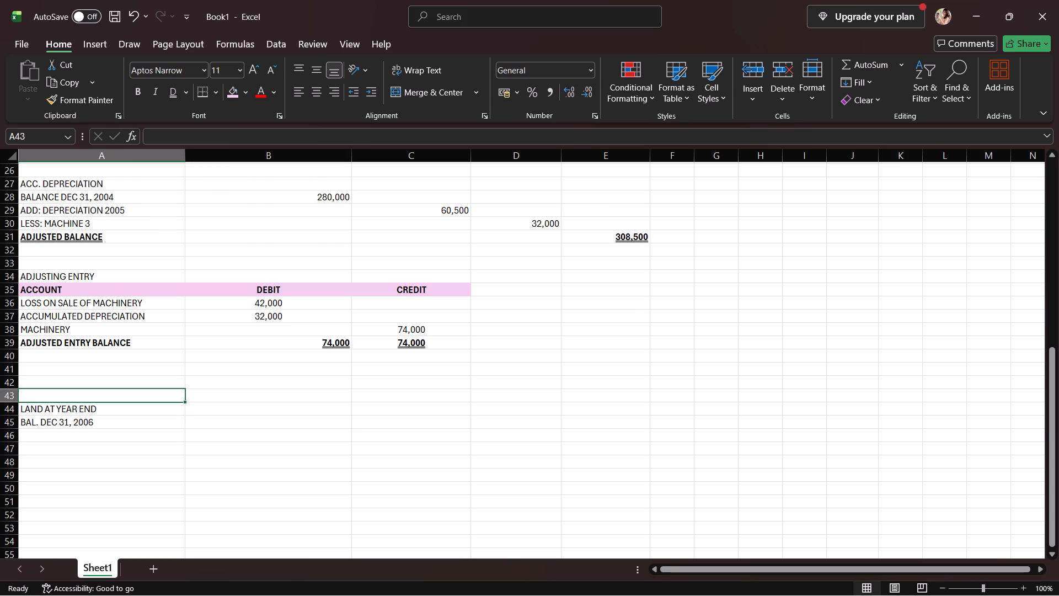
{"action": "left_click", "coordinate": [114, 419]}
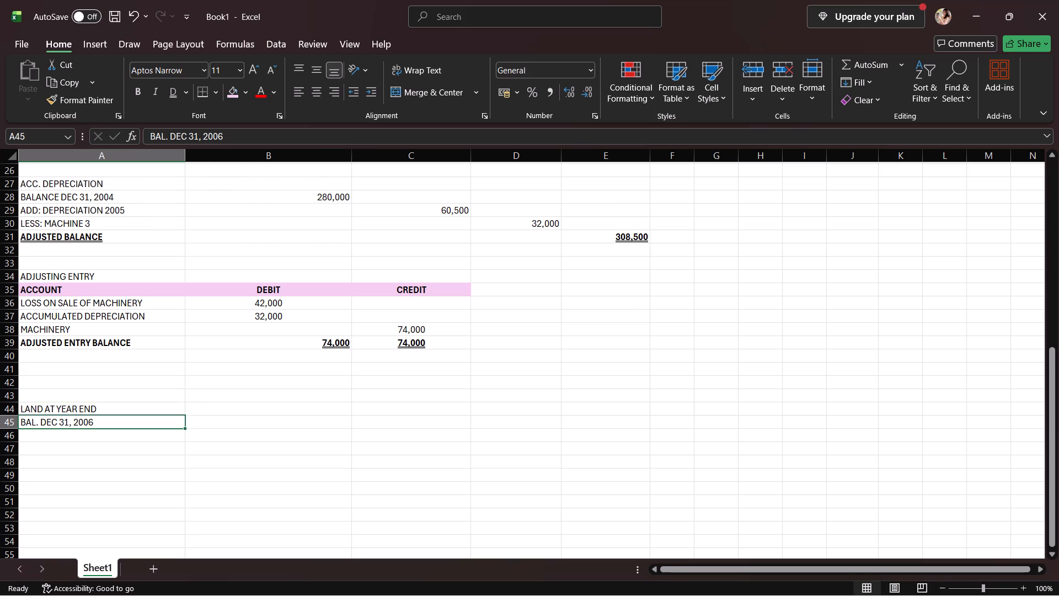
{"action": "left_click", "coordinate": [115, 408]}
{"action": "left_click", "coordinate": [137, 86]}
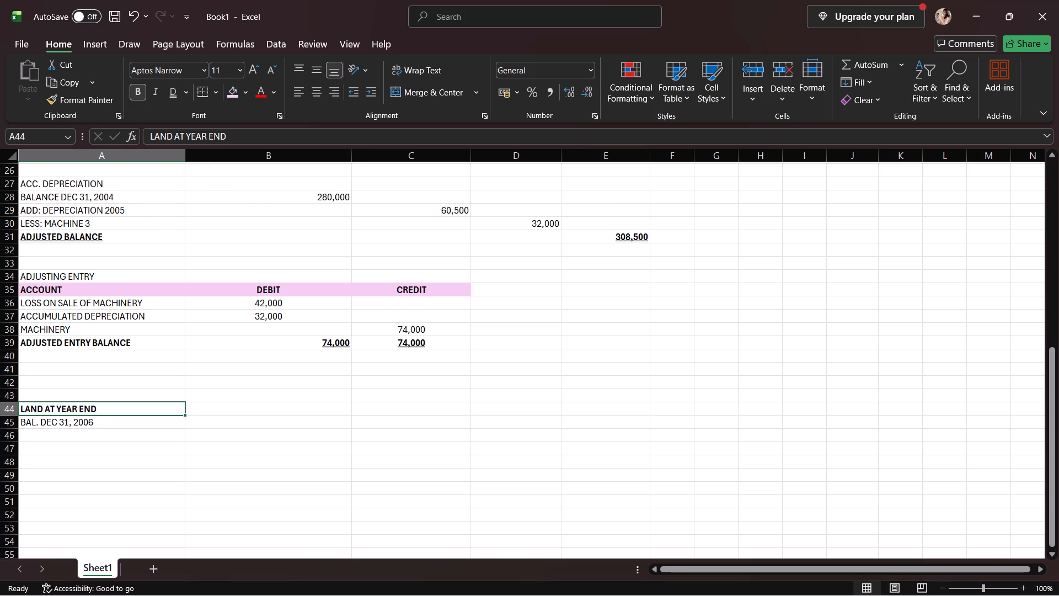
Enter the December 31, 2006 land balance of 400,000 in cell B45.
{"action": "left_click", "coordinate": [153, 426]}
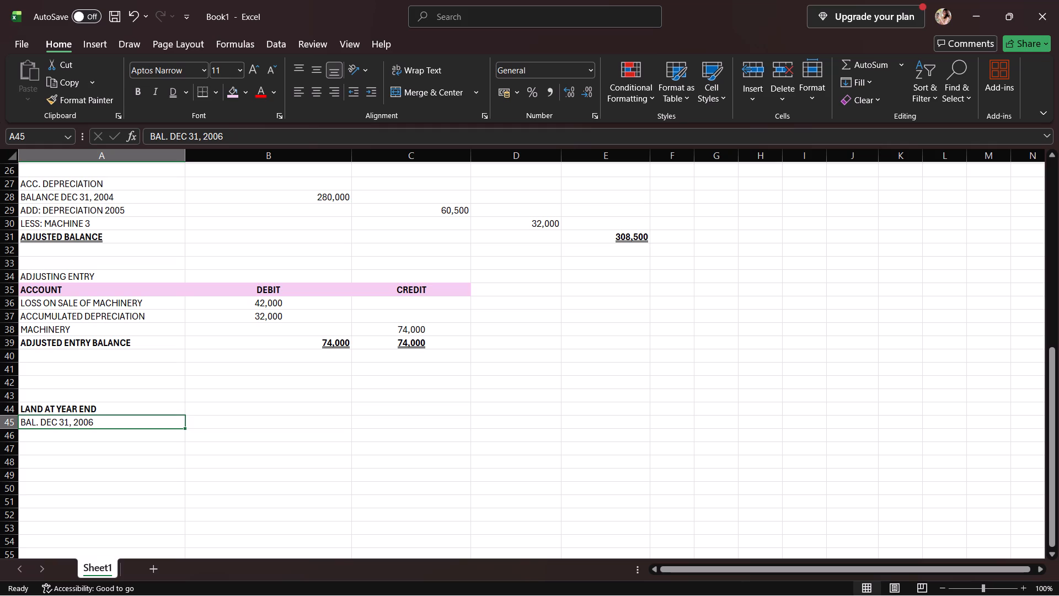
{"action": "left_click", "coordinate": [212, 418]}
{"action": "type", "text": "400,000"}
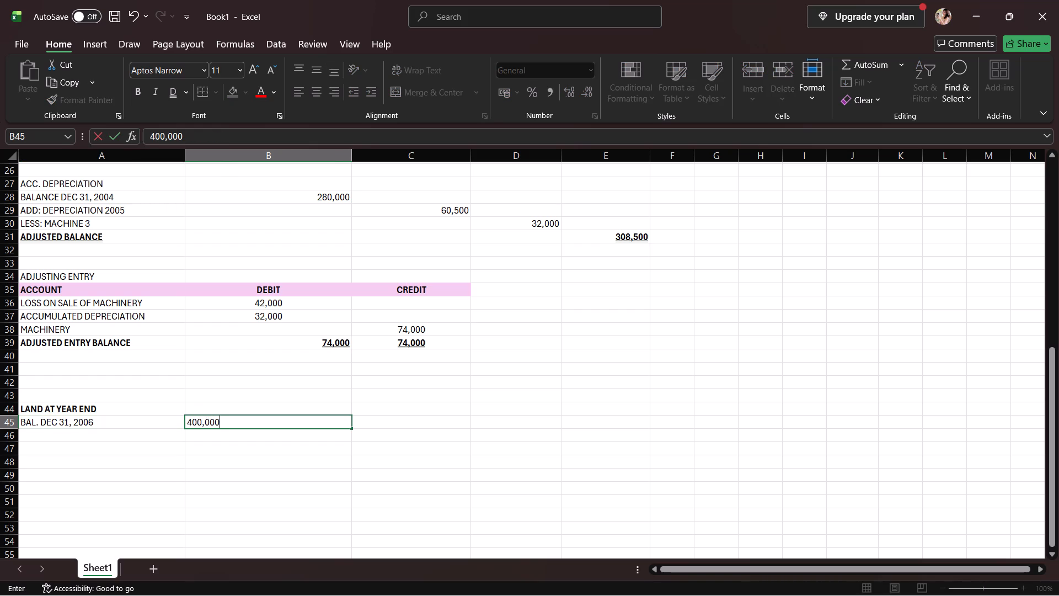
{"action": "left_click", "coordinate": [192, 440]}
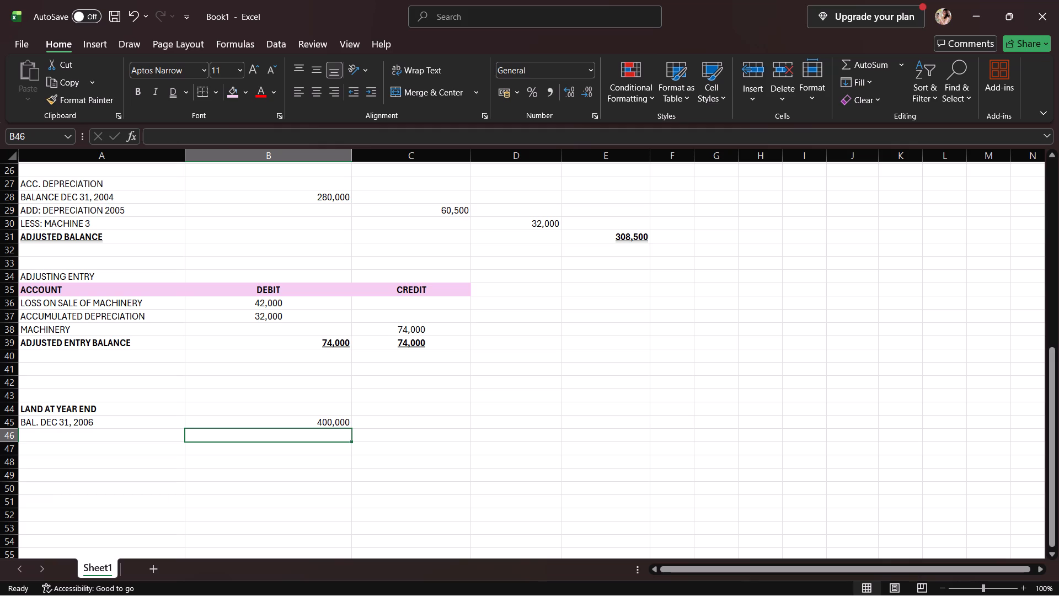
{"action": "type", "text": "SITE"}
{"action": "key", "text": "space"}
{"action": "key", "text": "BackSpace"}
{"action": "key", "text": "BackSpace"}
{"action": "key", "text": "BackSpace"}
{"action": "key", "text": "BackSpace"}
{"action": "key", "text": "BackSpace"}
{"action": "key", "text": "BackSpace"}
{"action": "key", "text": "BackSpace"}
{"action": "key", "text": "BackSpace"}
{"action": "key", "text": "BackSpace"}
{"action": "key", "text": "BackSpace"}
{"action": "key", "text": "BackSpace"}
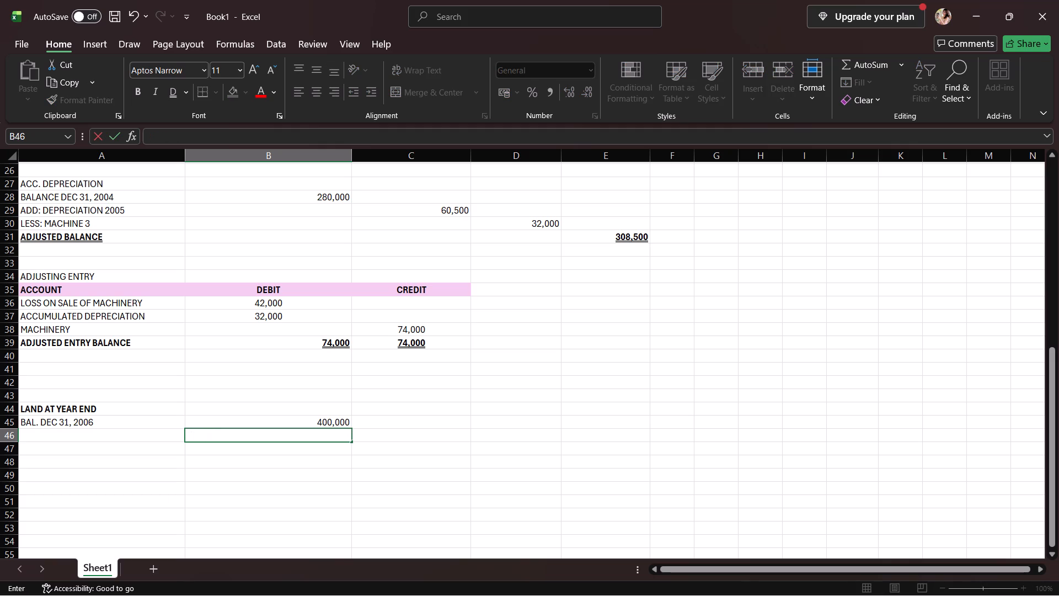
Enter the label SITE 5 in cell A46 and its amount 4,000,000 in cell B46.
{"action": "left_click", "coordinate": [180, 438]}
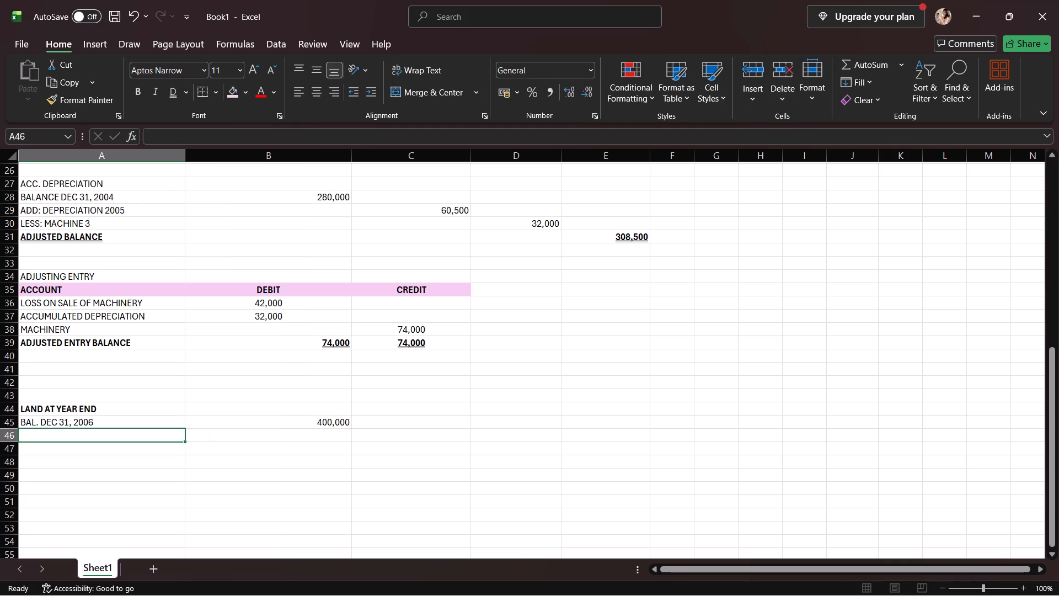
{"action": "type", "text": "SITE 5"}
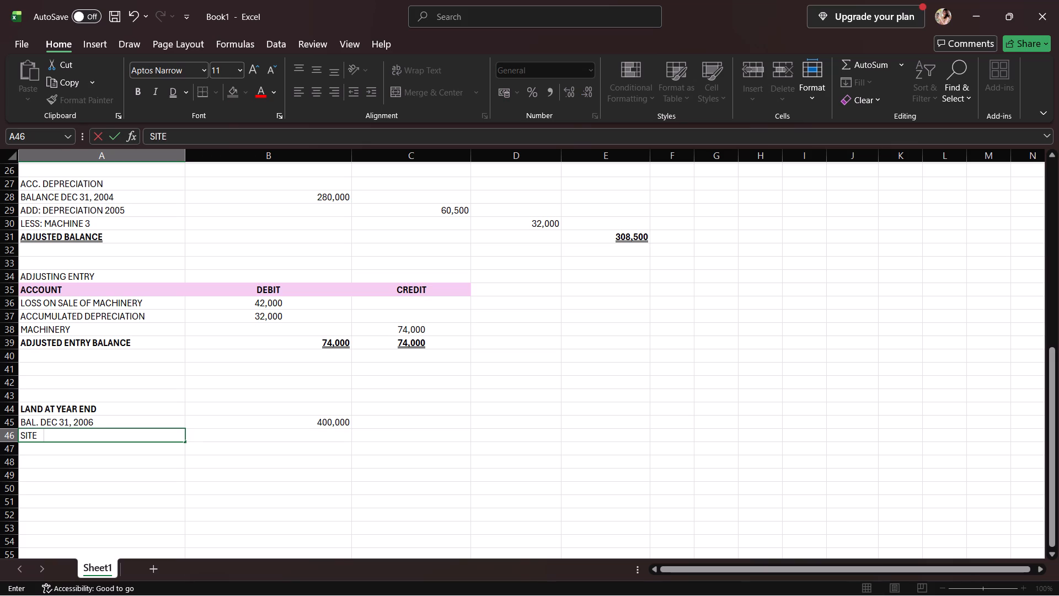
{"action": "left_click", "coordinate": [266, 434]}
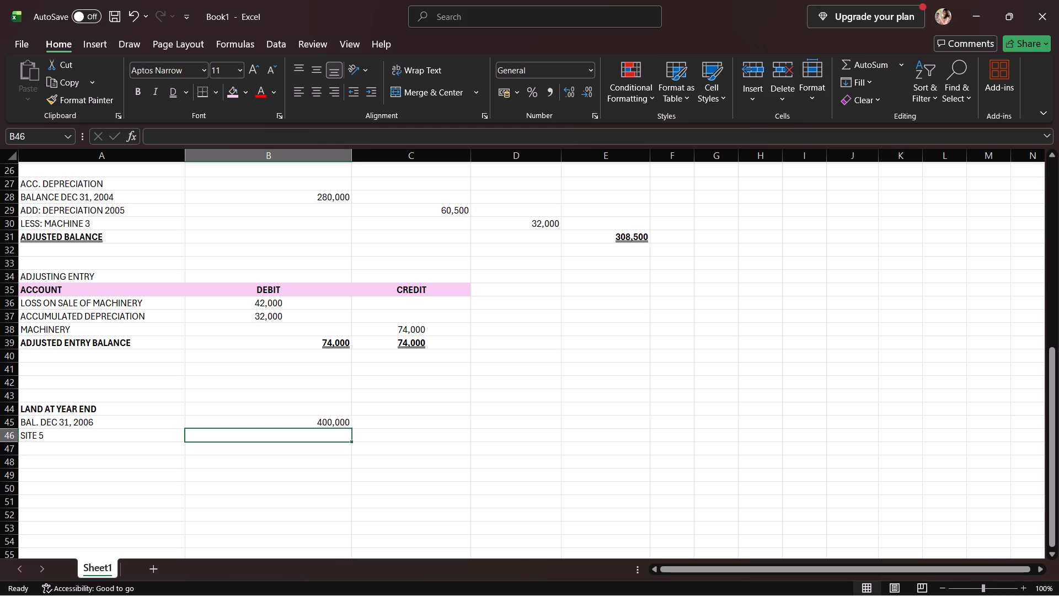
{"action": "type", "text": "4,000,000"}
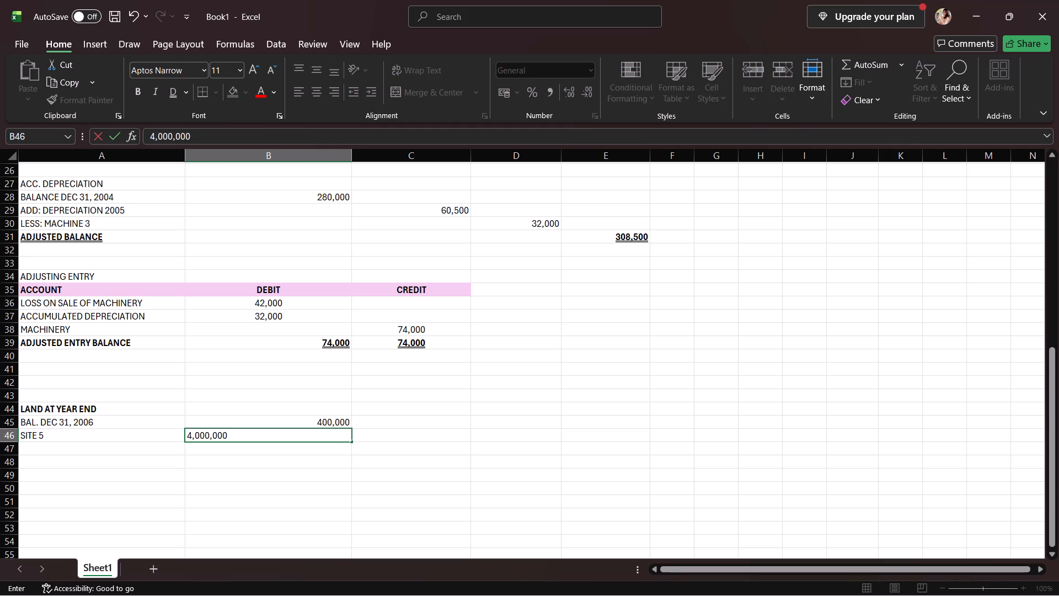
{"action": "key", "text": "space"}
{"action": "key", "text": "shift+plus"}
{"action": "key", "text": "BackSpace"}
Add the other Site 5 costs below its 4,000,000, with 60,000 in cell B47 and 240,000 in cell B48.
{"action": "left_click", "coordinate": [211, 453]}
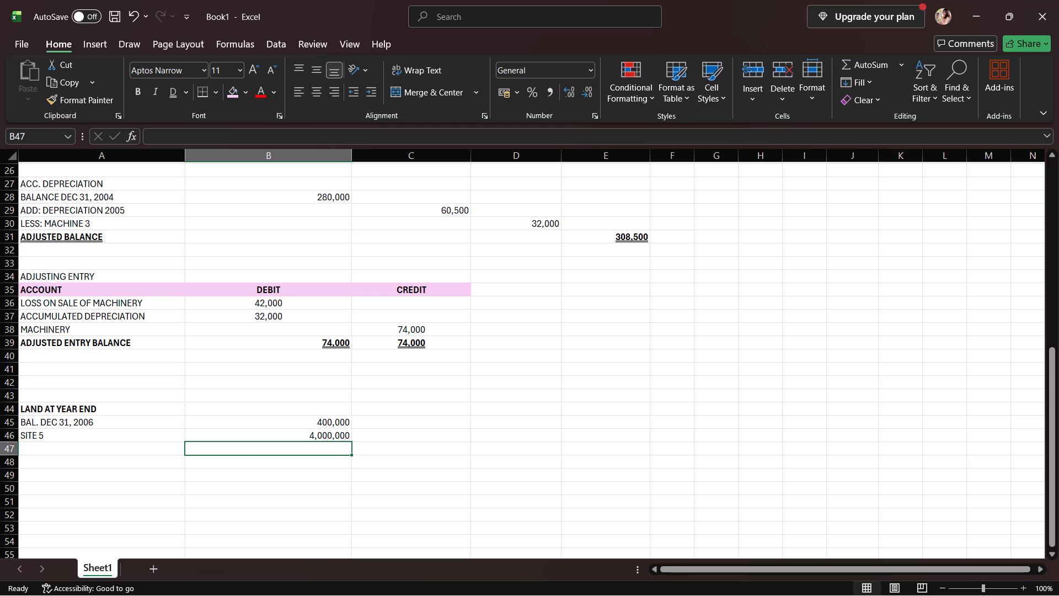
{"action": "type", "text": "240,000"}
{"action": "left_click", "coordinate": [216, 456]}
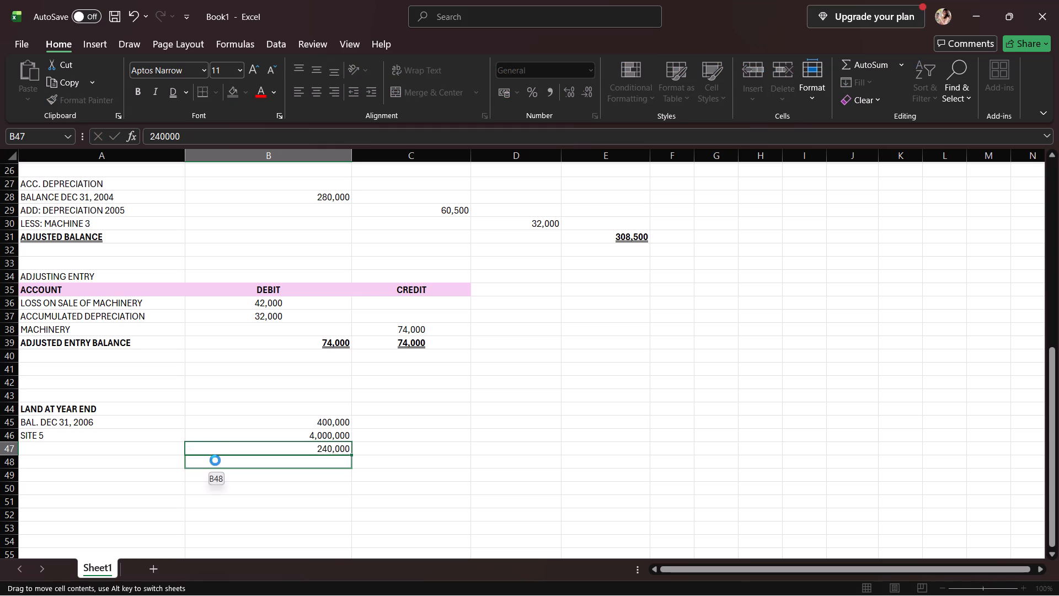
{"action": "left_click", "coordinate": [276, 447]}
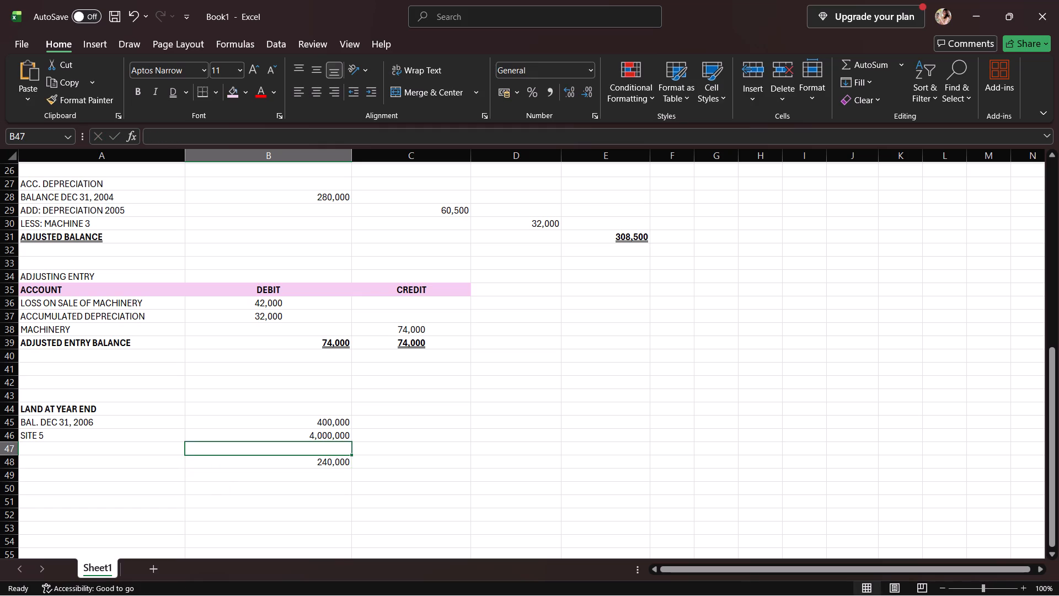
{"action": "type", "text": "60"}
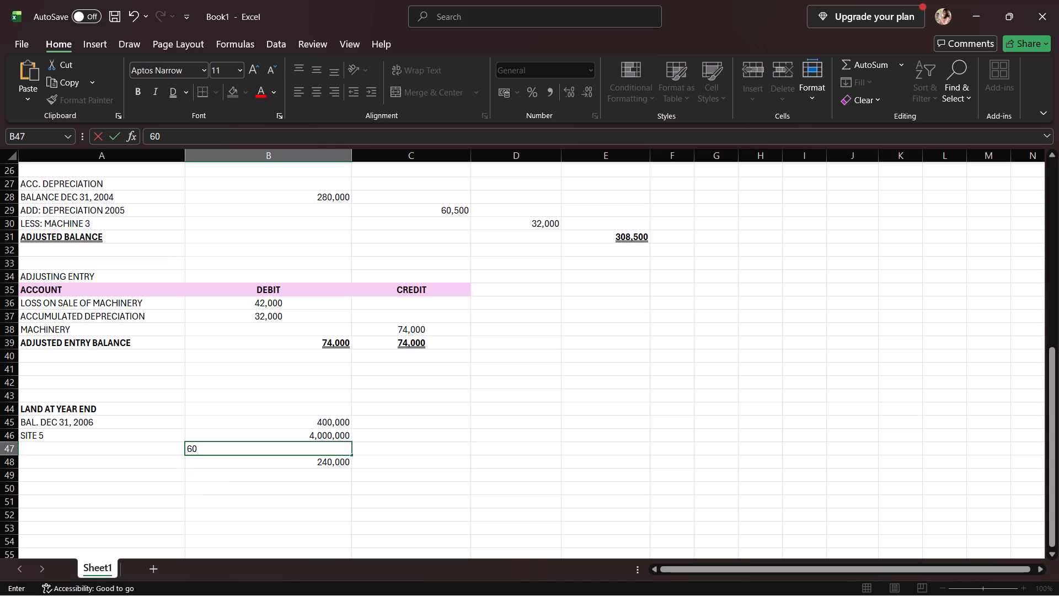
{"action": "type", "text": ",000"}
Total the three Site 5 costs in cell B49 with the formula =B46+B47+B48.
{"action": "left_click", "coordinate": [277, 470]}
{"action": "key", "text": "equal"}
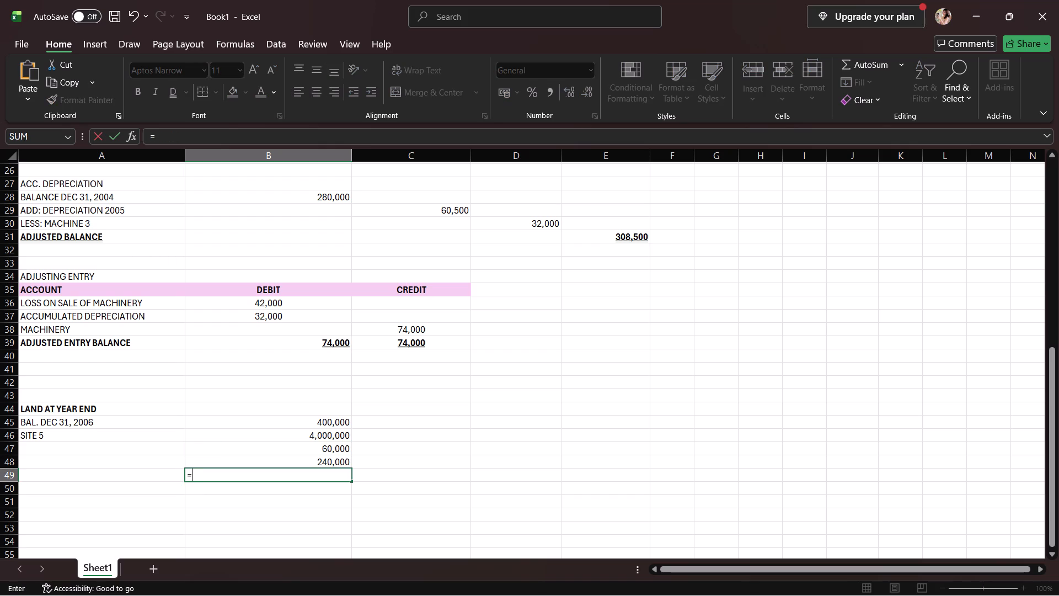
{"action": "left_click", "coordinate": [269, 437]}
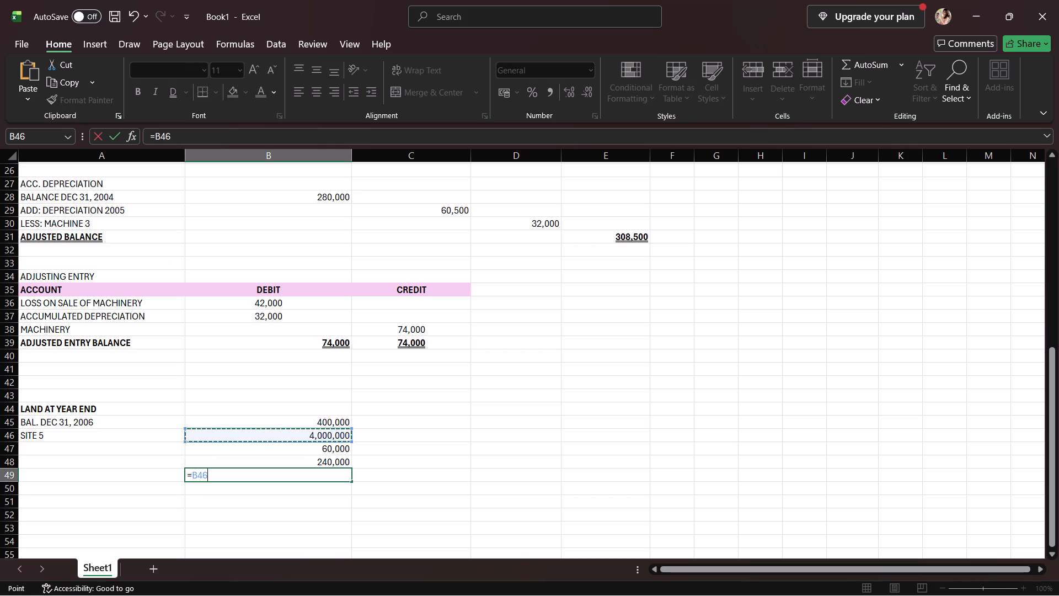
{"action": "key", "text": "shift+plus"}
{"action": "left_click", "coordinate": [286, 449]}
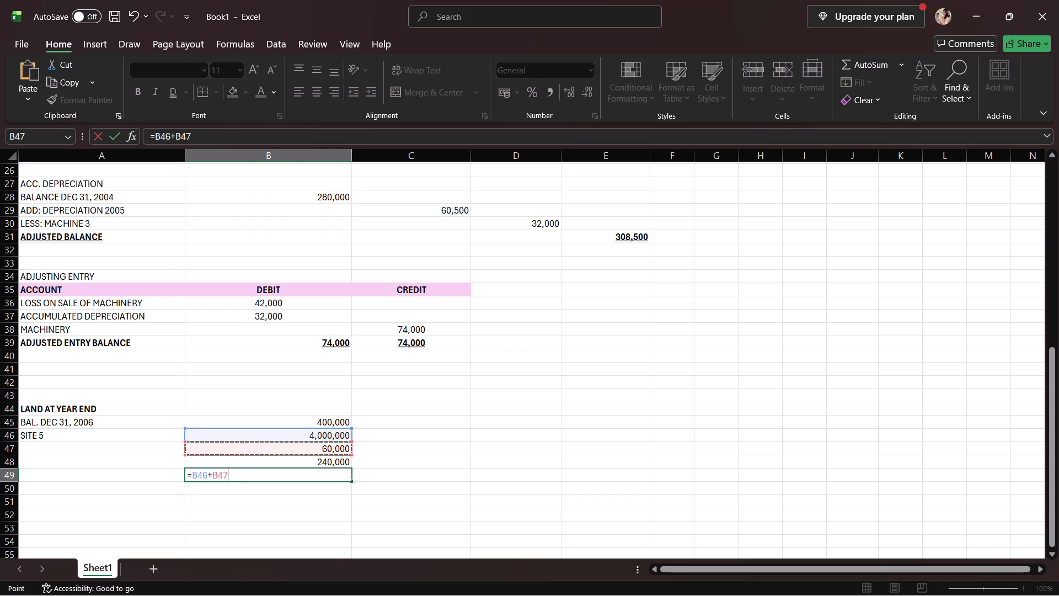
{"action": "key", "text": "shift+plus"}
{"action": "left_click", "coordinate": [282, 464]}
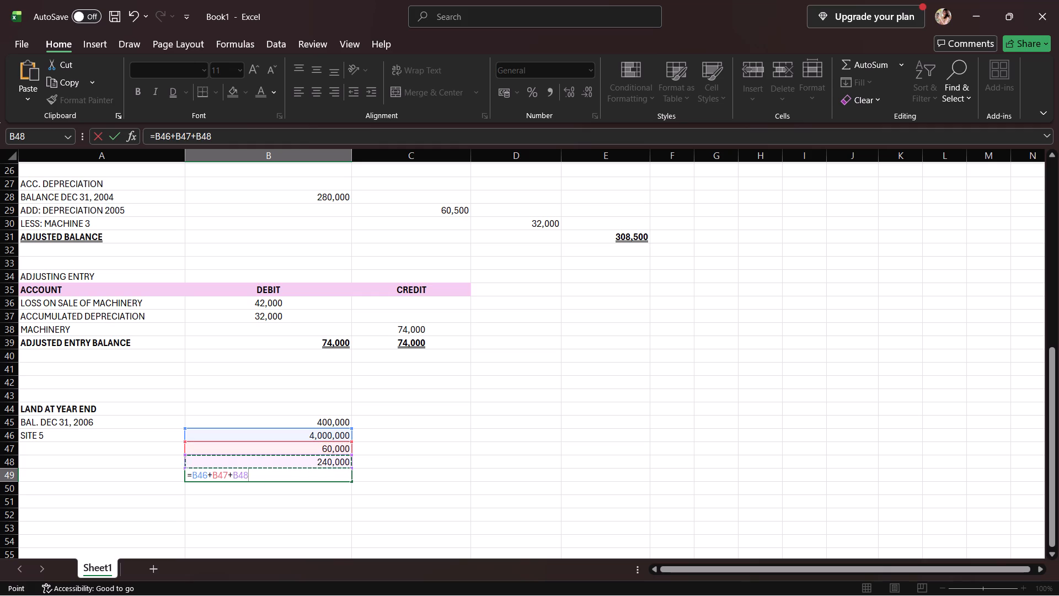
{"action": "key", "text": "Return"}
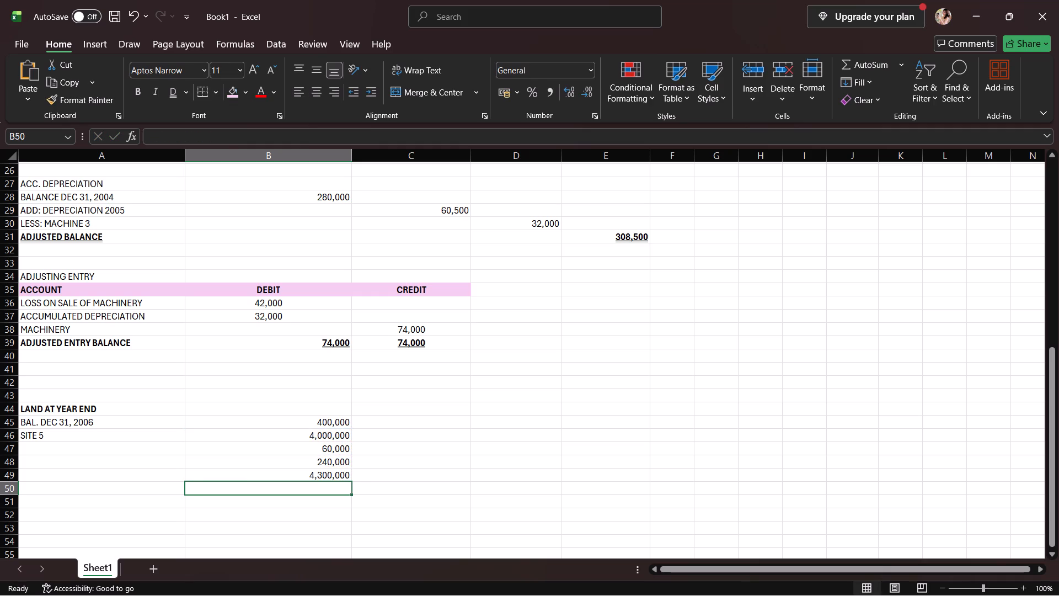
{"action": "left_click", "coordinate": [304, 480]}
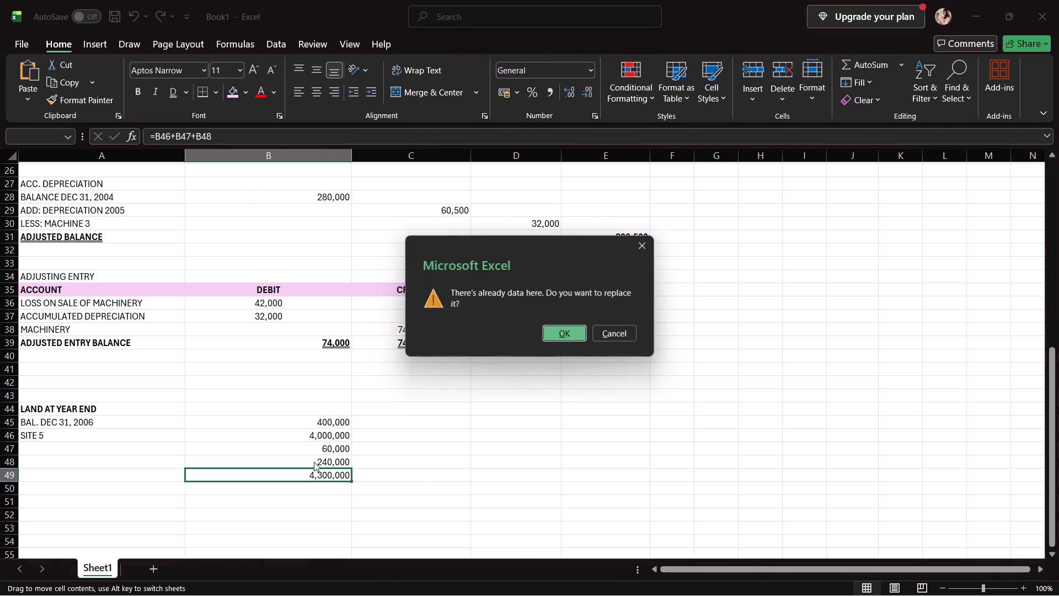
Apply a single underline to the Site 5 total in cell B49.
{"action": "left_click", "coordinate": [644, 244]}
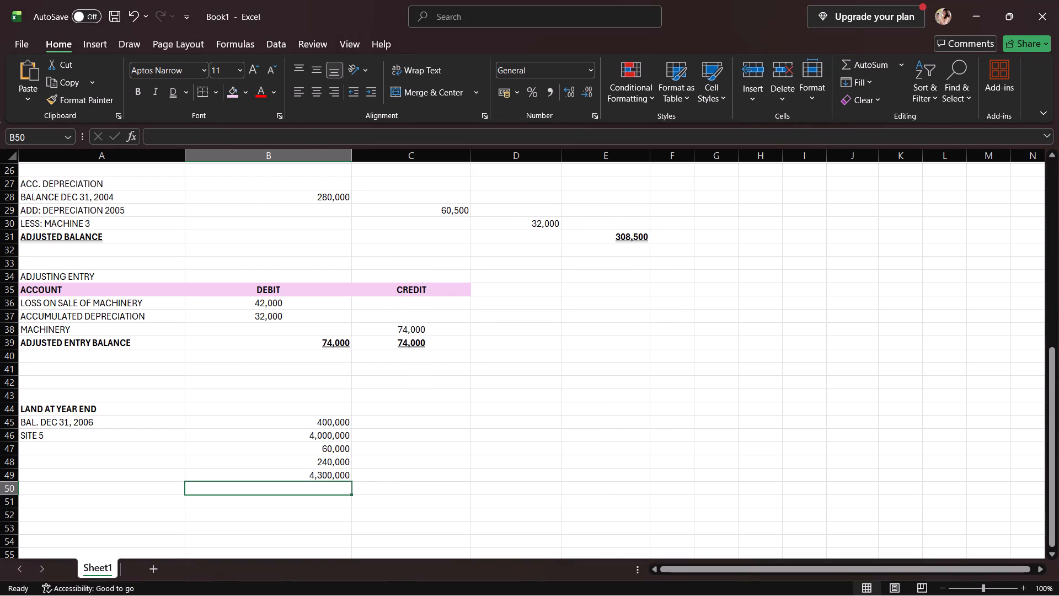
{"action": "left_click", "coordinate": [346, 477]}
{"action": "left_click", "coordinate": [170, 91]}
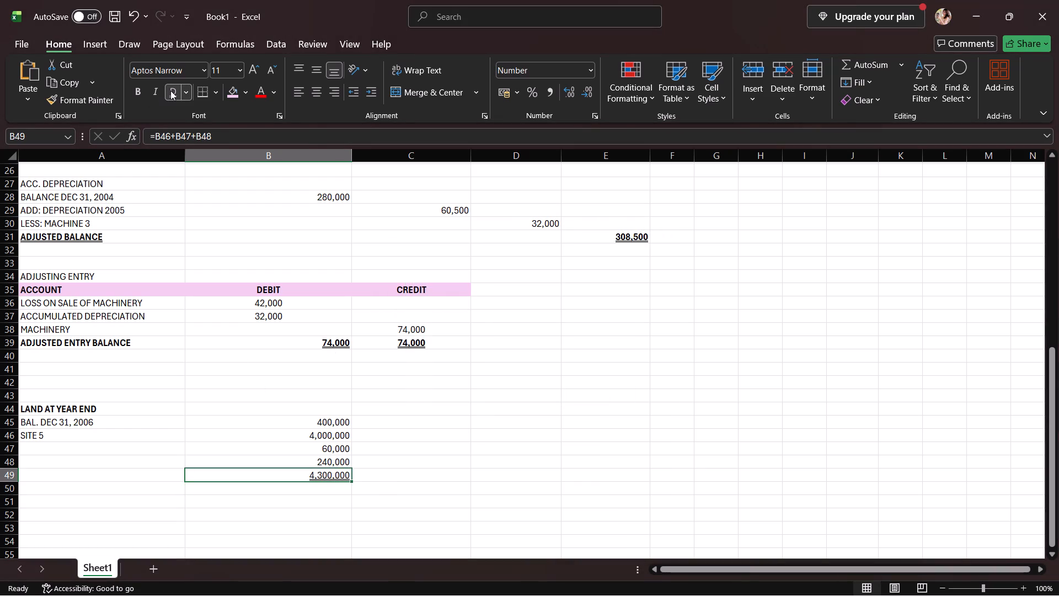
{"action": "left_click", "coordinate": [174, 91]}
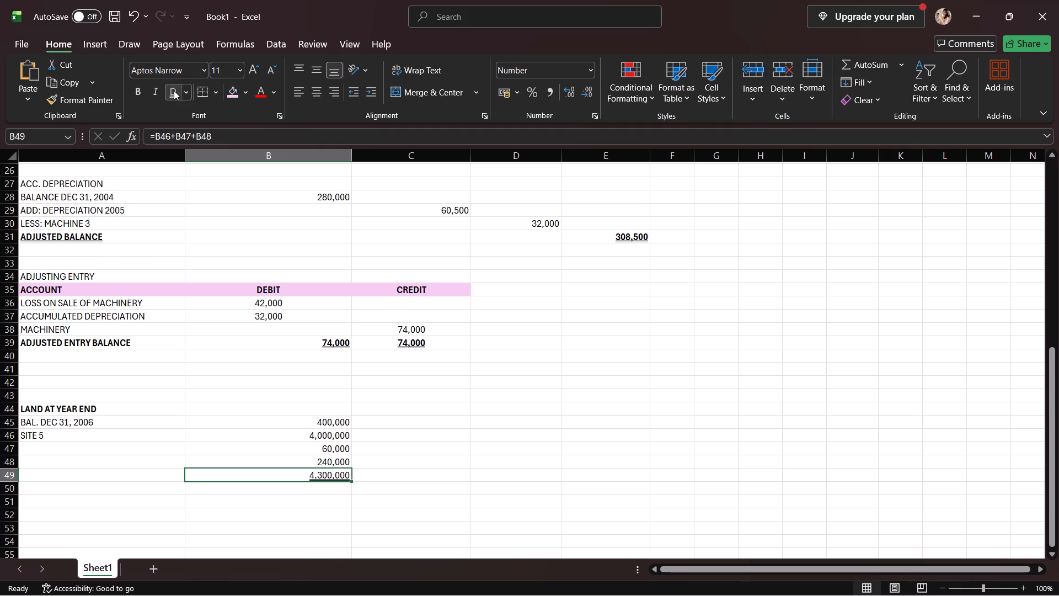
{"action": "left_click", "coordinate": [186, 86]}
{"action": "left_click", "coordinate": [189, 108]}
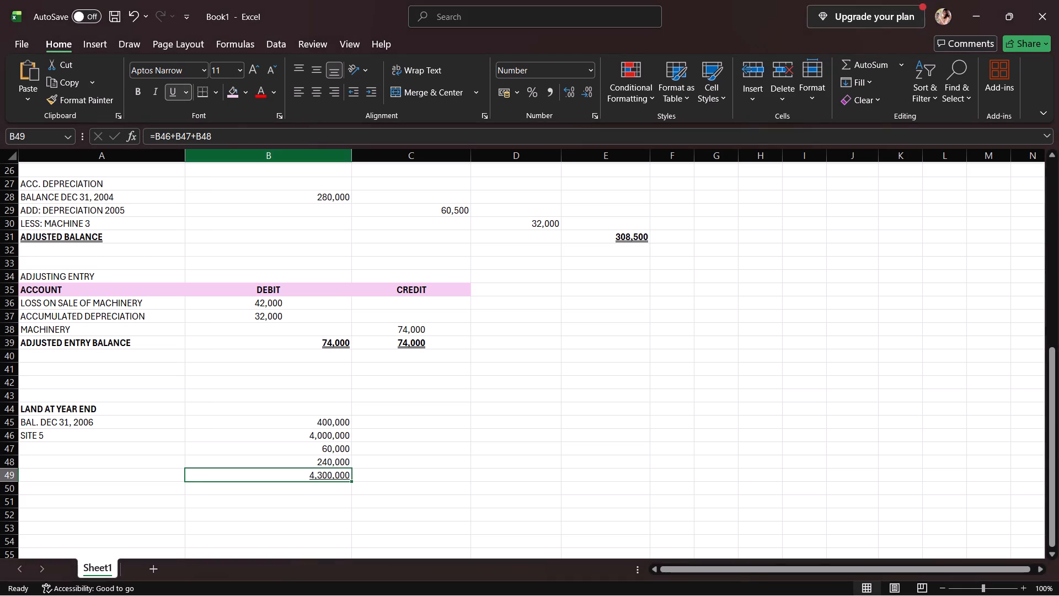
Enter the label SITE 6 in cell A50 and its costs, 1,200,000 in cell B50 and 120,000 in cell B51.
{"action": "left_click", "coordinate": [297, 497]}
{"action": "left_click", "coordinate": [295, 491]}
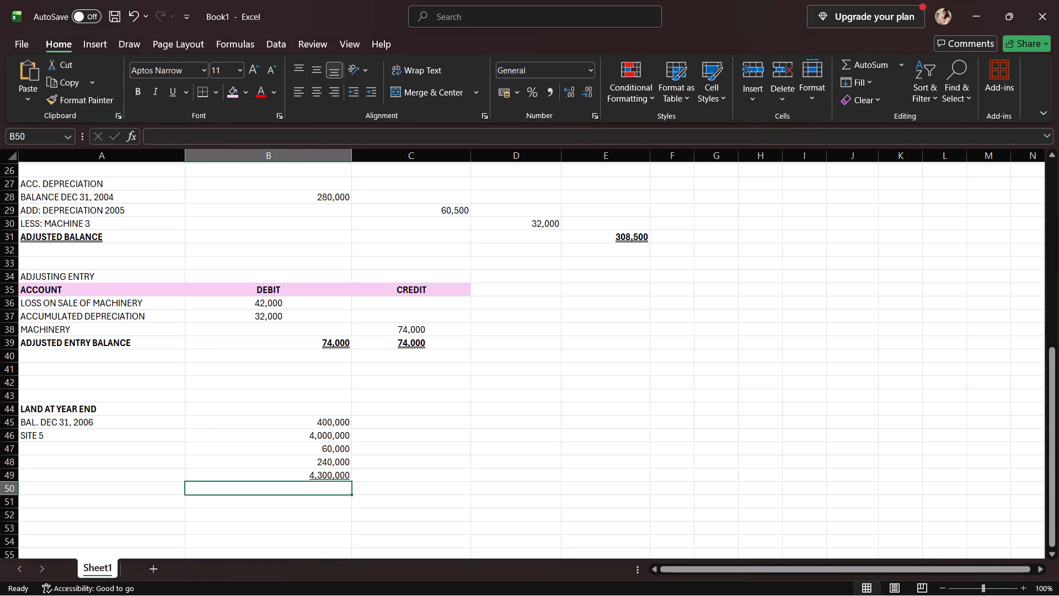
{"action": "left_click", "coordinate": [133, 484]}
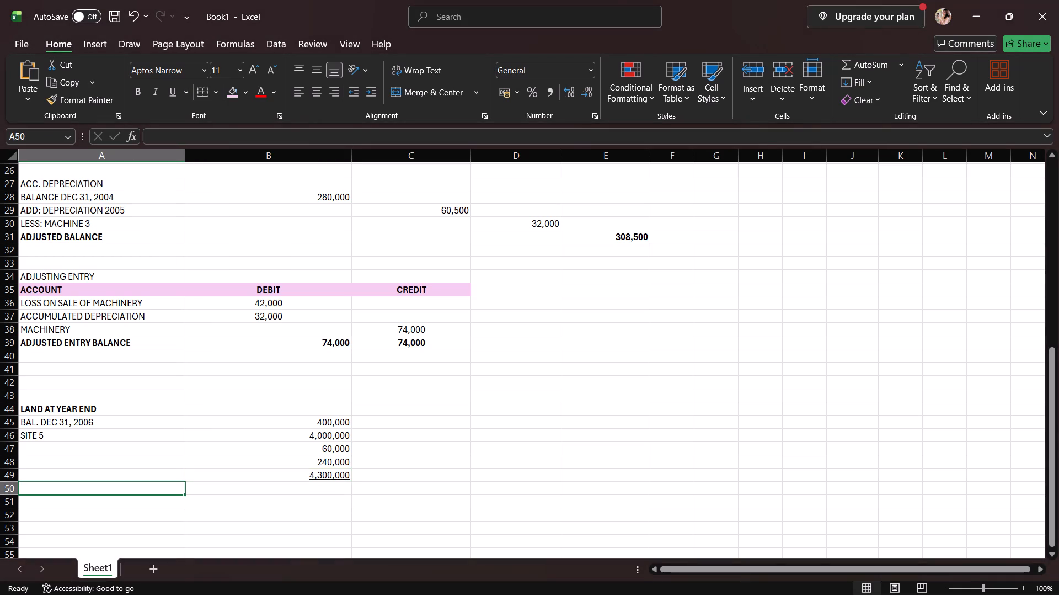
{"action": "type", "text": "SITE 6"}
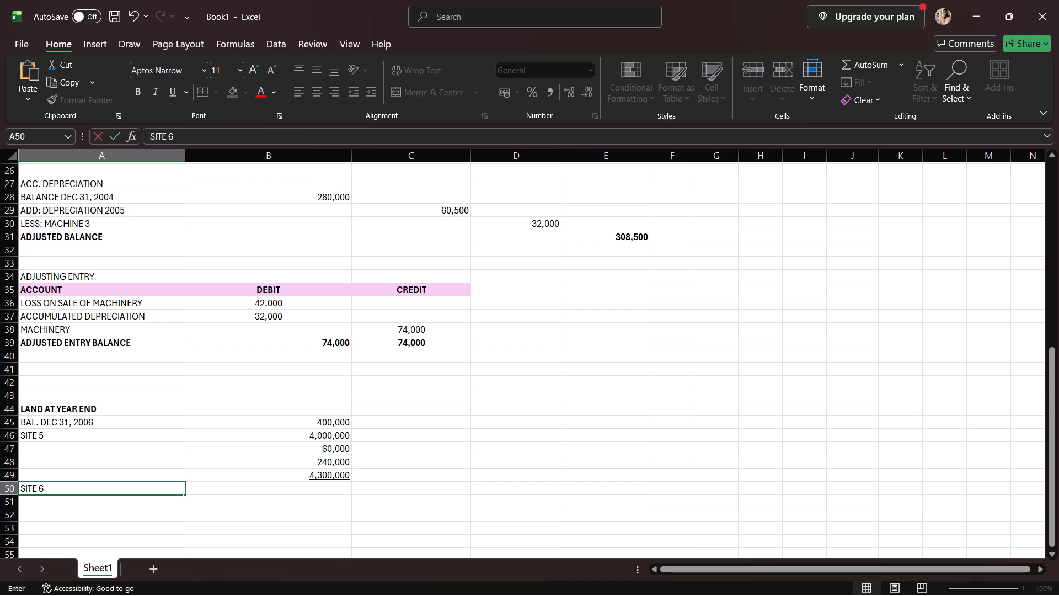
{"action": "scroll", "coordinate": [141, 468], "scroll_direction": "down", "scroll_amount": 3}
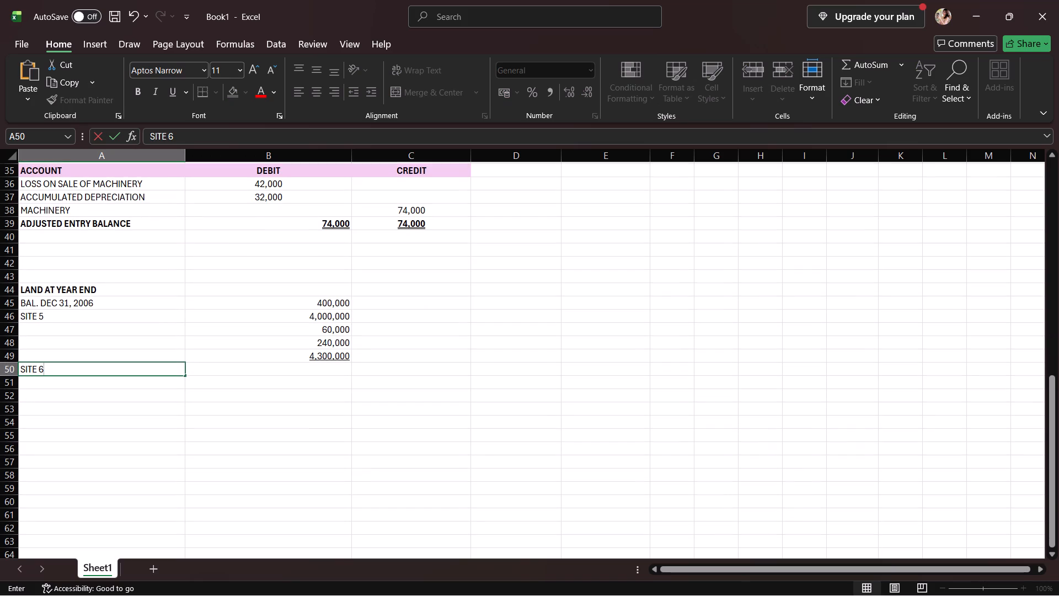
{"action": "left_click", "coordinate": [264, 368]}
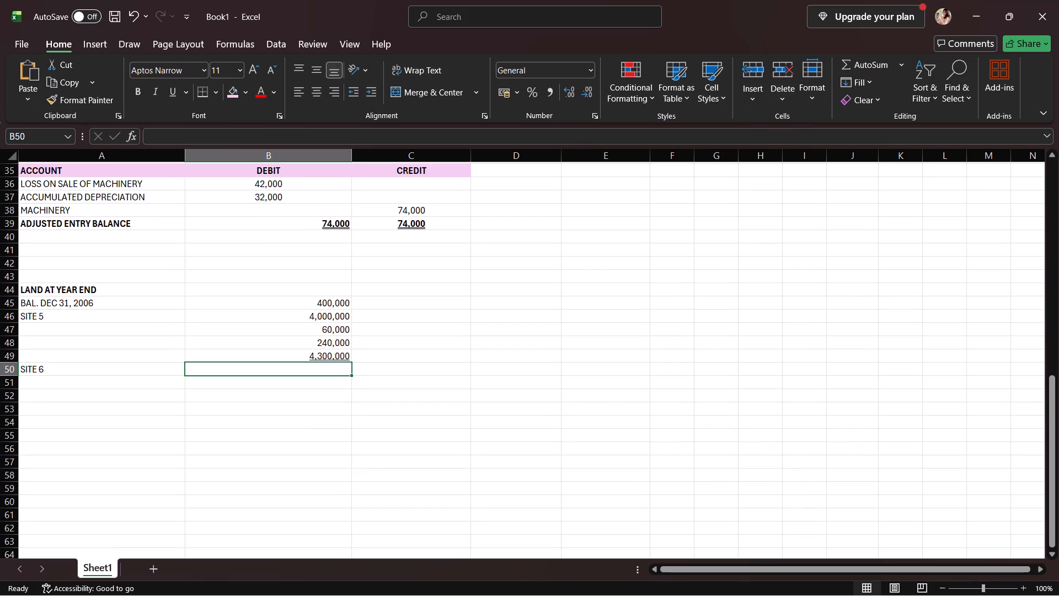
{"action": "type", "text": "1,200,000"}
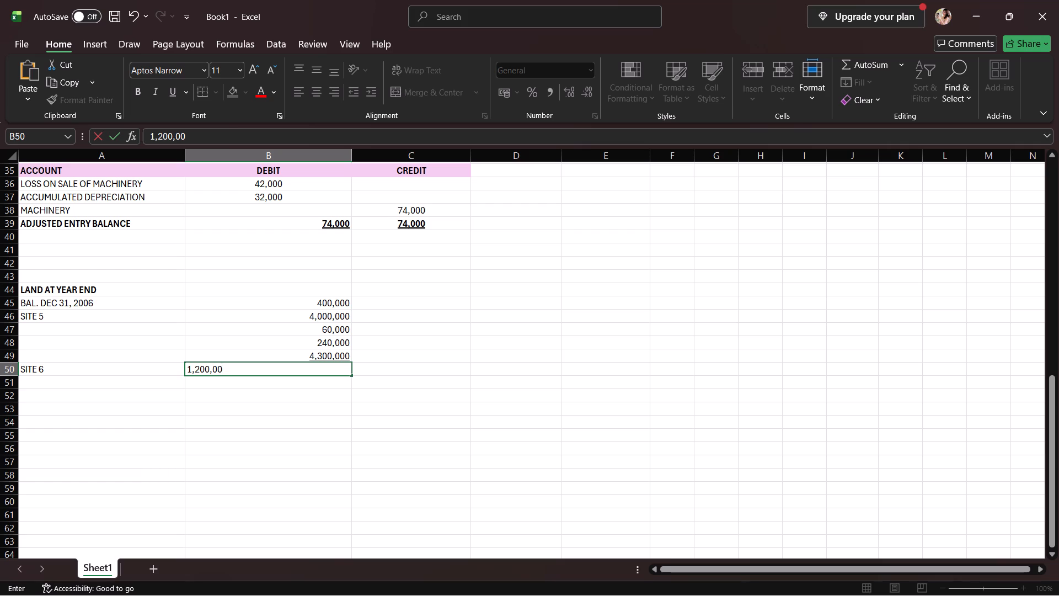
{"action": "left_click", "coordinate": [263, 379]}
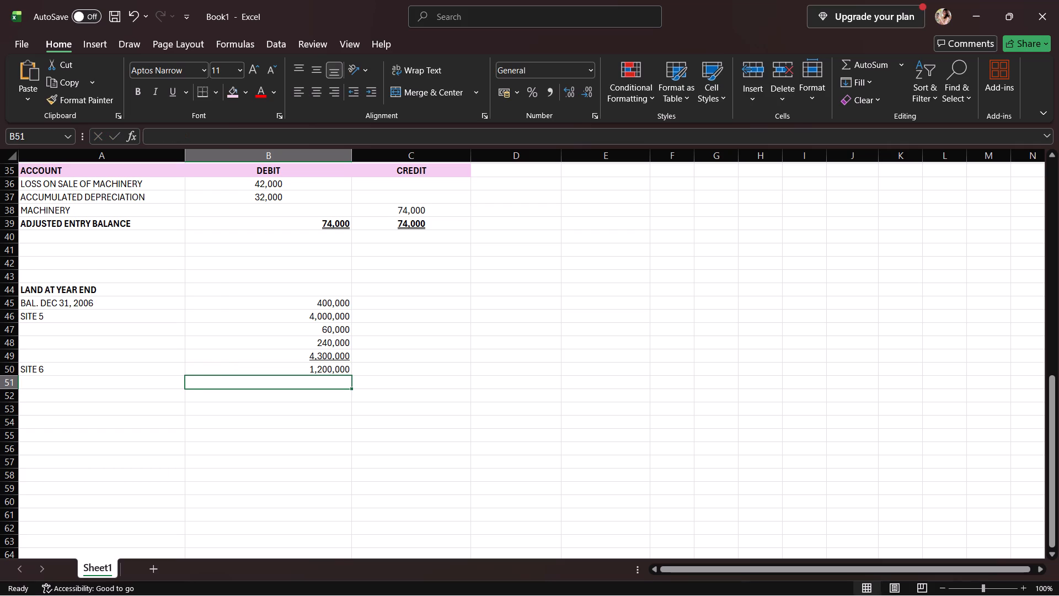
{"action": "type", "text": "120,000"}
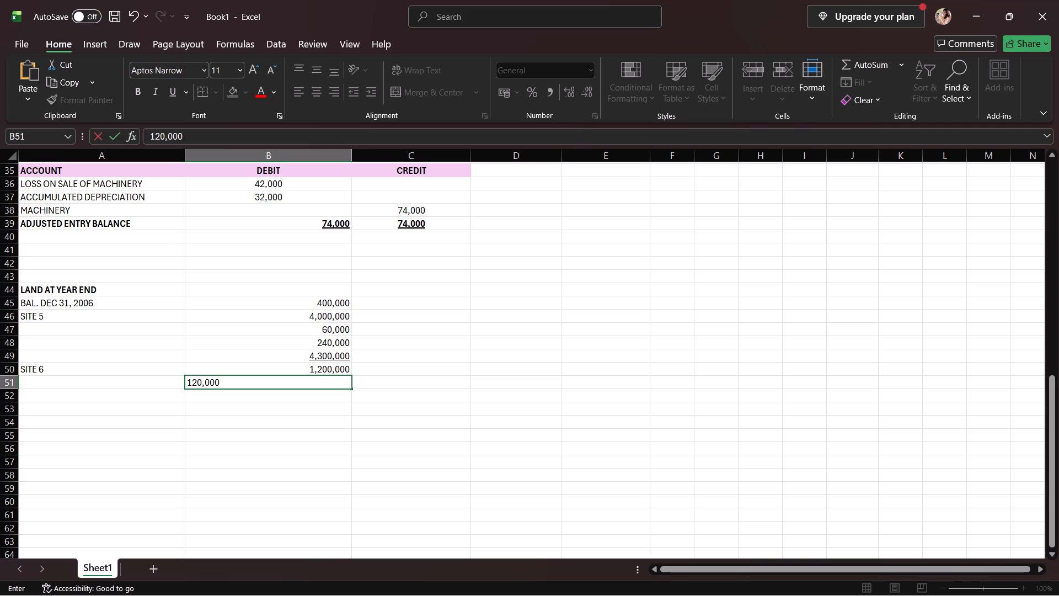
{"action": "left_click", "coordinate": [286, 366]}
Underline the December 31, 2006 land balance in cell B45.
{"action": "left_click", "coordinate": [289, 310]}
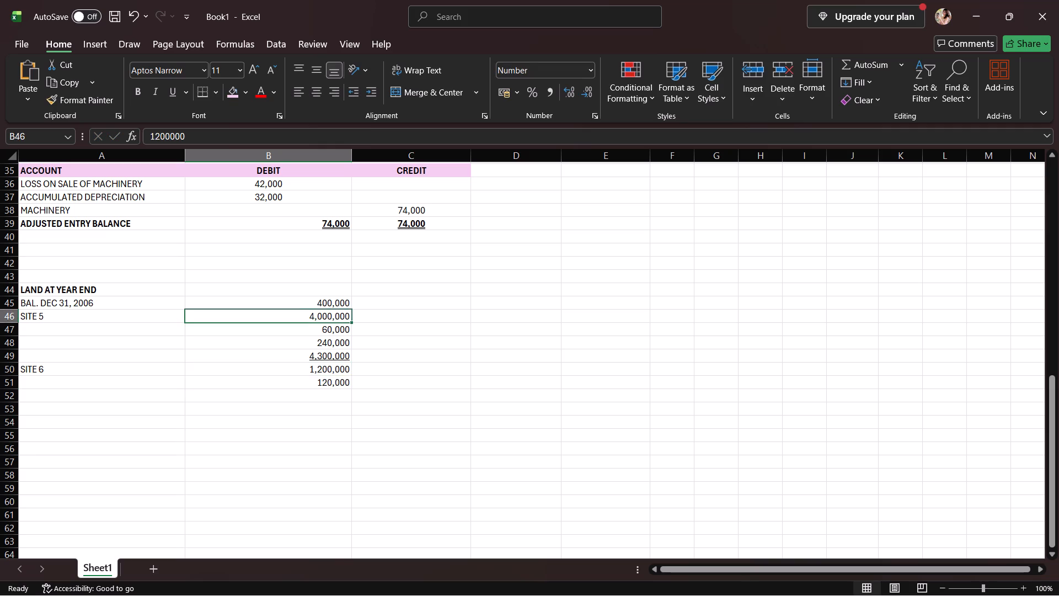
{"action": "left_click", "coordinate": [290, 302]}
{"action": "left_click", "coordinate": [176, 94]}
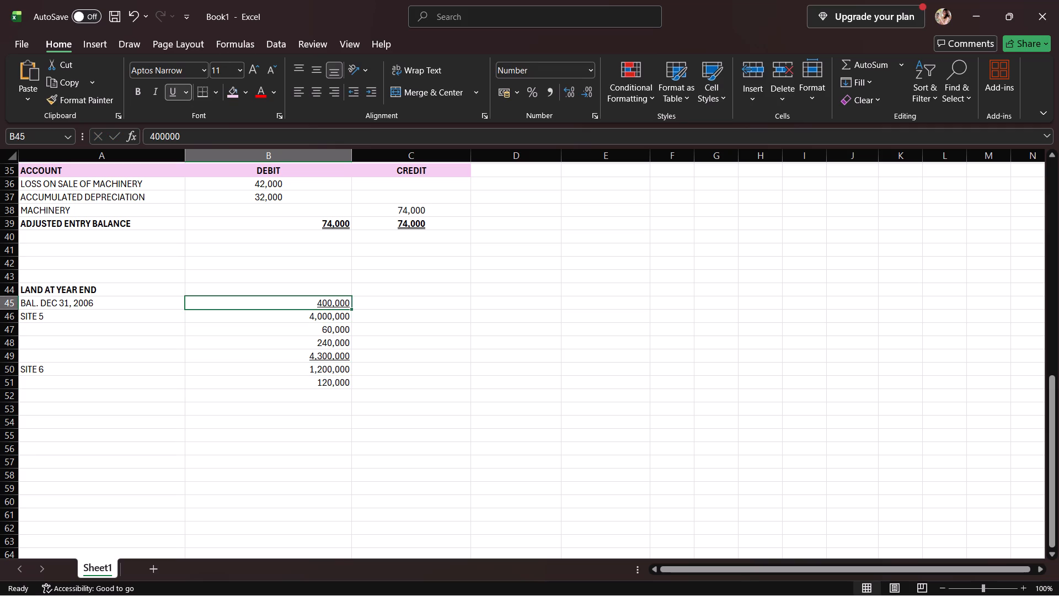
Total the two Site 6 costs in cell B52 with the formula =B50+B51 and underline the total.
{"action": "left_click", "coordinate": [340, 380]}
{"action": "left_click", "coordinate": [333, 362]}
{"action": "left_click", "coordinate": [333, 370]}
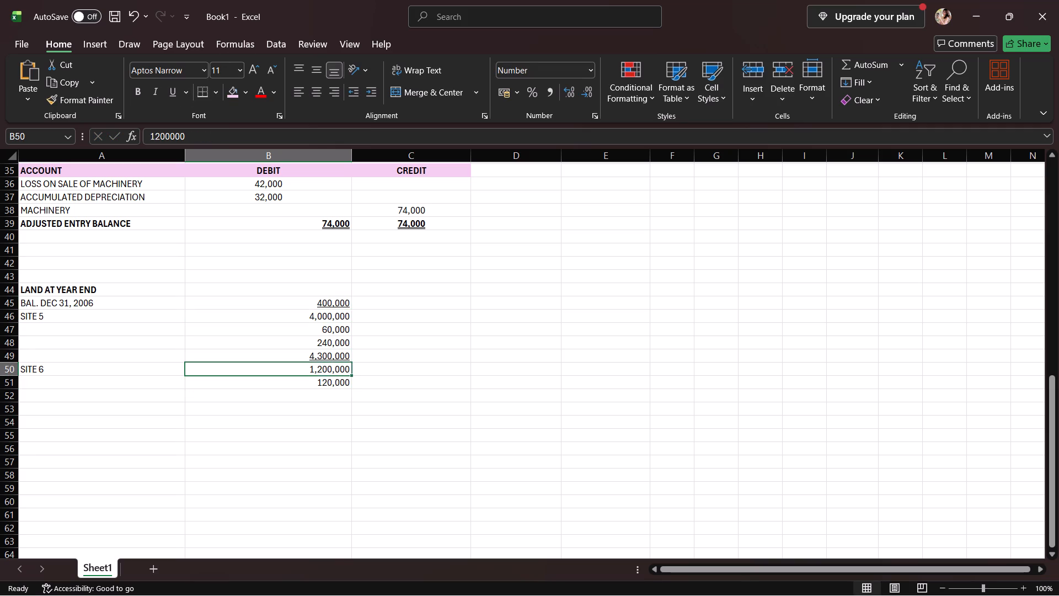
{"action": "left_click", "coordinate": [323, 402]}
{"action": "key", "text": "equal"}
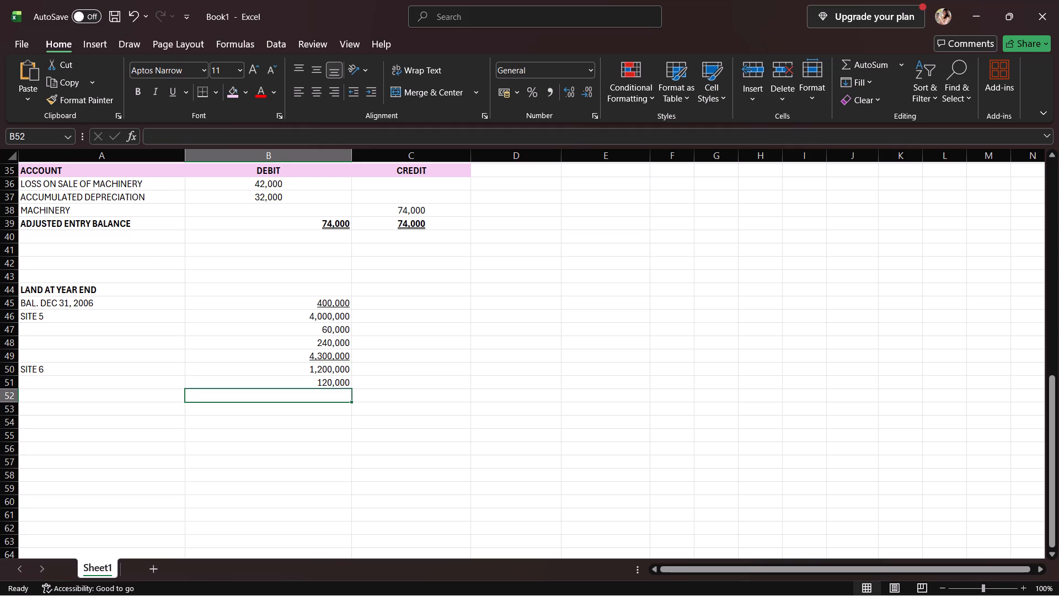
{"action": "left_click", "coordinate": [333, 372]}
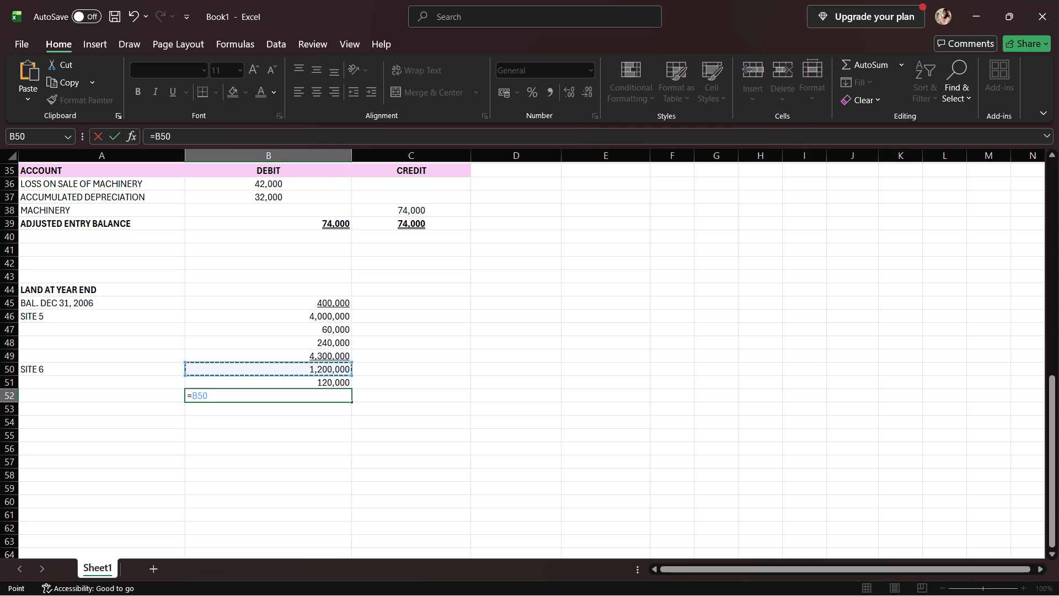
{"action": "key", "text": "shift+plus"}
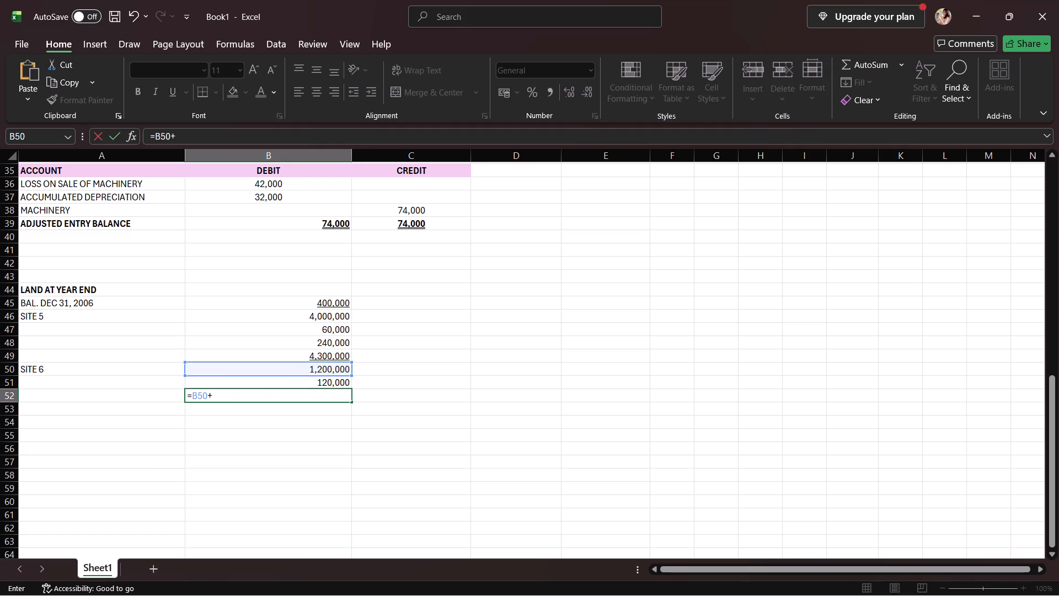
{"action": "left_click", "coordinate": [331, 383]}
{"action": "key", "text": "Return"}
{"action": "left_click", "coordinate": [341, 397]}
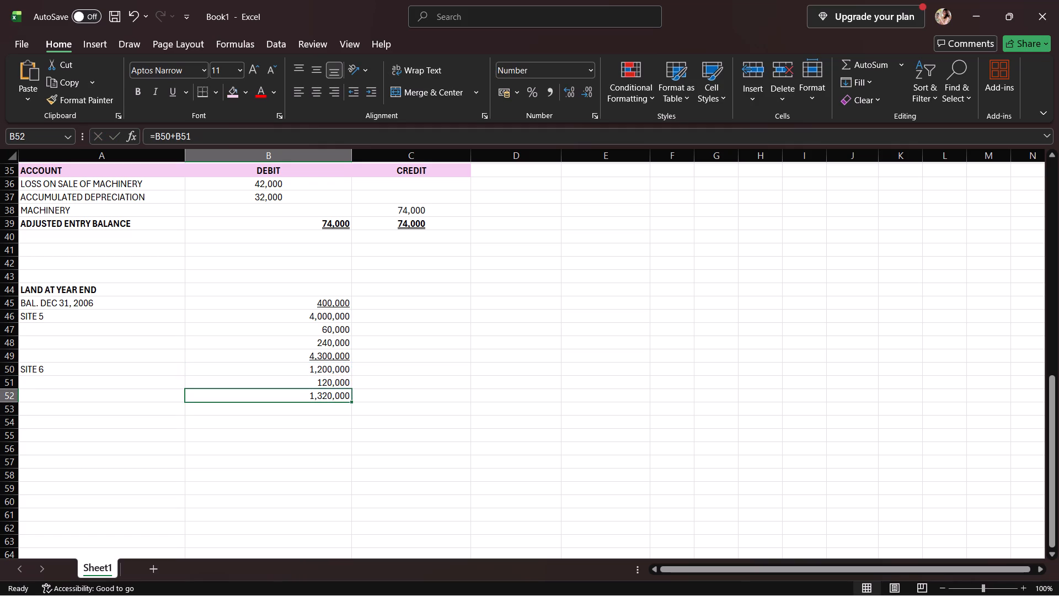
{"action": "left_click", "coordinate": [175, 94]}
Enter the label LAND AT YEAR END TOTAL in cell A54 and make it bold.
{"action": "left_click", "coordinate": [89, 422]}
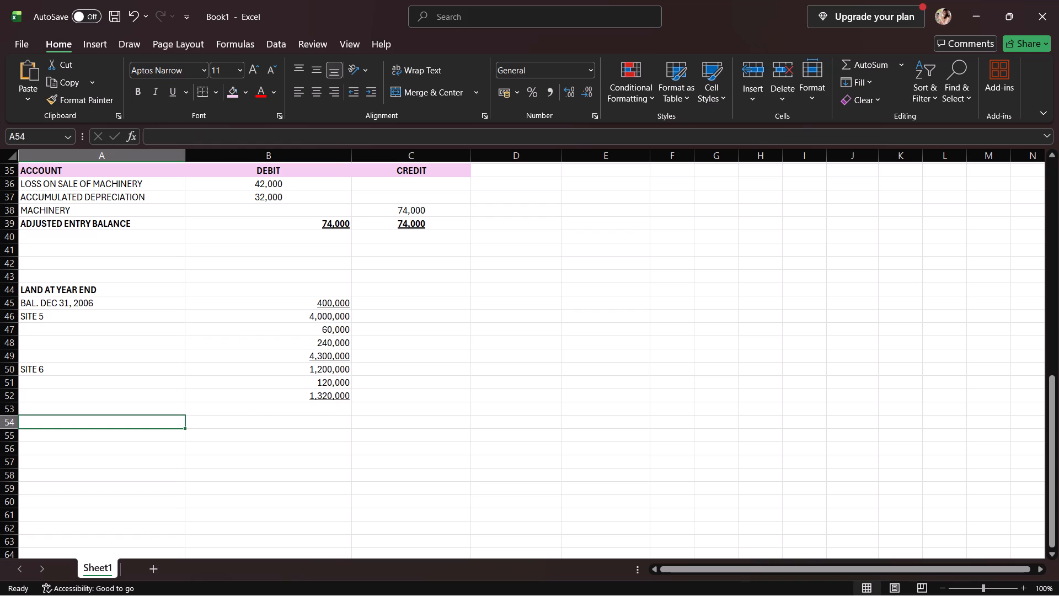
{"action": "type", "text": "LAND AT YEAR EBD"}
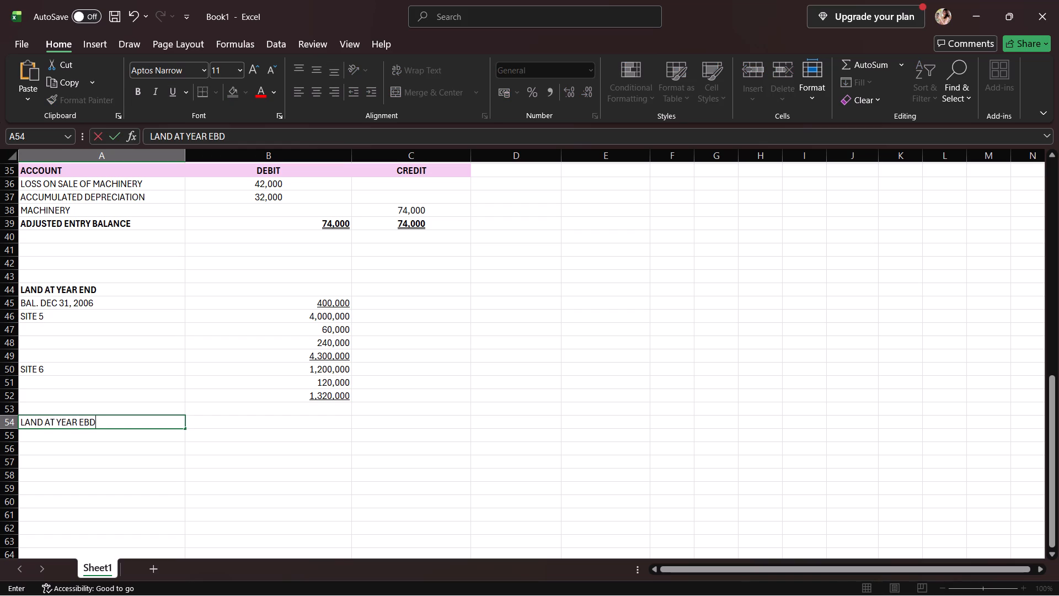
{"action": "key", "text": "BackSpace"}
{"action": "key", "text": "BackSpace"}
{"action": "type", "text": "ND"}
{"action": "key", "text": "space"}
{"action": "type", "text": "TOTAL"}
{"action": "left_click", "coordinate": [267, 307]}
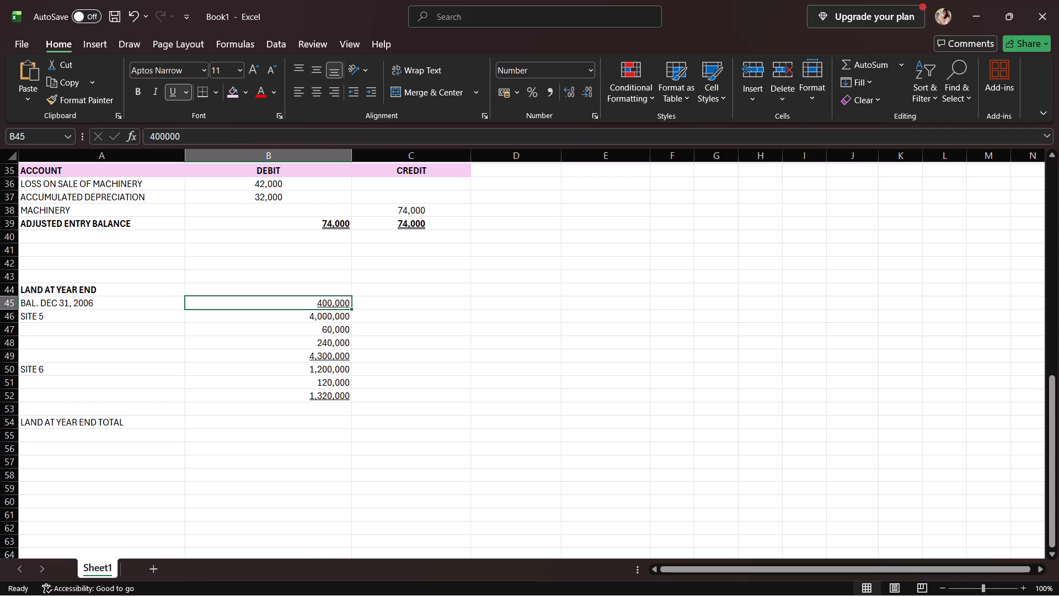
{"action": "left_click", "coordinate": [295, 422]}
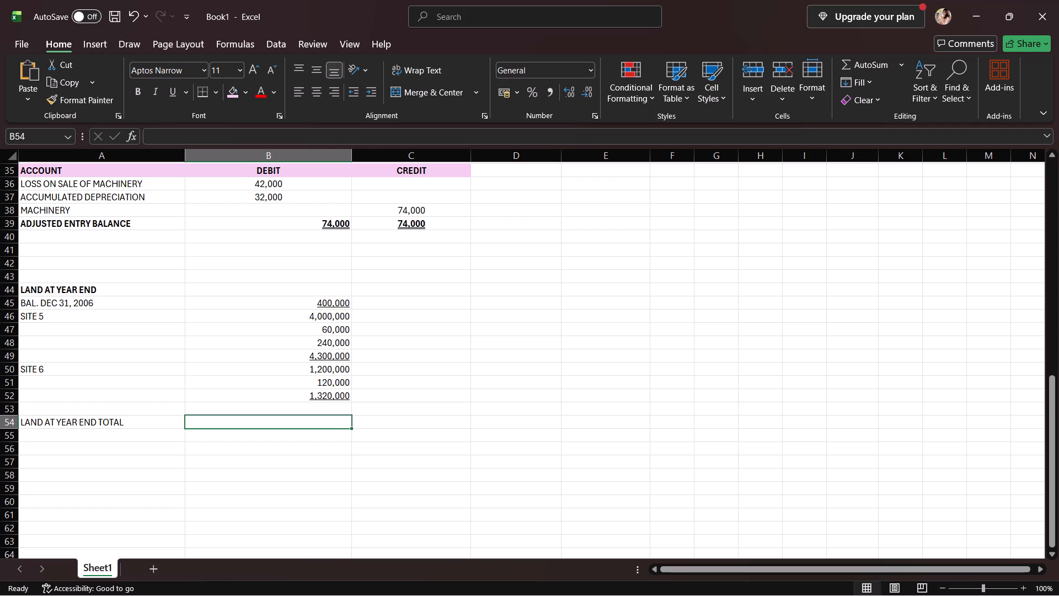
{"action": "left_click", "coordinate": [157, 422]}
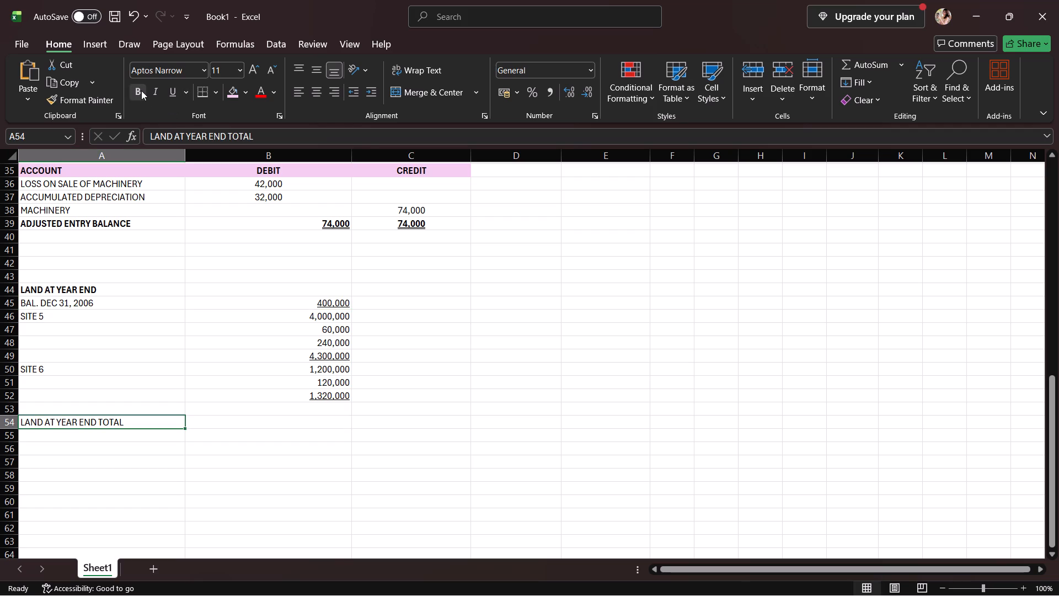
{"action": "left_click", "coordinate": [141, 91]}
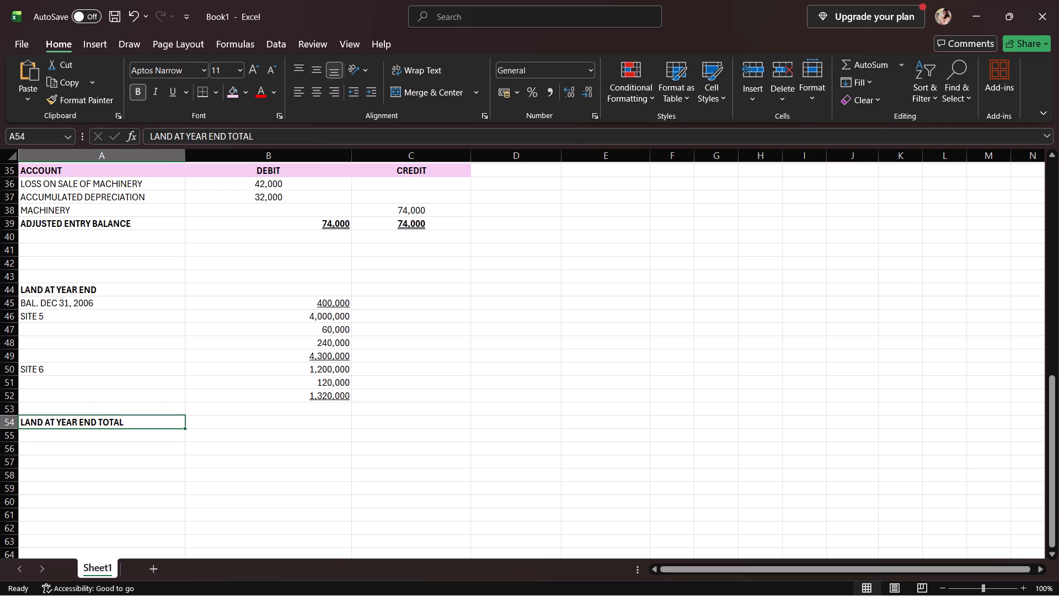
Compute the year-end land total in cell B54 with the formula =B45+B49+B52.
{"action": "left_click", "coordinate": [279, 419]}
{"action": "key", "text": "equal"}
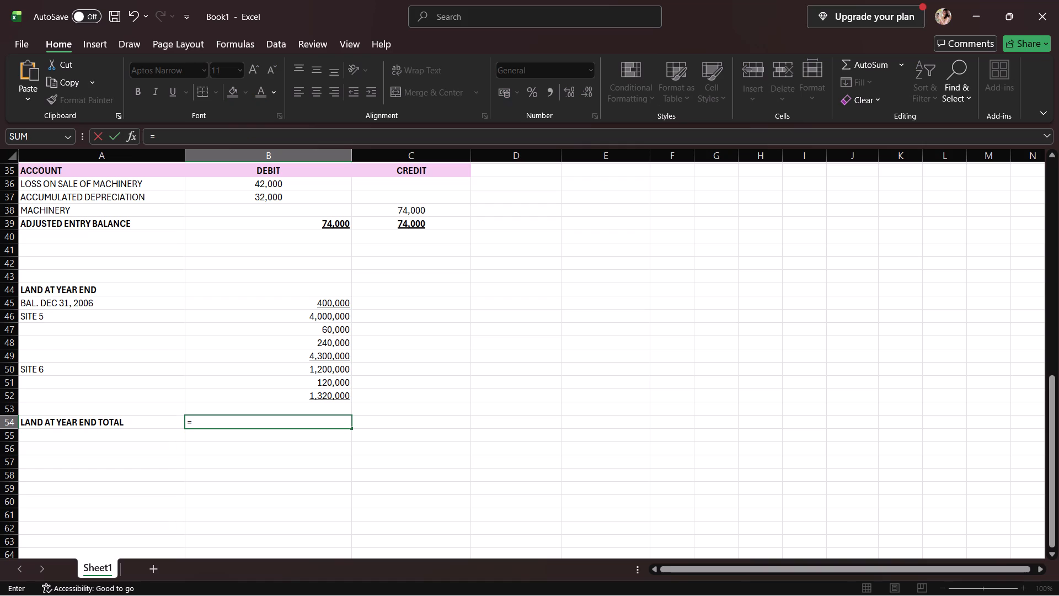
{"action": "left_click", "coordinate": [315, 303]}
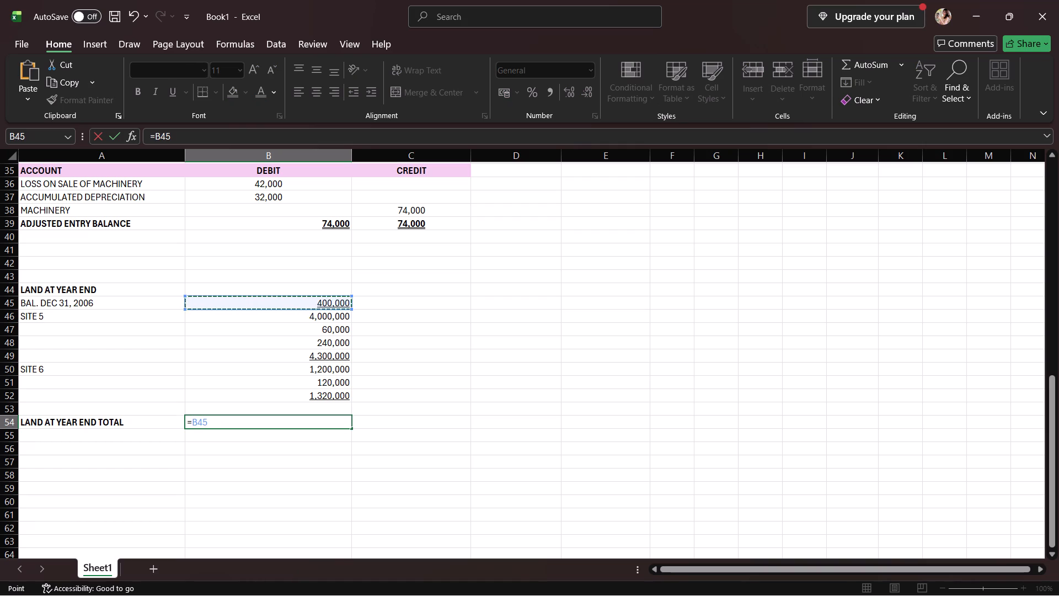
{"action": "key", "text": "shift+plus"}
{"action": "left_click", "coordinate": [298, 355]}
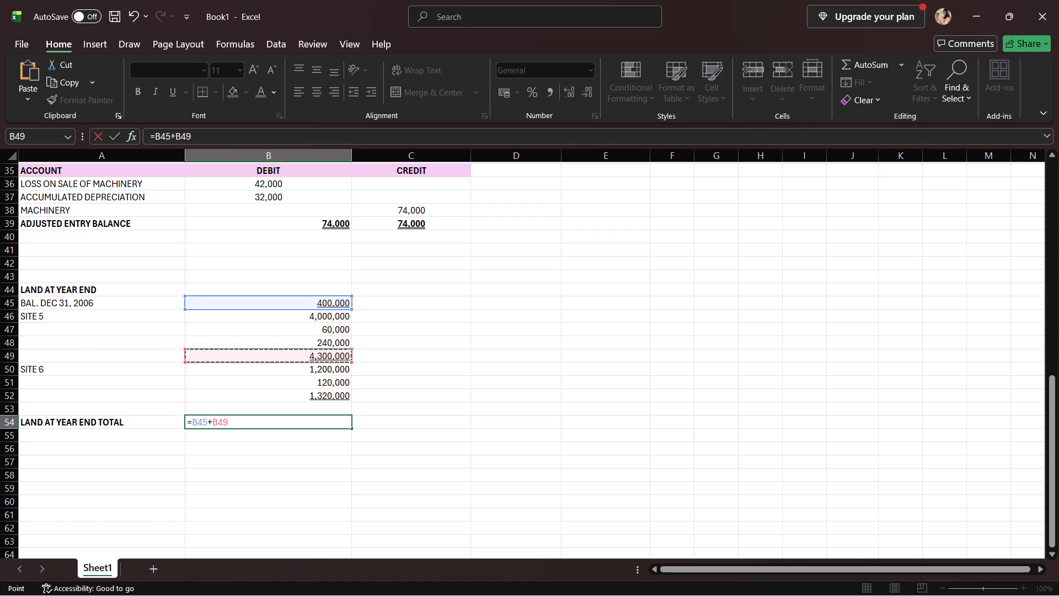
{"action": "key", "text": "shift+plus"}
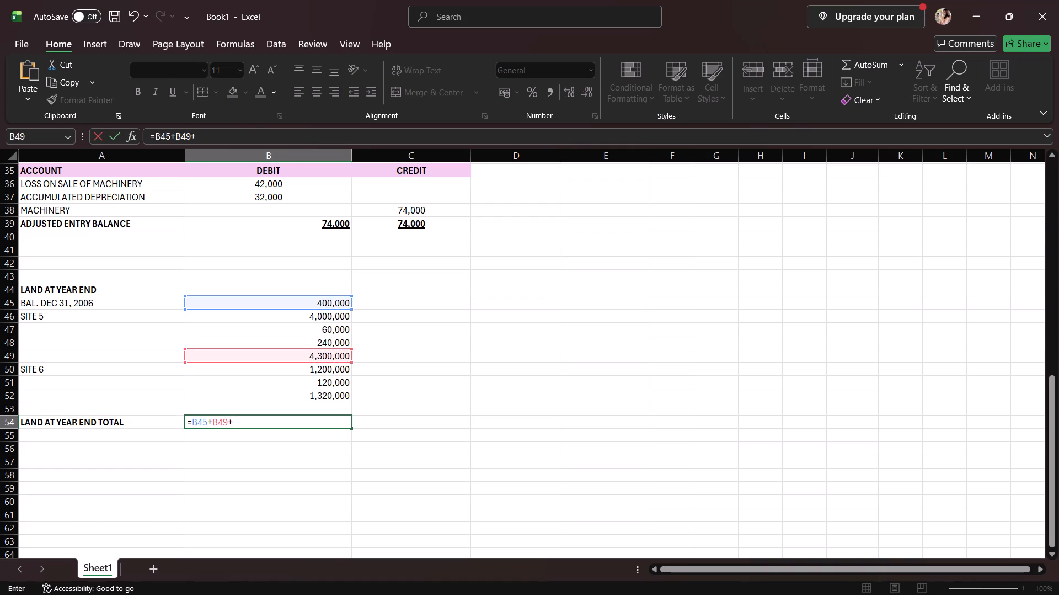
{"action": "left_click", "coordinate": [315, 397]}
{"action": "key", "text": "Return"}
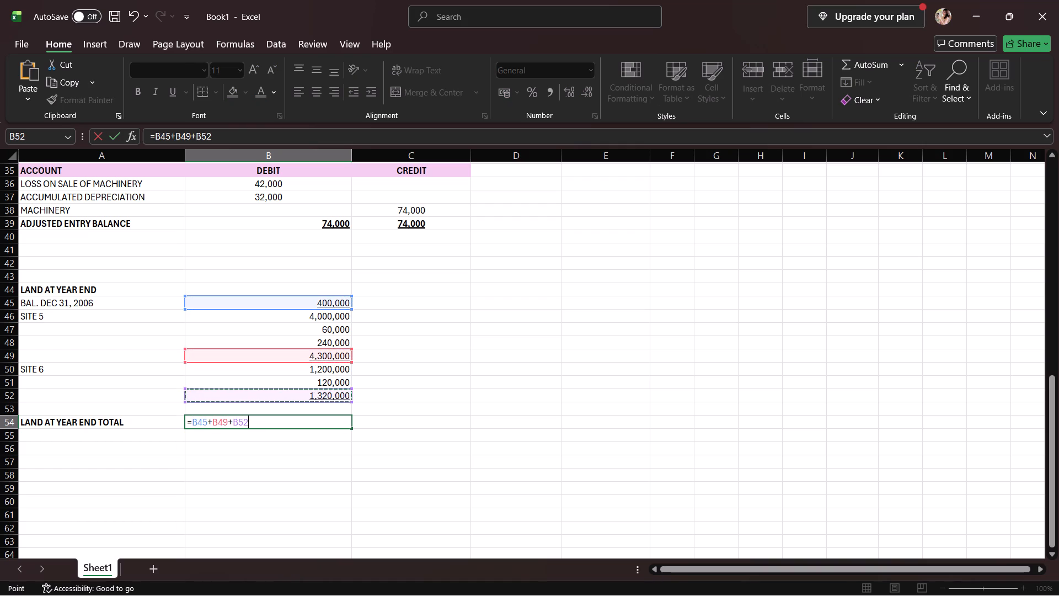
Center the year-end land total in cell B54.
{"action": "left_click", "coordinate": [286, 423]}
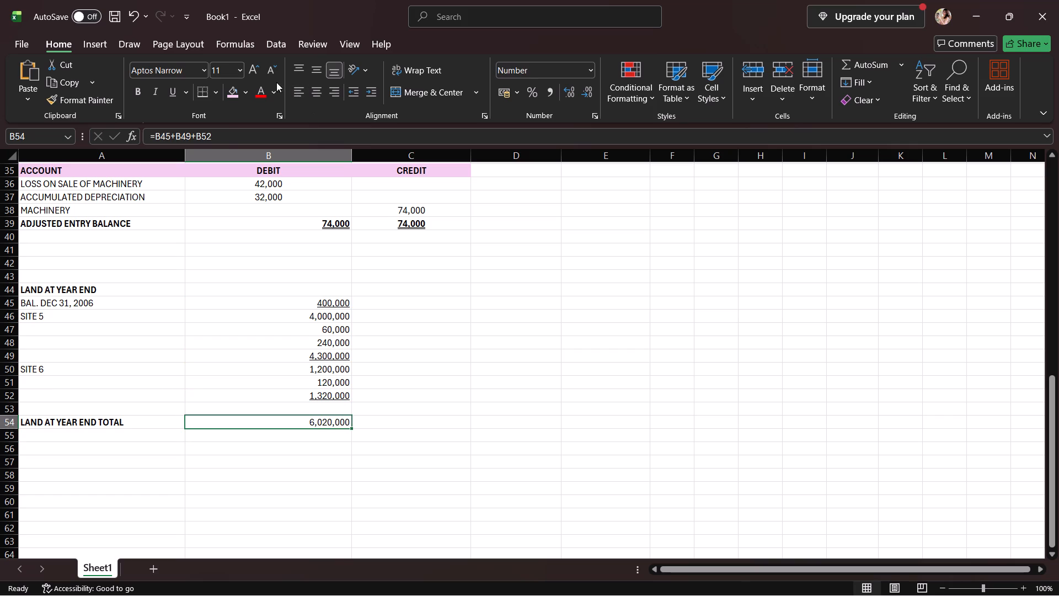
{"action": "left_click", "coordinate": [318, 90]}
Make the year-end land total in cell B54 bold and double-underlined.
{"action": "left_click", "coordinate": [136, 88]}
{"action": "left_click", "coordinate": [187, 91]}
{"action": "left_click", "coordinate": [196, 132]}
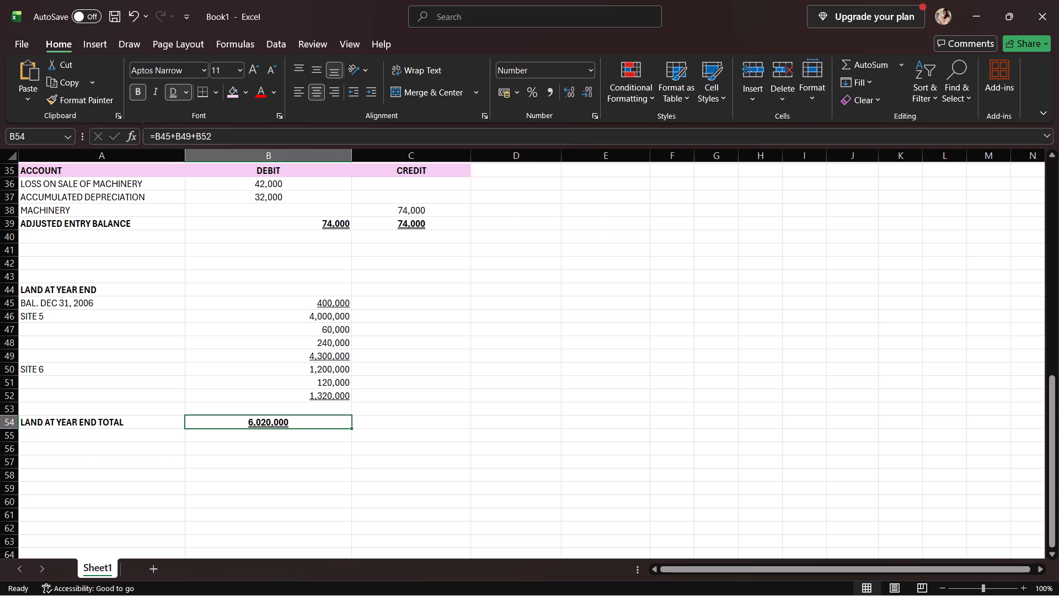
Enter the section label BUILDINGS AT YEAR END in cell A56.
{"action": "left_click", "coordinate": [84, 452]}
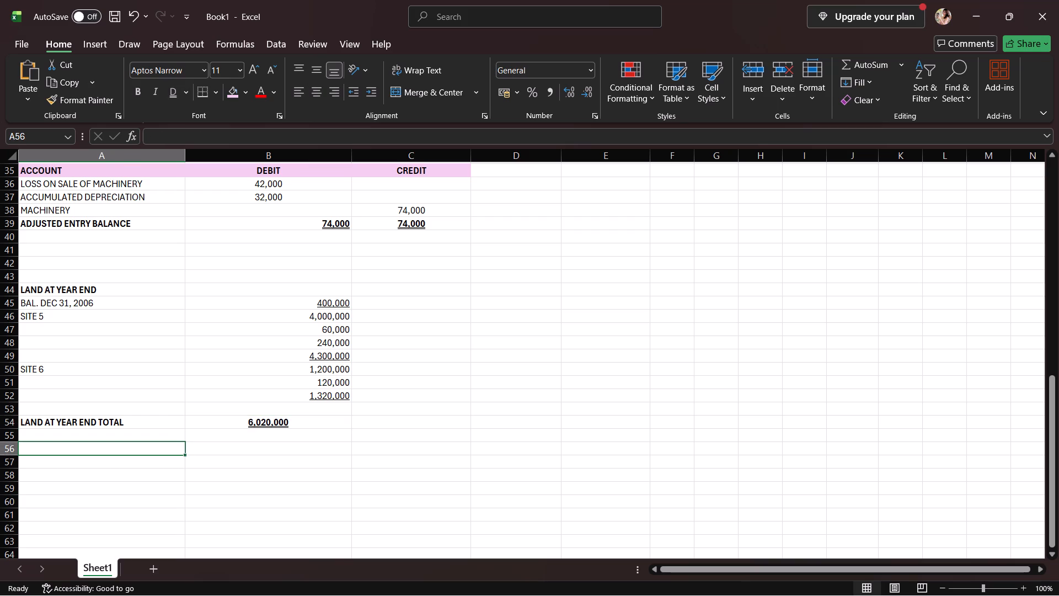
{"action": "key", "text": "n"}
{"action": "key", "text": "BackSpace"}
{"action": "key", "text": "b"}
{"action": "type", "text": "UILDINGS AT Y"}
{"action": "type", "text": "EAR EBD"}
{"action": "key", "text": "space"}
{"action": "key", "text": "BackSpace"}
{"action": "key", "text": "BackSpace"}
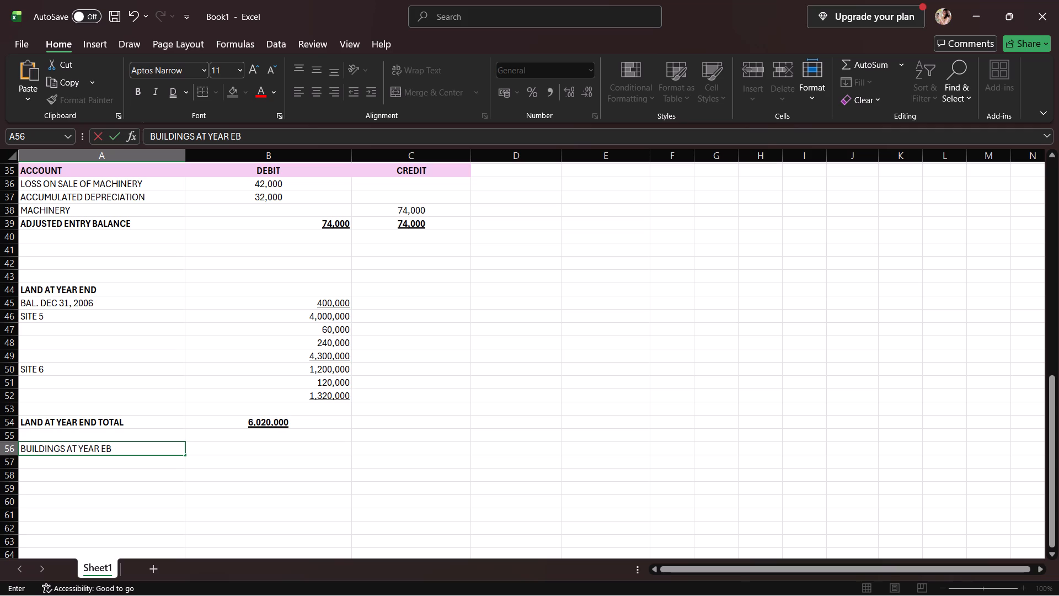
{"action": "key", "text": "BackSpace"}
{"action": "type", "text": "ND"}
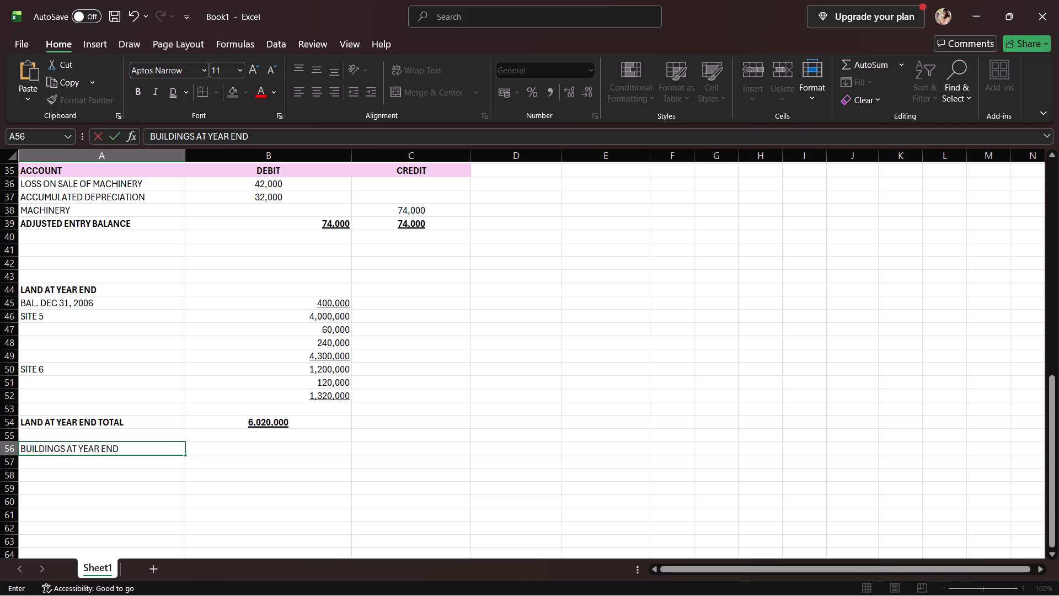
Enter the opening balance row with BAL. DEC 31, 2006 in cell A57 and 3,200,000 in cell B57.
{"action": "left_click", "coordinate": [68, 460]}
{"action": "left_click", "coordinate": [105, 456]}
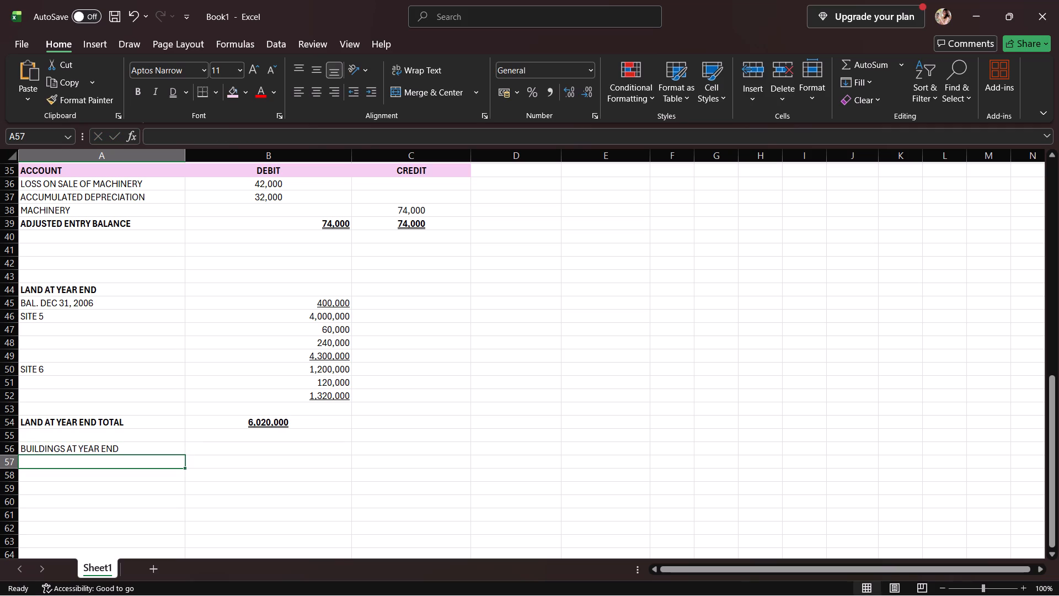
{"action": "type", "text": "BAL"}
{"action": "type", "text": "."}
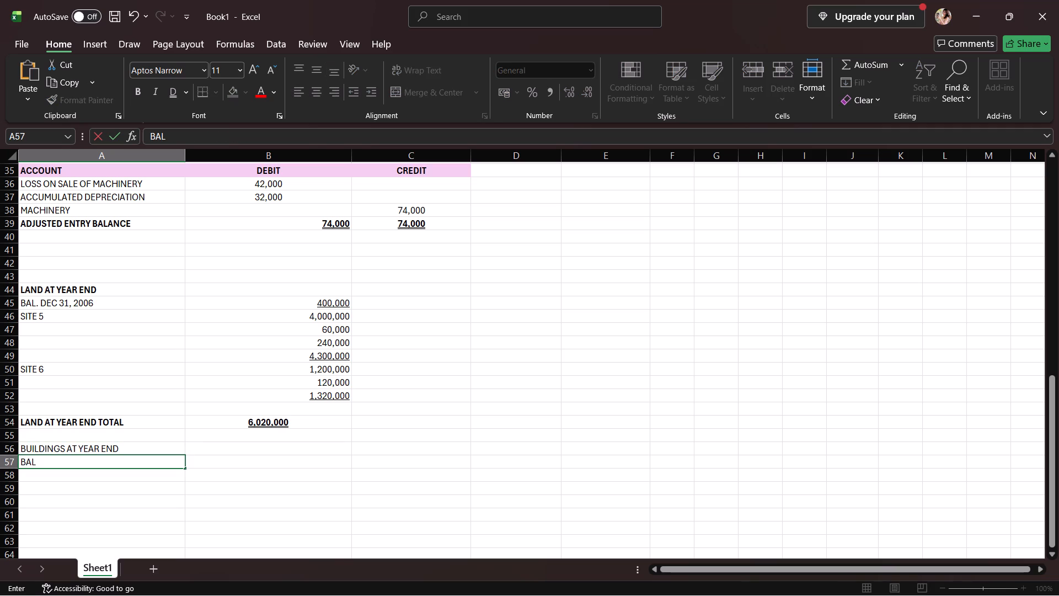
{"action": "key", "text": "space"}
{"action": "type", "text": "DEC 31, 2006"}
{"action": "left_click", "coordinate": [230, 462]}
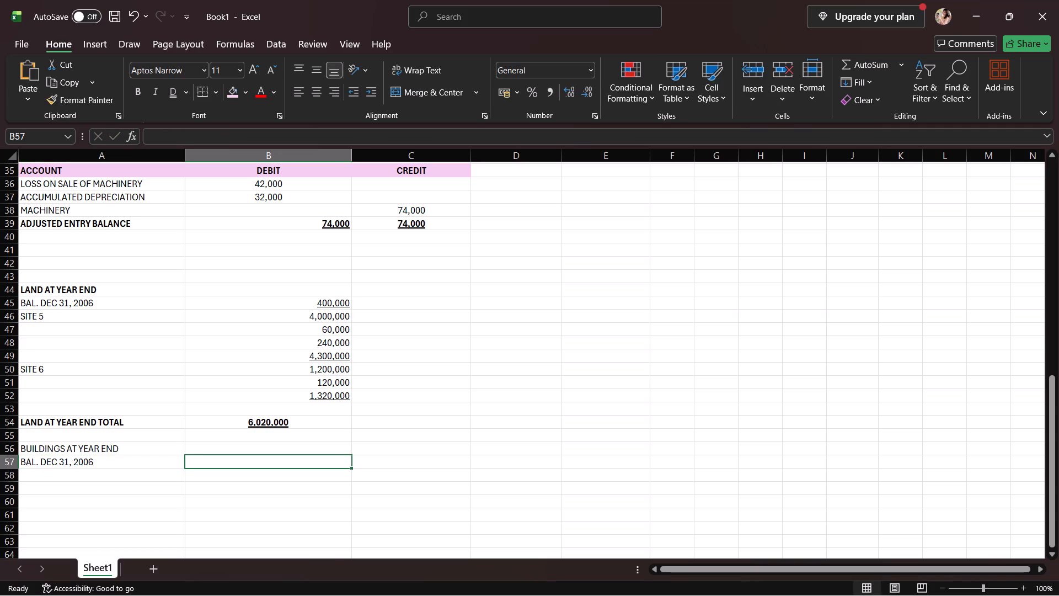
{"action": "type", "text": "3,2000"}
{"action": "key", "text": "BackSpace"}
{"action": "type", "text": ",000"}
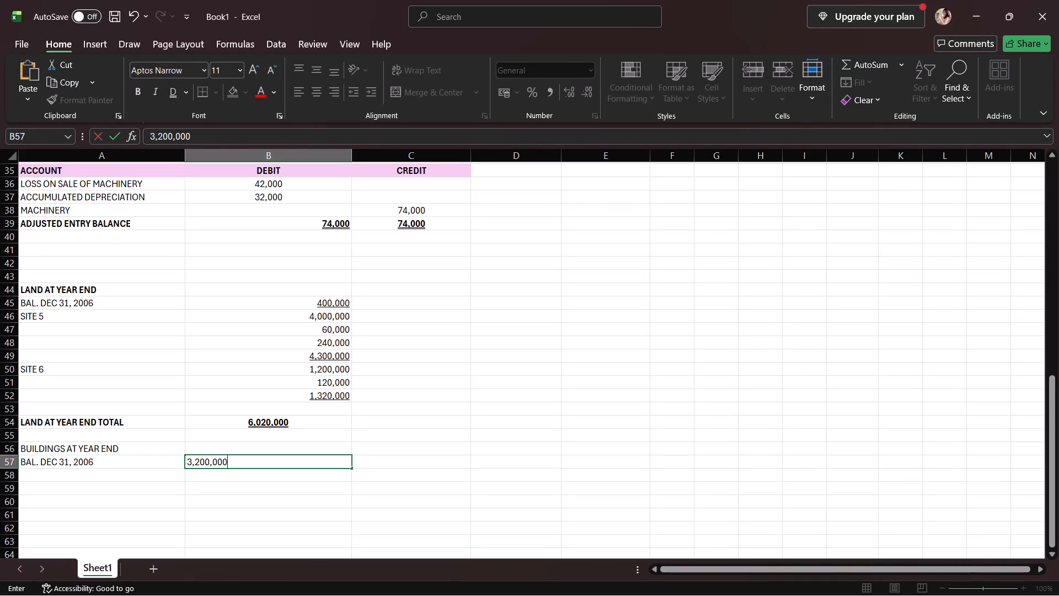
Enter the label NEW BUILDING CONSTRUCTION in cell A58.
{"action": "left_click", "coordinate": [97, 476]}
{"action": "type", "text": "NEW BUIK"}
{"action": "key", "text": "BackSpace"}
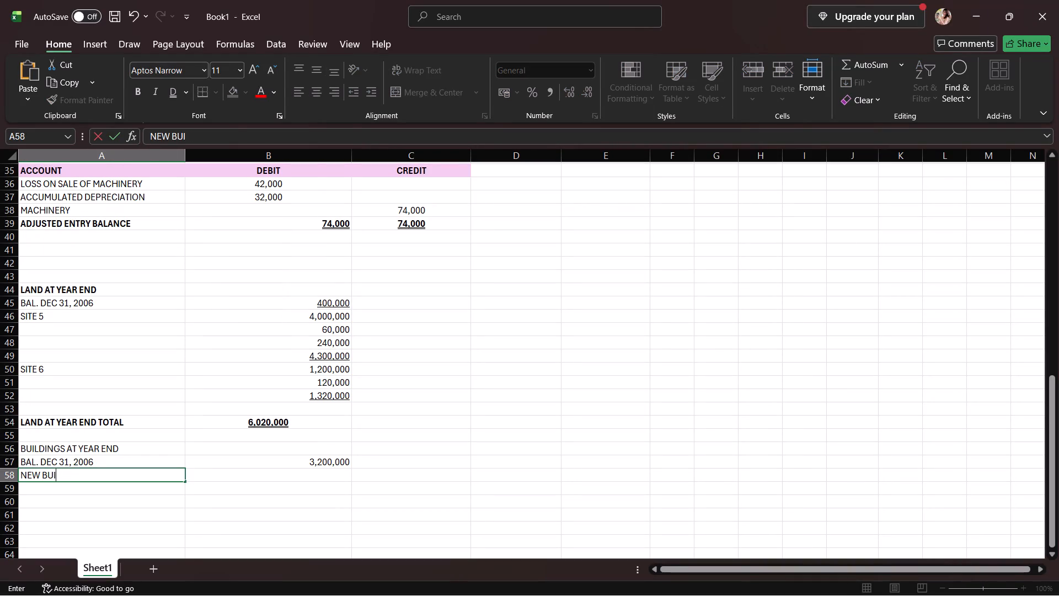
{"action": "type", "text": "LDING CONSTRUCCTION"}
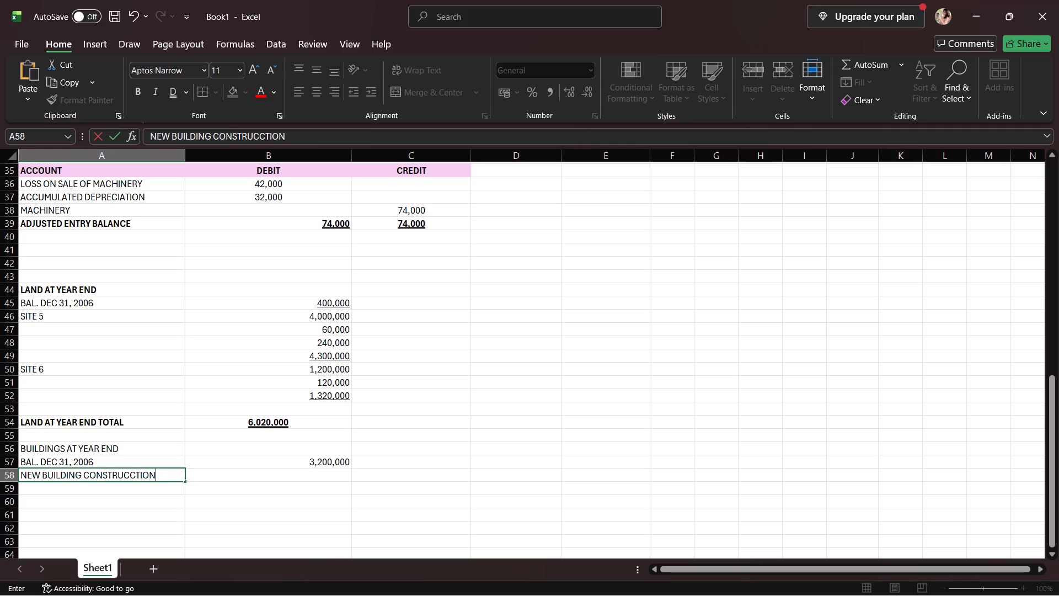
{"action": "left_click", "coordinate": [137, 476]}
{"action": "key", "text": "BackSpace"}
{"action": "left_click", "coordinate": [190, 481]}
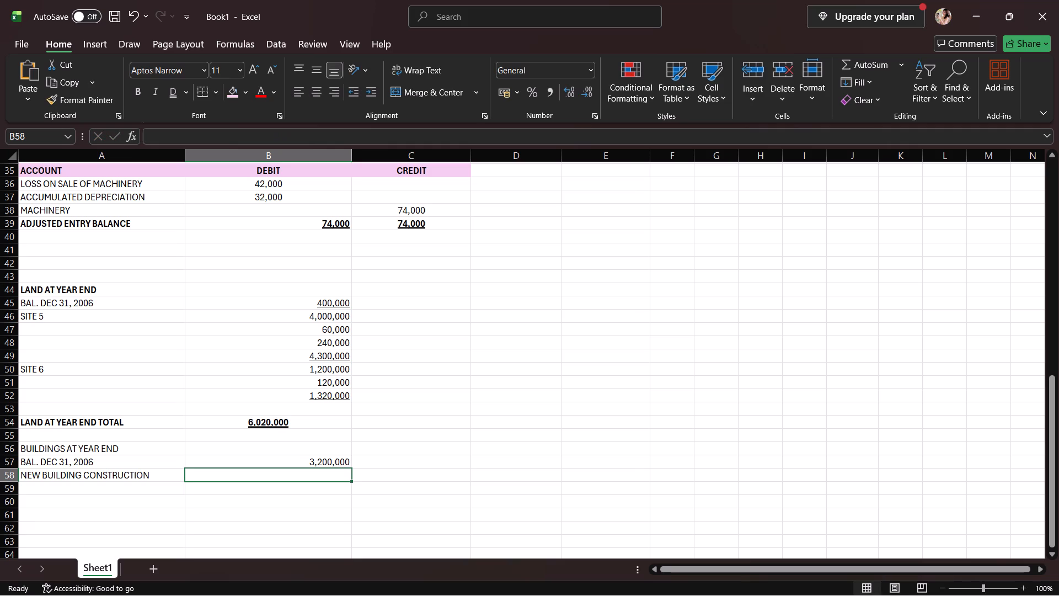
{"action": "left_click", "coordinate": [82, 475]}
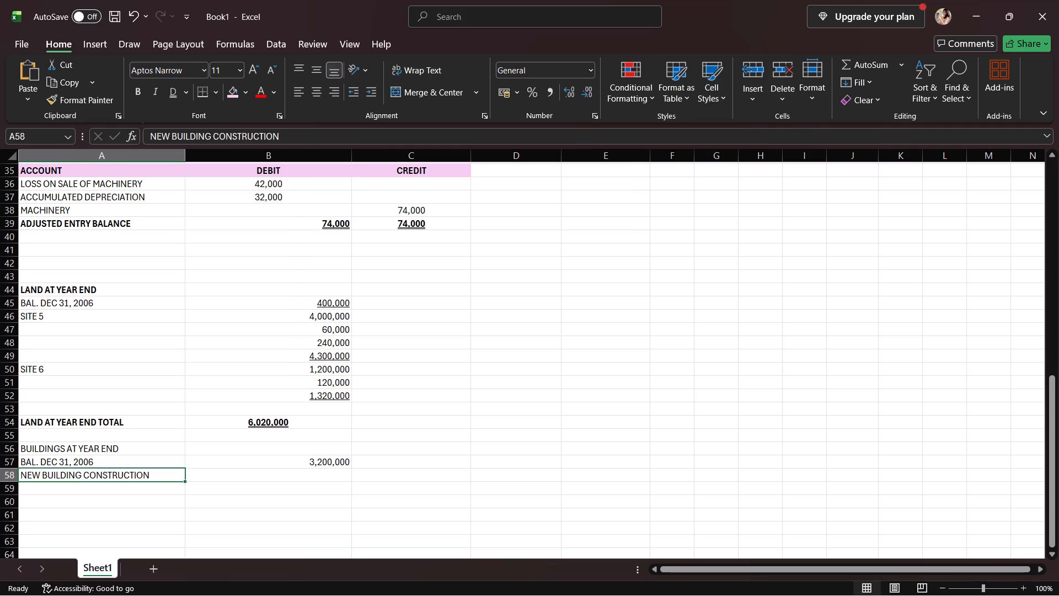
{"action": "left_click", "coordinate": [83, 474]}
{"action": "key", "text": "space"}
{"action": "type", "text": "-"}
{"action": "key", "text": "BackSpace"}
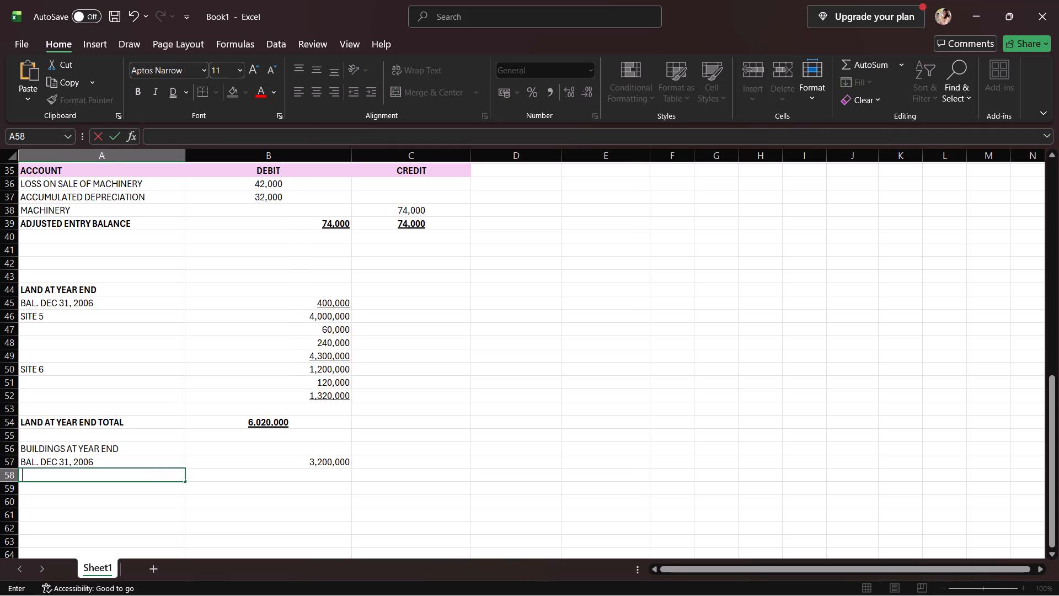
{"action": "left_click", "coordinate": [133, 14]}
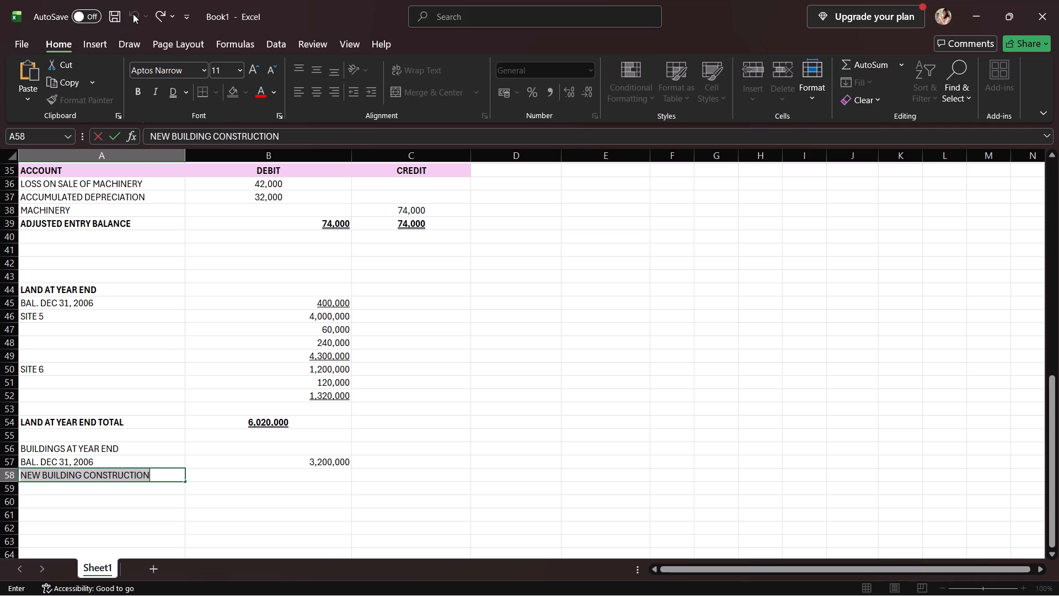
Insert a spaced hyphen into the cell A58 label so it reads NEW BUILDING - CONSTRUCTION.
{"action": "left_click", "coordinate": [83, 477]}
{"action": "left_click", "coordinate": [84, 472]}
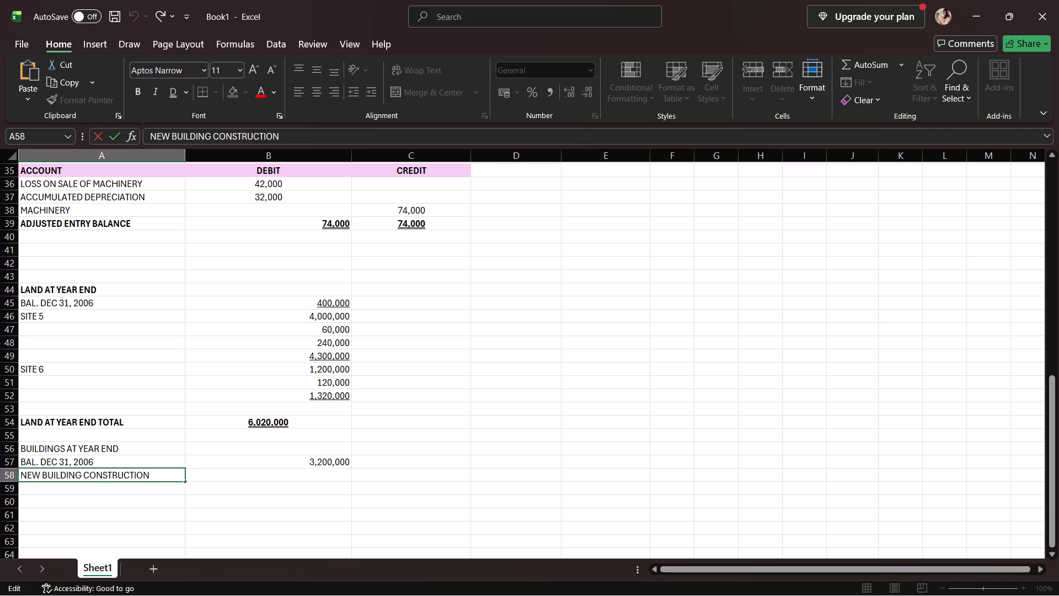
{"action": "key", "text": "shift+underscore"}
{"action": "key", "text": "BackSpace"}
{"action": "key", "text": "minus"}
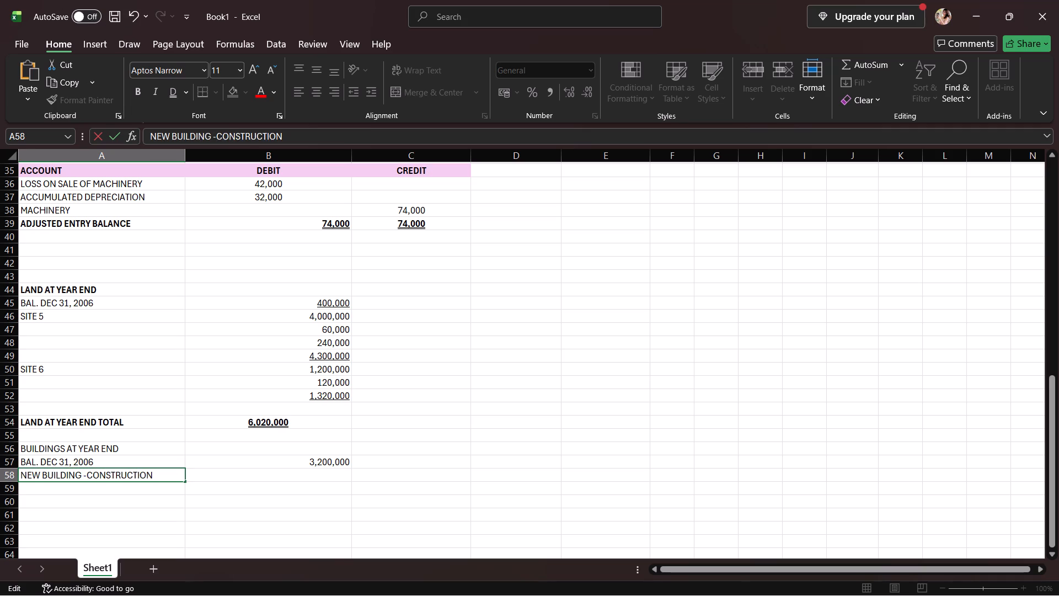
{"action": "key", "text": "space"}
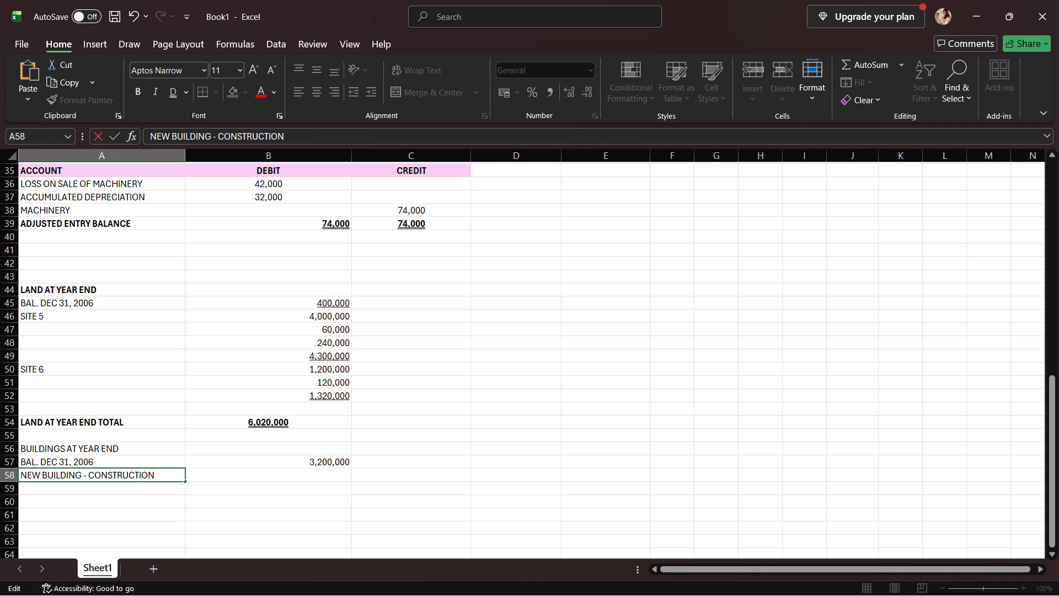
Enter the new building construction cost of 600,000 in cell B58.
{"action": "left_click", "coordinate": [208, 475]}
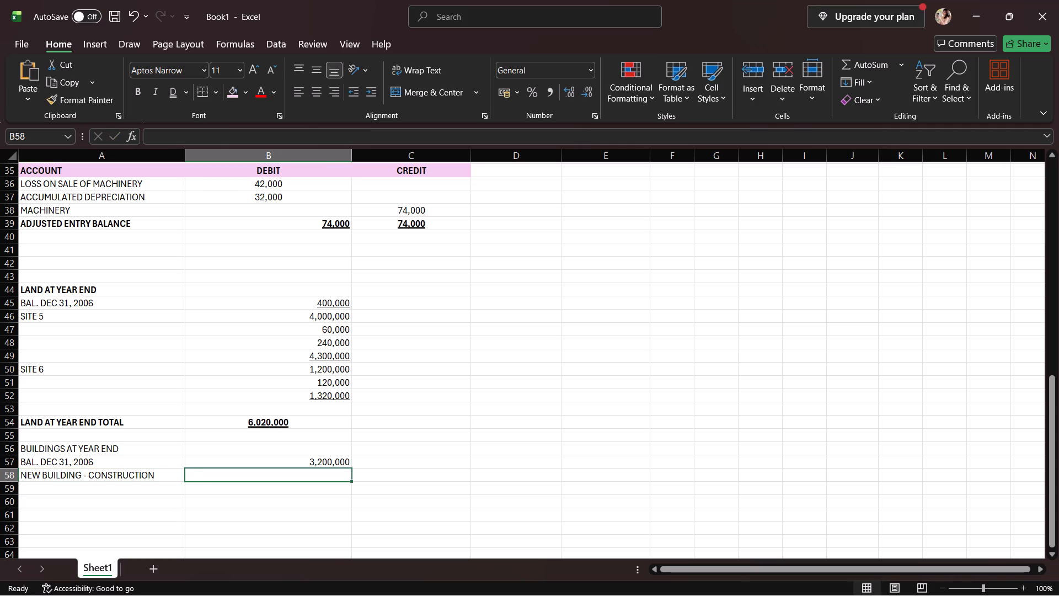
{"action": "type", "text": "600,000"}
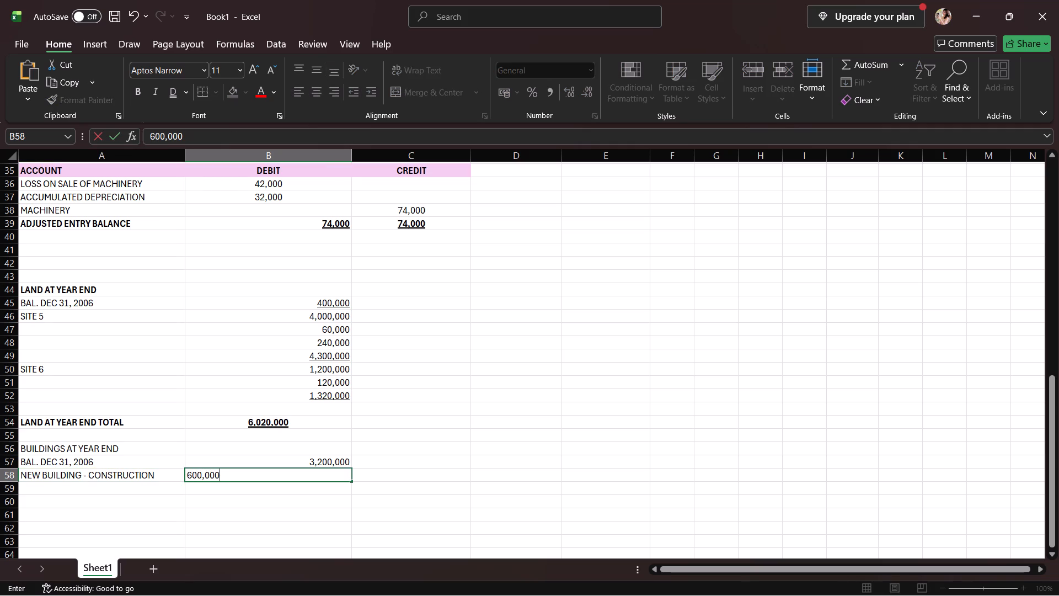
{"action": "left_click", "coordinate": [140, 481]}
Add the excavation row with EXCAVATION FEES in cell A59 and 44,000 in cell B59.
{"action": "scroll", "coordinate": [151, 493], "scroll_direction": "down", "scroll_amount": 6}
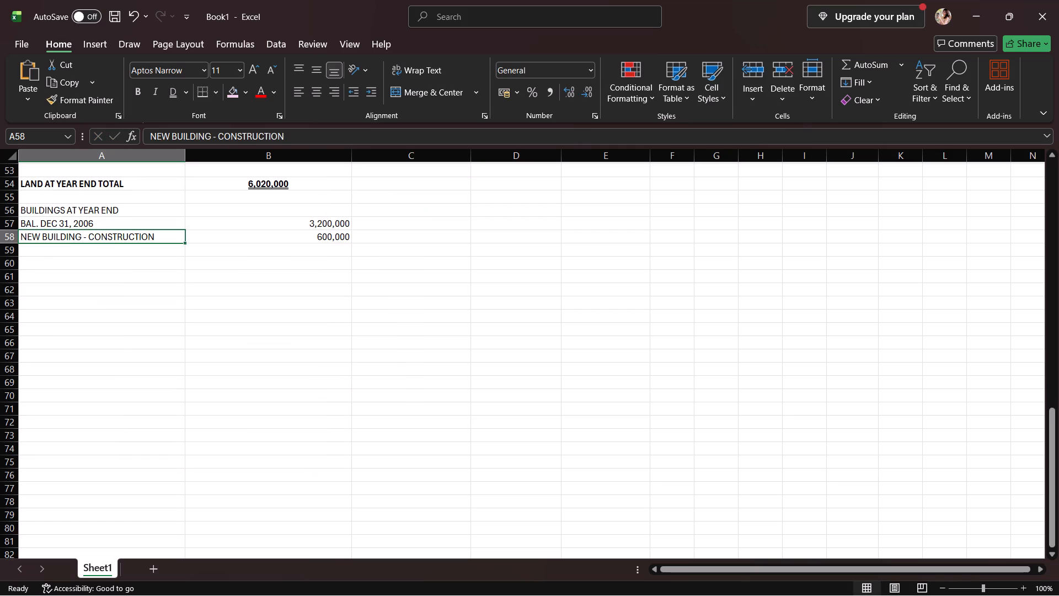
{"action": "left_click", "coordinate": [134, 249]}
{"action": "type", "text": "EXCAVATION FEES"}
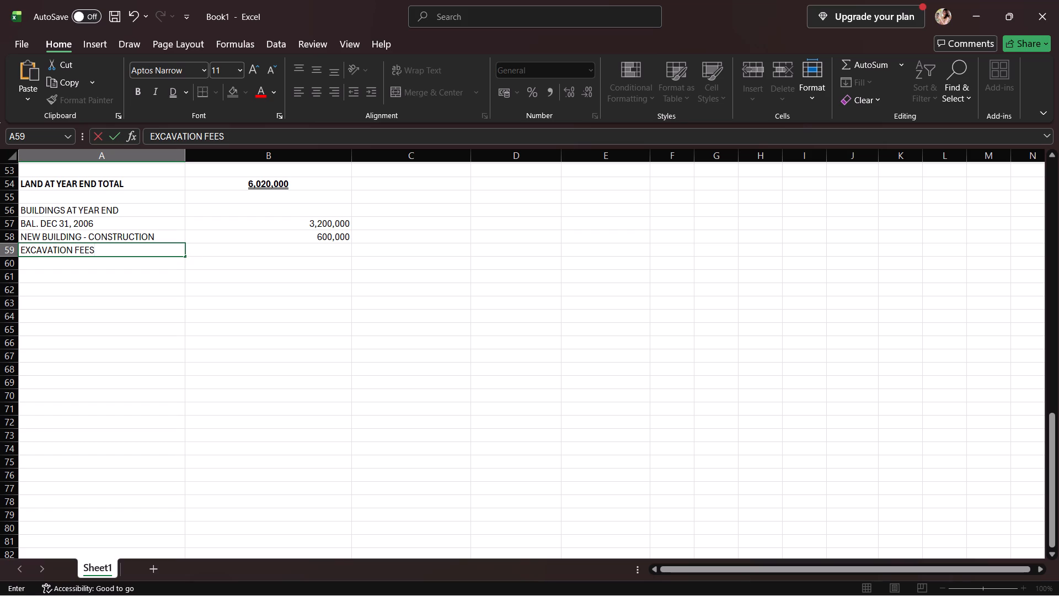
{"action": "left_click", "coordinate": [205, 251]}
{"action": "type", "text": "44,000"}
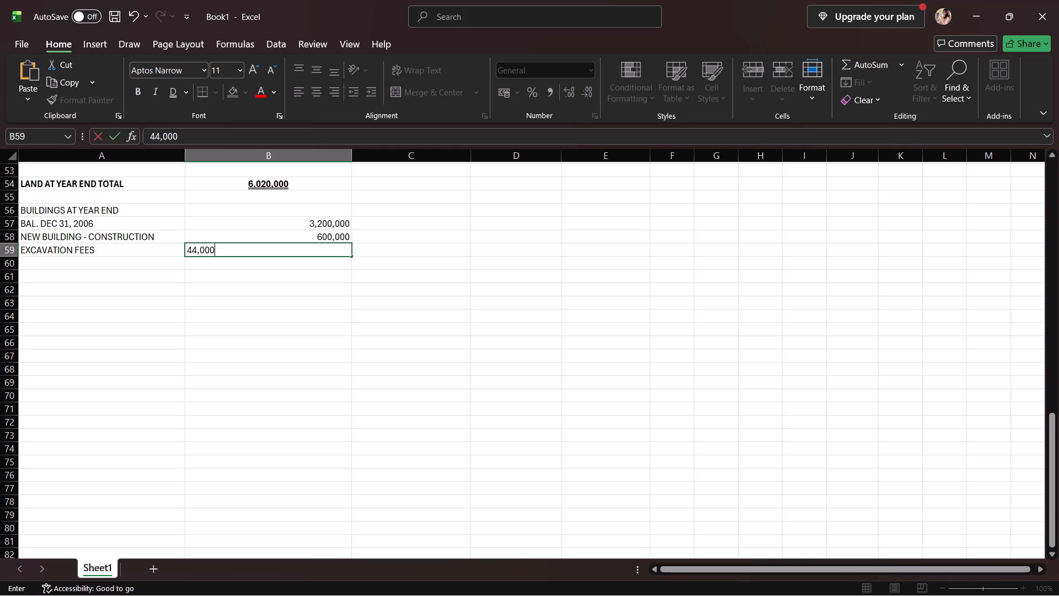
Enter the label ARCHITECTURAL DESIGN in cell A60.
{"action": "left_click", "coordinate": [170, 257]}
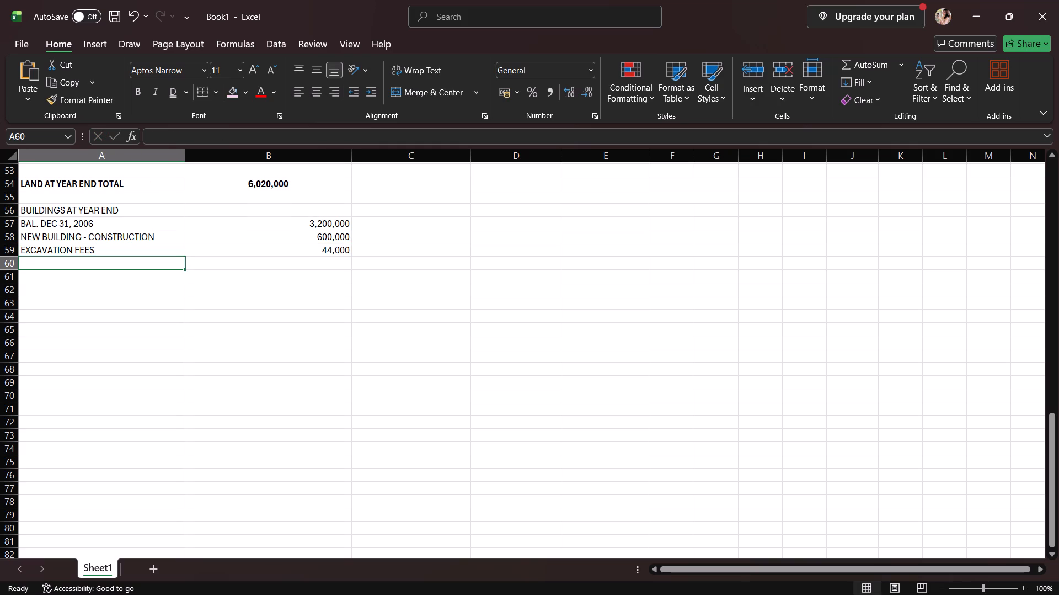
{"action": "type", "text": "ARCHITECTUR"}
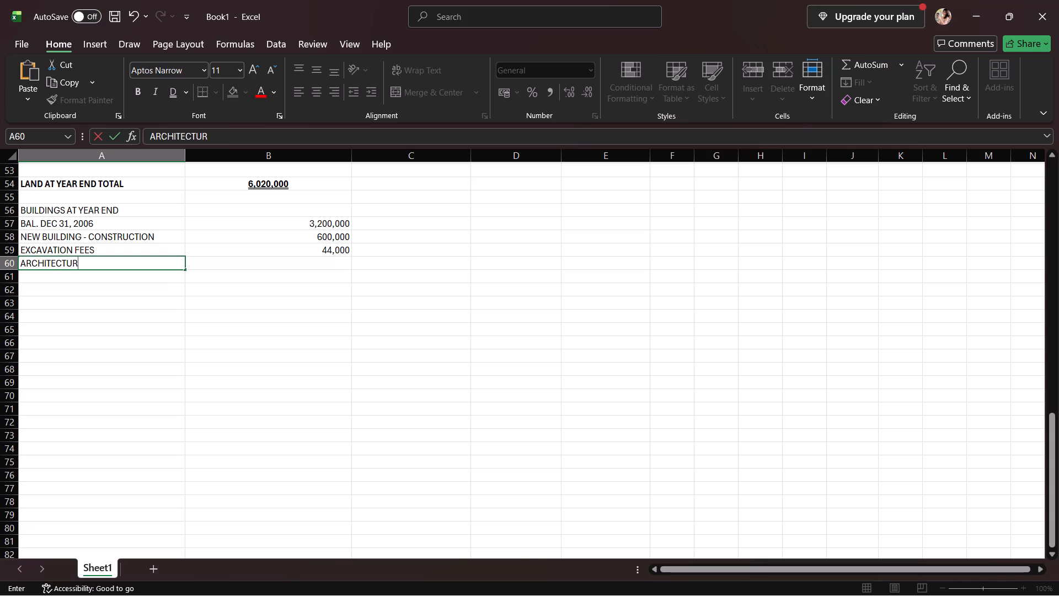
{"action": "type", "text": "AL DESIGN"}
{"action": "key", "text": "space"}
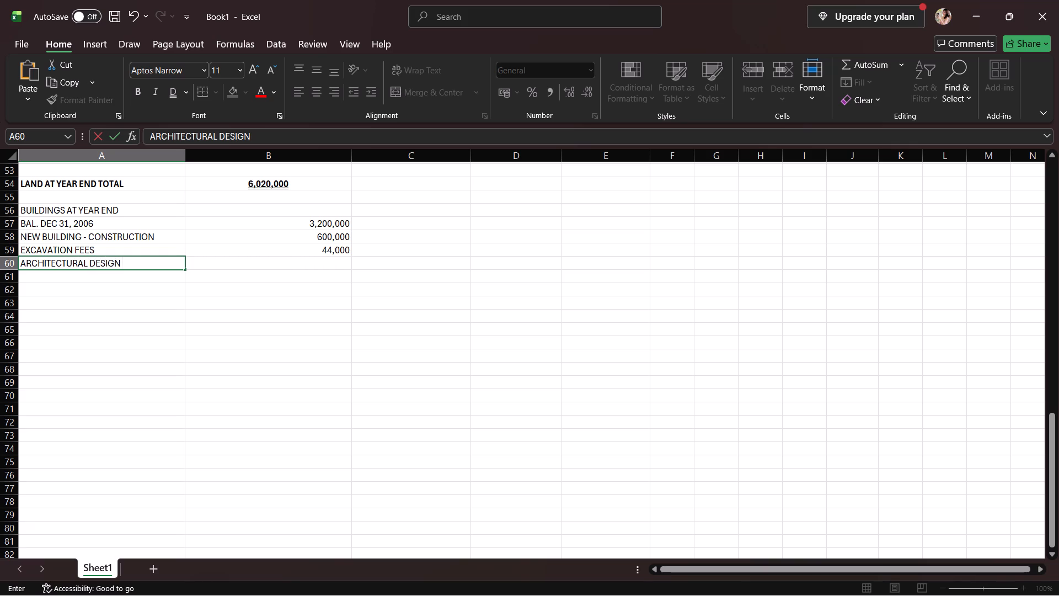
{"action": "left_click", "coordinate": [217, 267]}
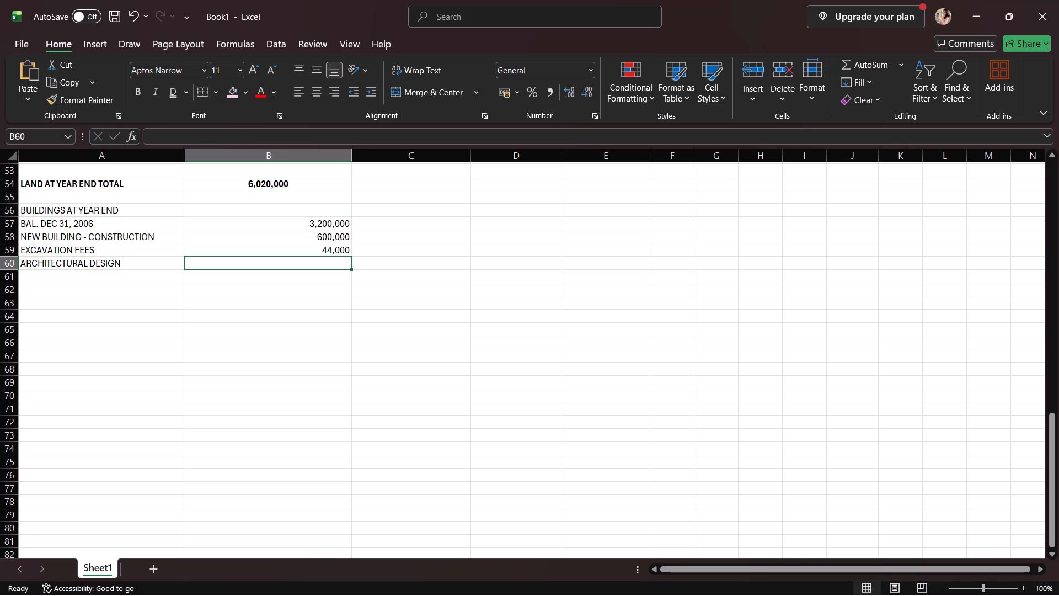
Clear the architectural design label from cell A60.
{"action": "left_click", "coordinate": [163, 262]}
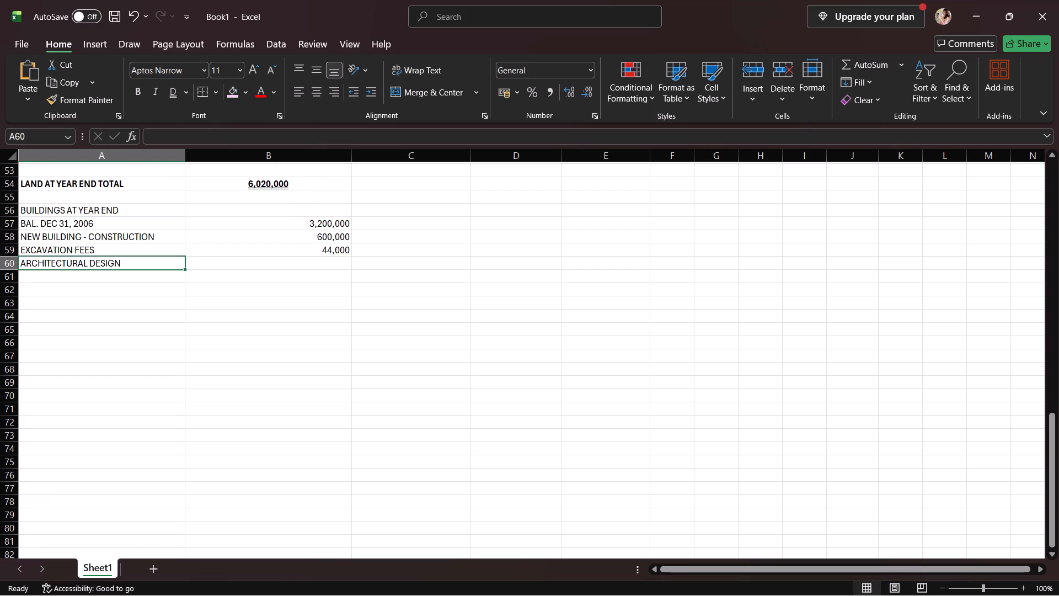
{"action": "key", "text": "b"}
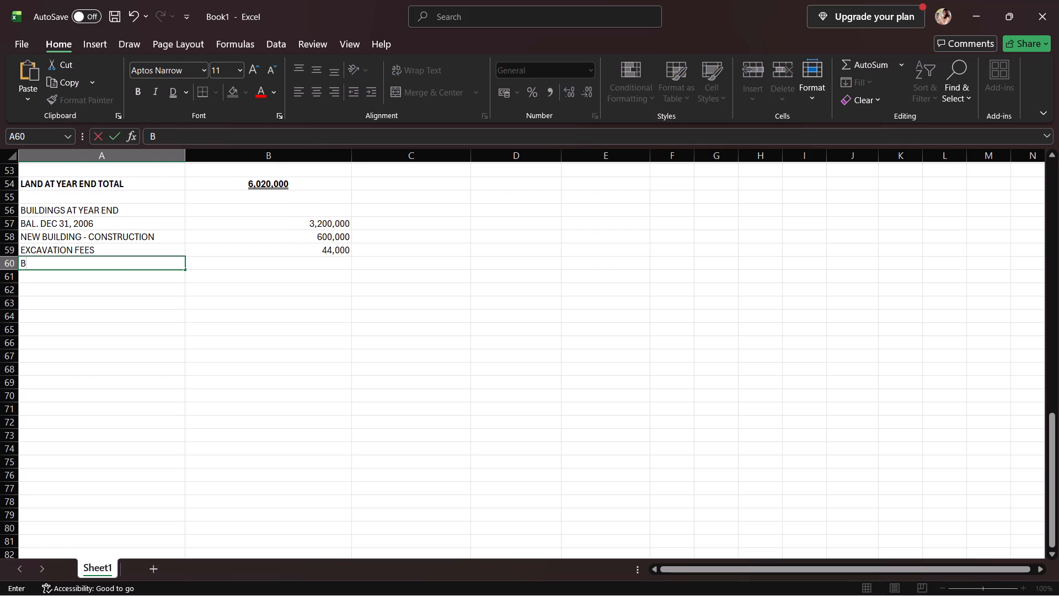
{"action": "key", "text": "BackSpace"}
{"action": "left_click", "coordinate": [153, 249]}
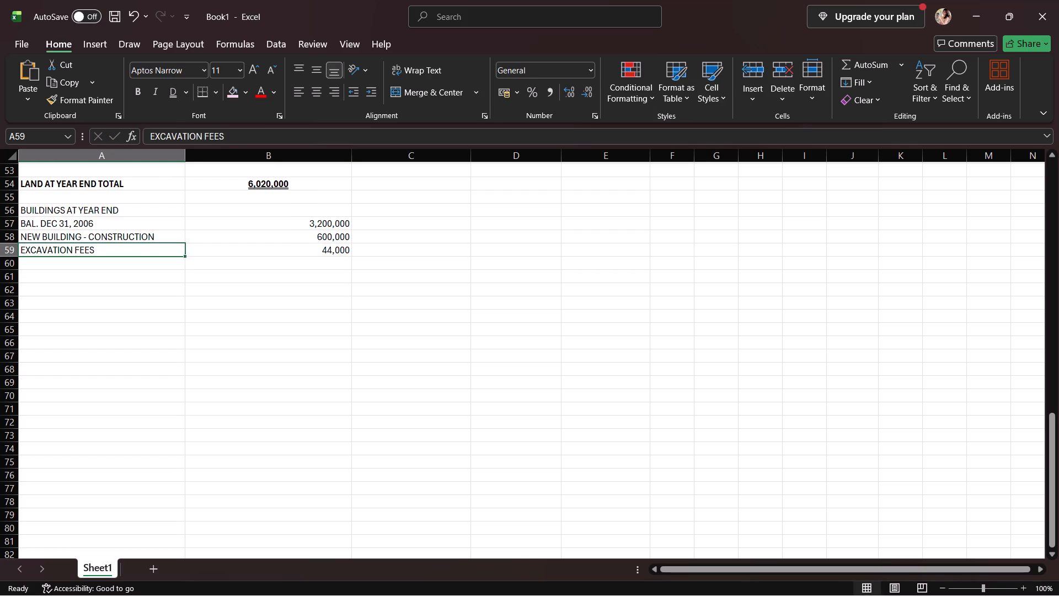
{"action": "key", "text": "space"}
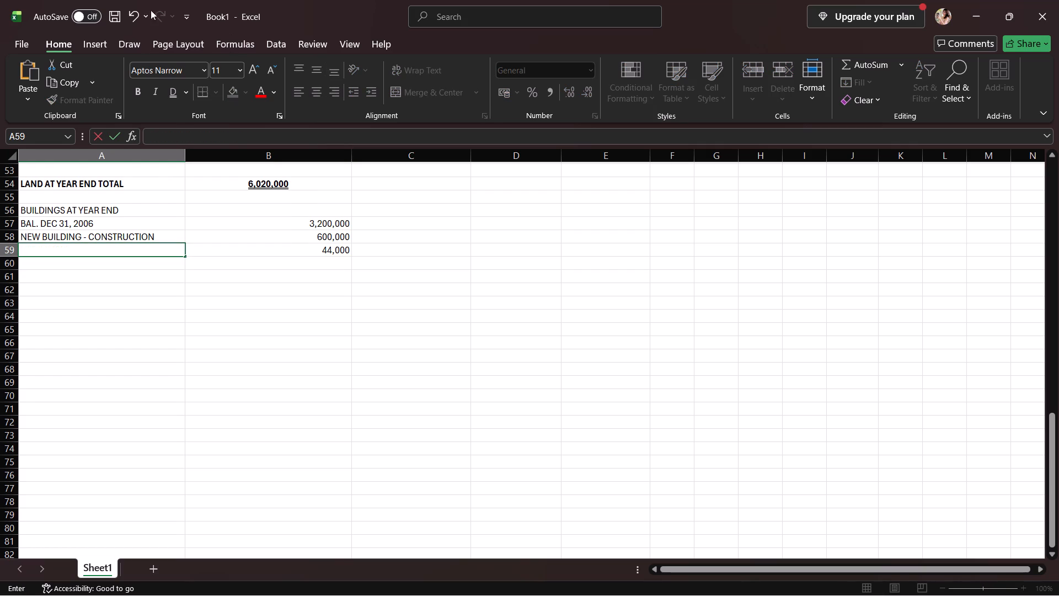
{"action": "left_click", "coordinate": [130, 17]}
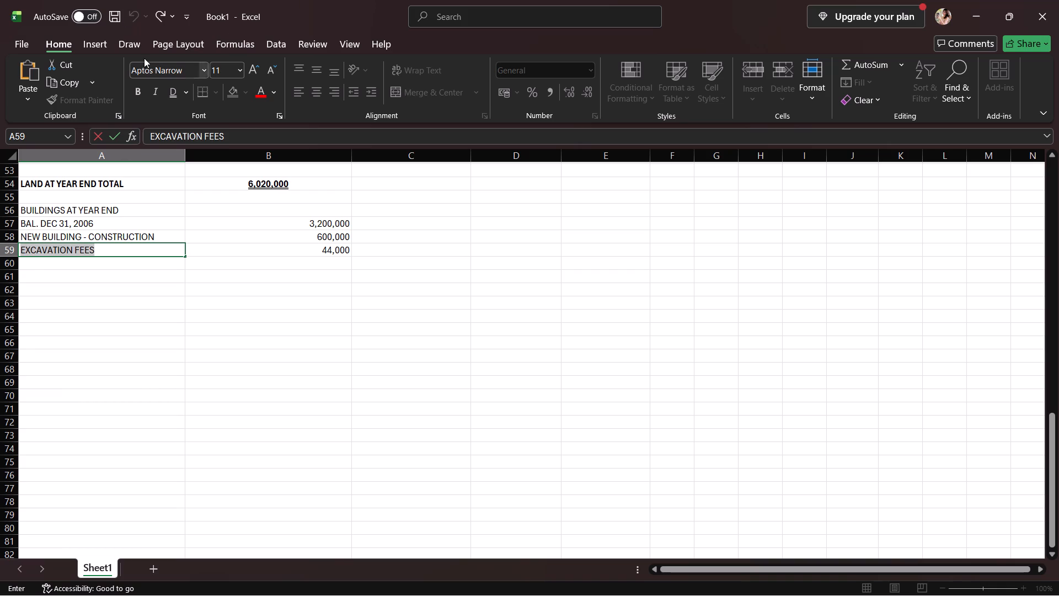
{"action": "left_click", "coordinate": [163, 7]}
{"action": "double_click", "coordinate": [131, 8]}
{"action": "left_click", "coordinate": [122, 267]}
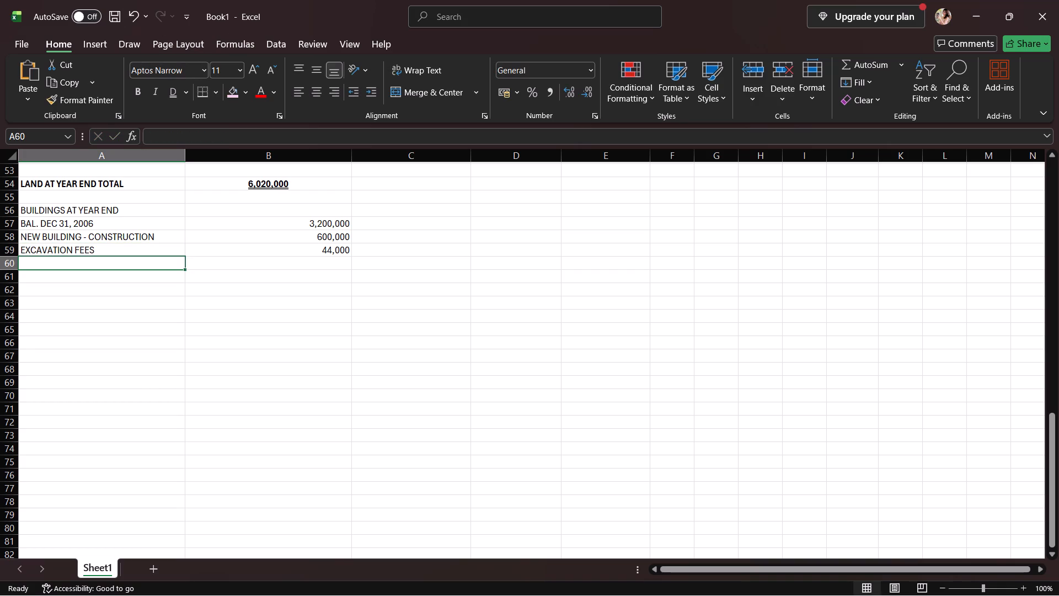
Add the architectural row with ARCHITECTURAL DESIGN FEES in cell A60 and 32,000 in cell B60.
{"action": "type", "text": "AR"}
{"action": "type", "text": "CJI"}
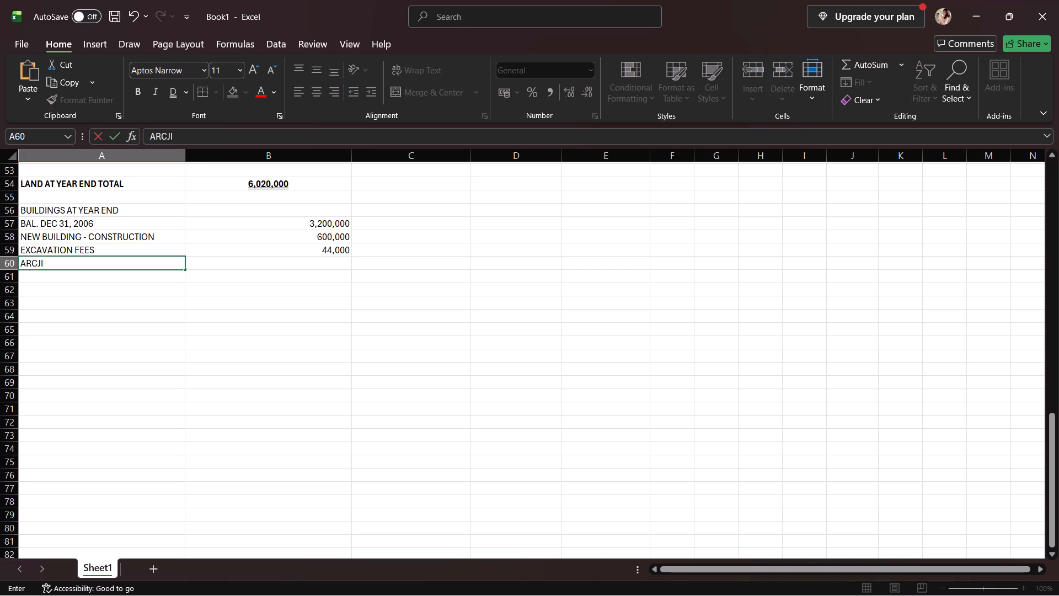
{"action": "key", "text": "BackSpace"}
{"action": "key", "text": "BackSpace"}
{"action": "type", "text": "HITECTURAL DESIGN FEES"}
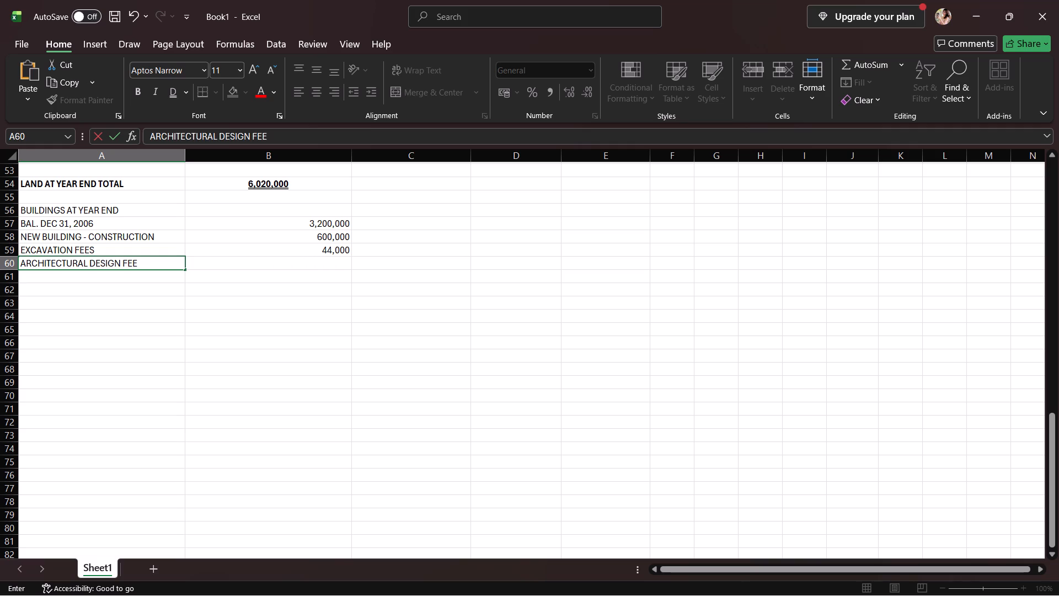
{"action": "left_click", "coordinate": [248, 270]}
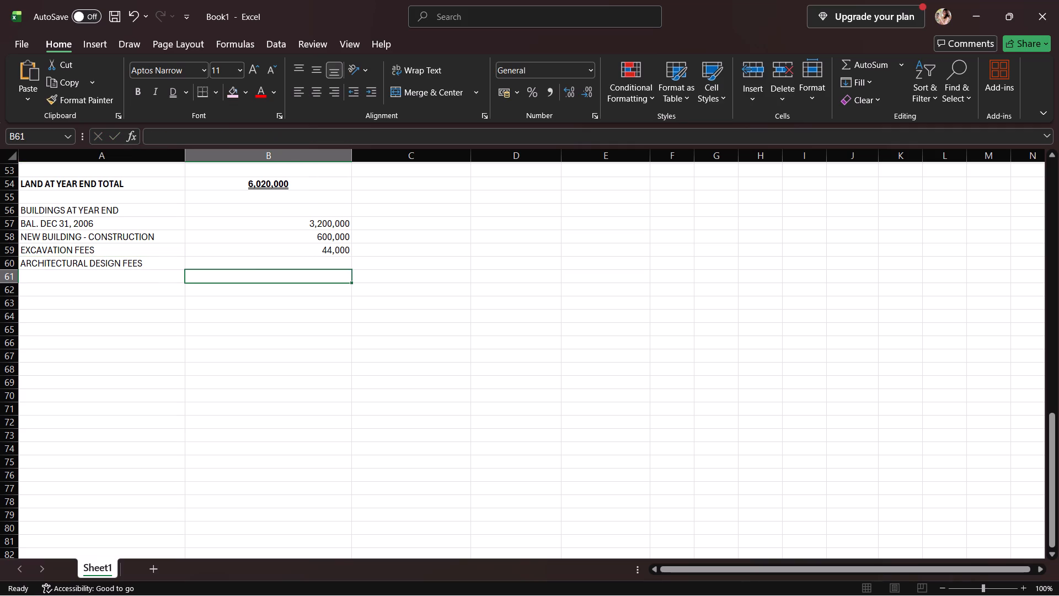
{"action": "left_click_drag", "start_coordinate": [249, 269], "coordinate": [250, 264]}
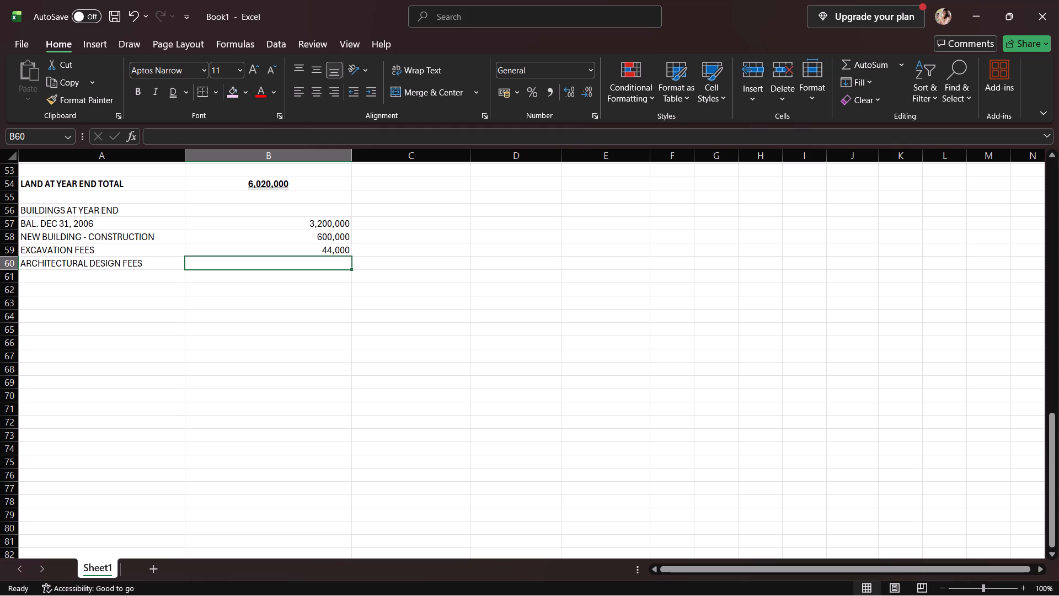
{"action": "type", "text": "32,000"}
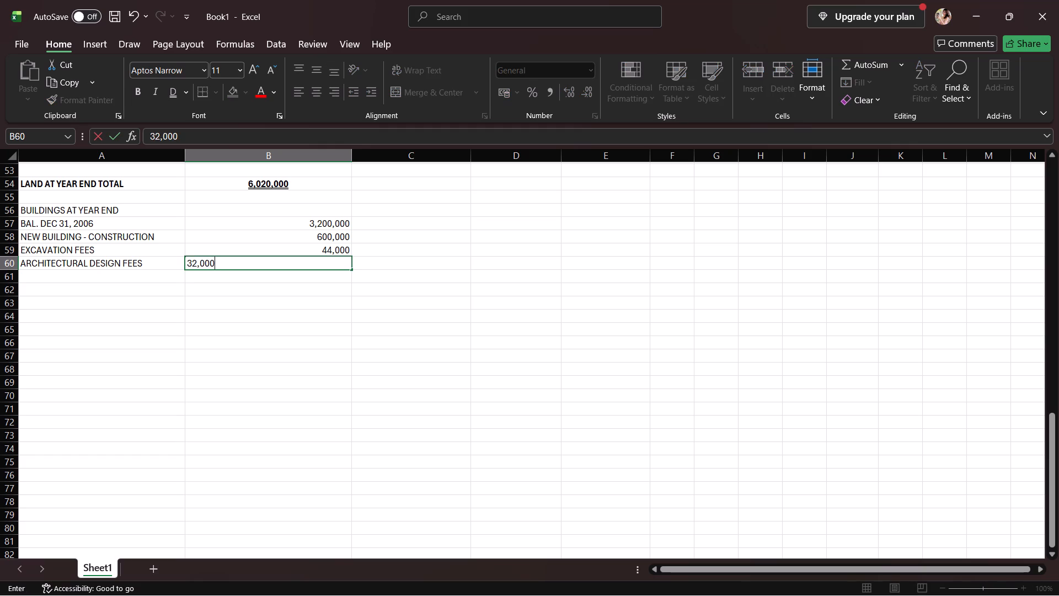
Add the permit row with BUILDING PERMIT FEES in cell A61 and 40,000 in cell B61.
{"action": "left_click", "coordinate": [156, 279]}
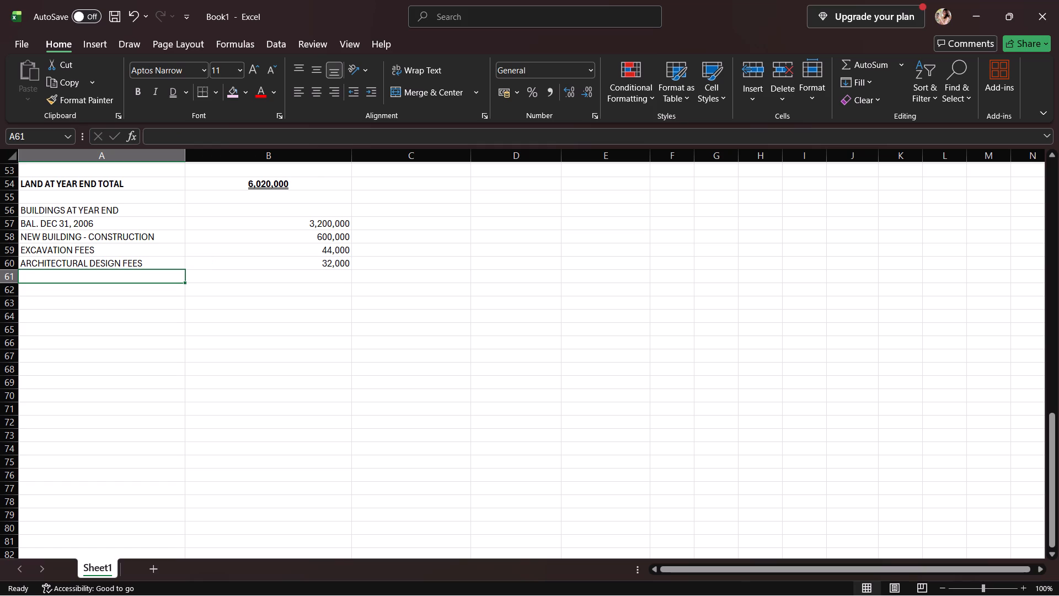
{"action": "type", "text": "BUIK"}
{"action": "key", "text": "BackSpace"}
{"action": "type", "text": "LDIG"}
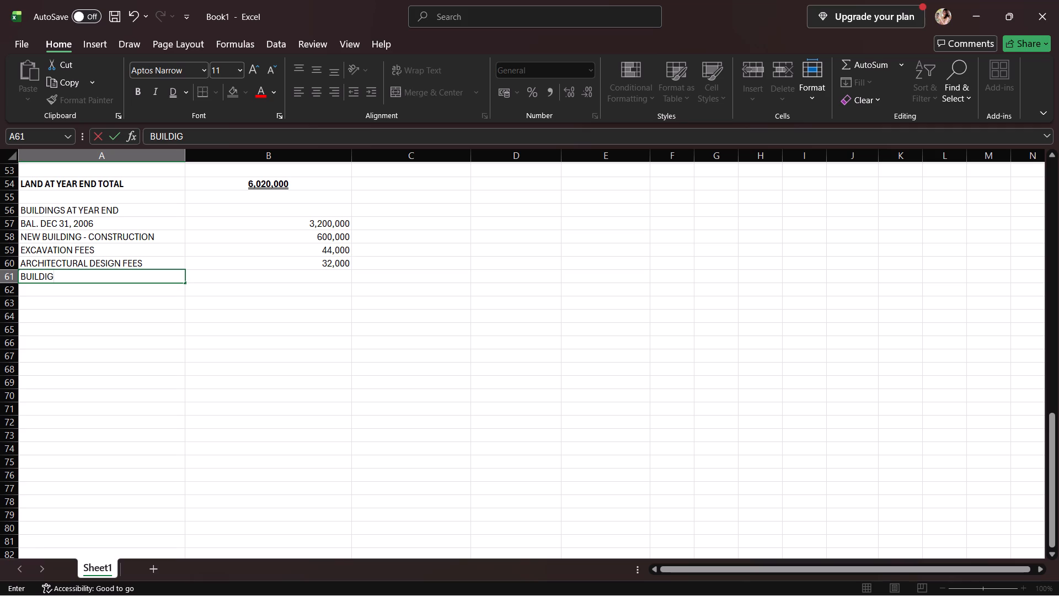
{"action": "key", "text": "BackSpace"}
{"action": "type", "text": "NG PERMIT FEES"}
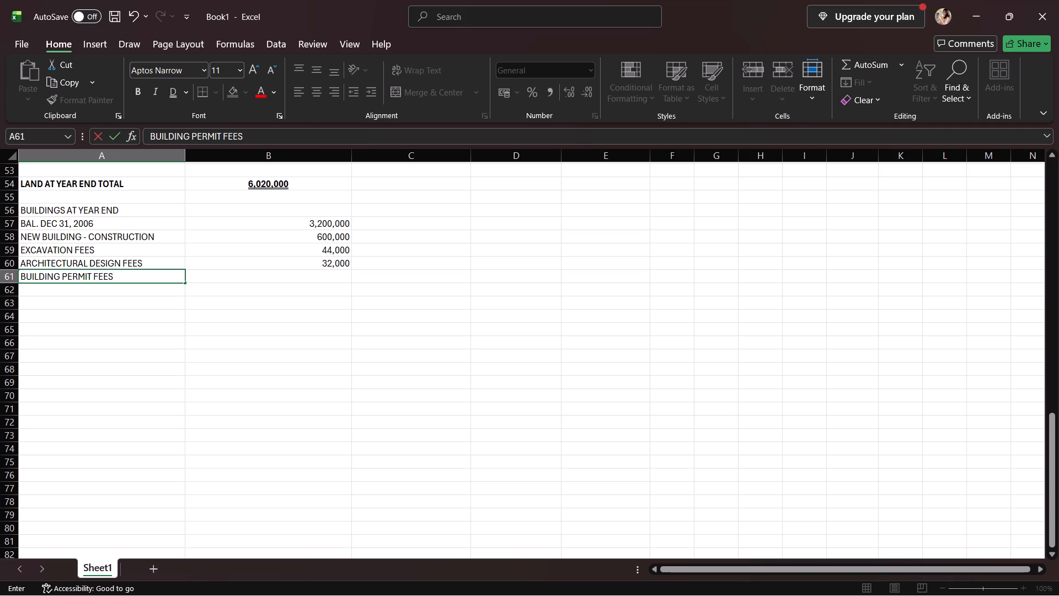
{"action": "left_click", "coordinate": [254, 284]}
{"action": "left_click", "coordinate": [260, 278]}
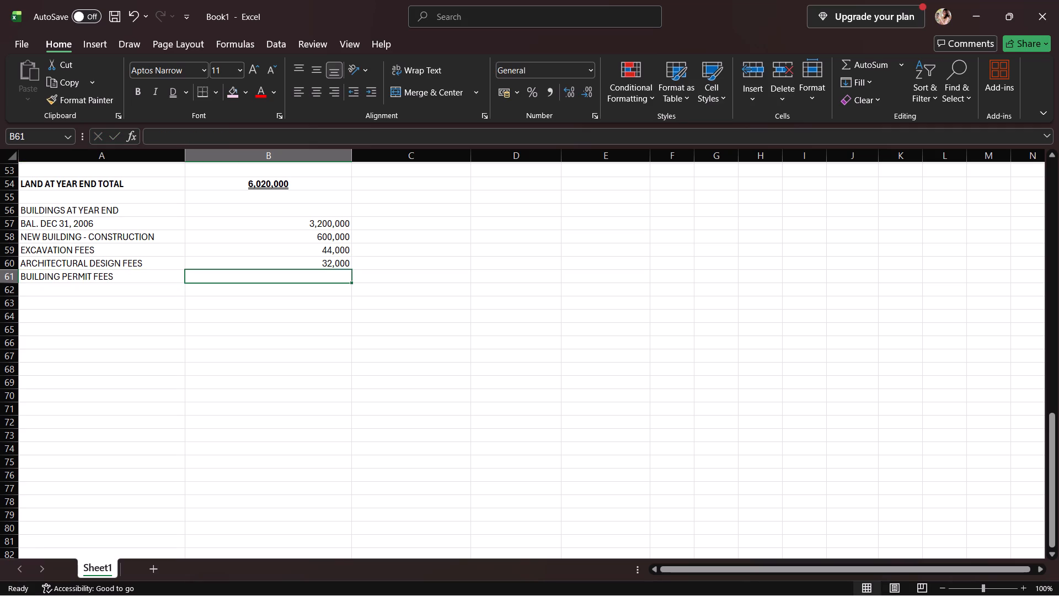
{"action": "type", "text": "40,000"}
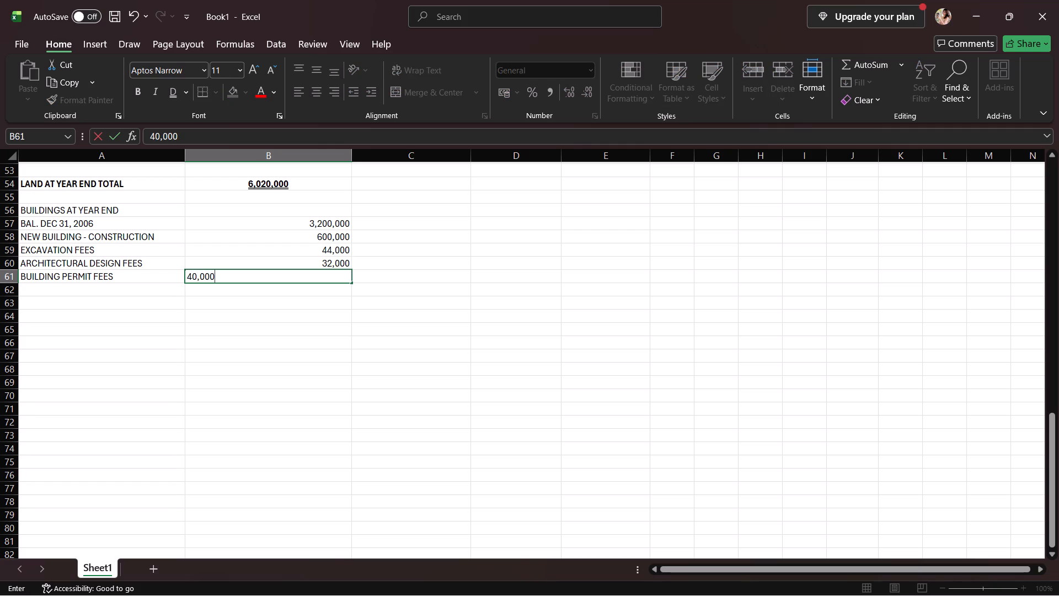
Enter the label IMPUTED INTEREST in cell A62.
{"action": "left_click", "coordinate": [123, 290]}
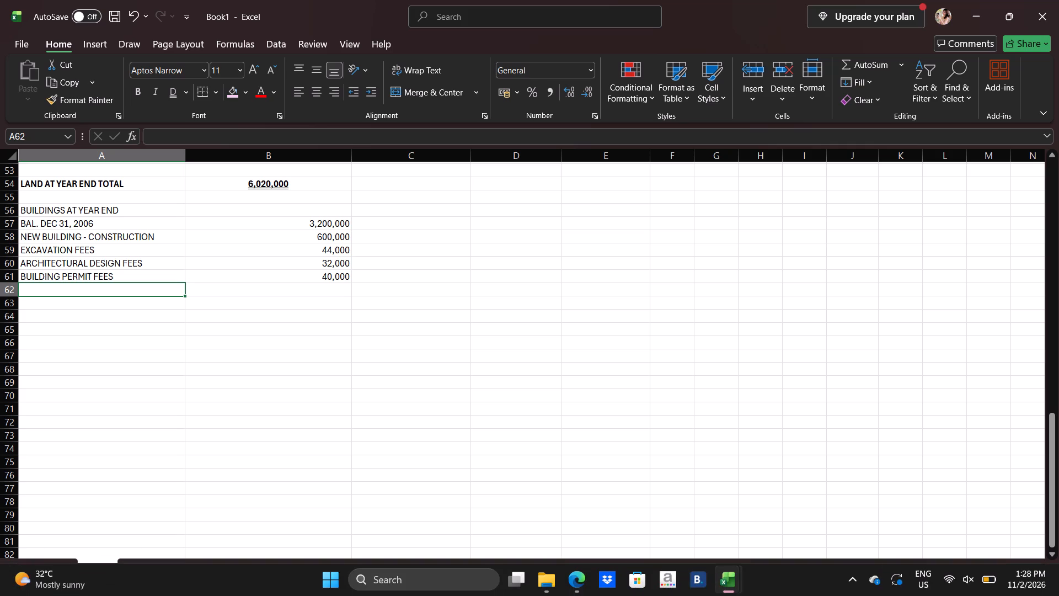
{"action": "left_click", "coordinate": [93, 293]}
{"action": "type", "text": "IMPURW"}
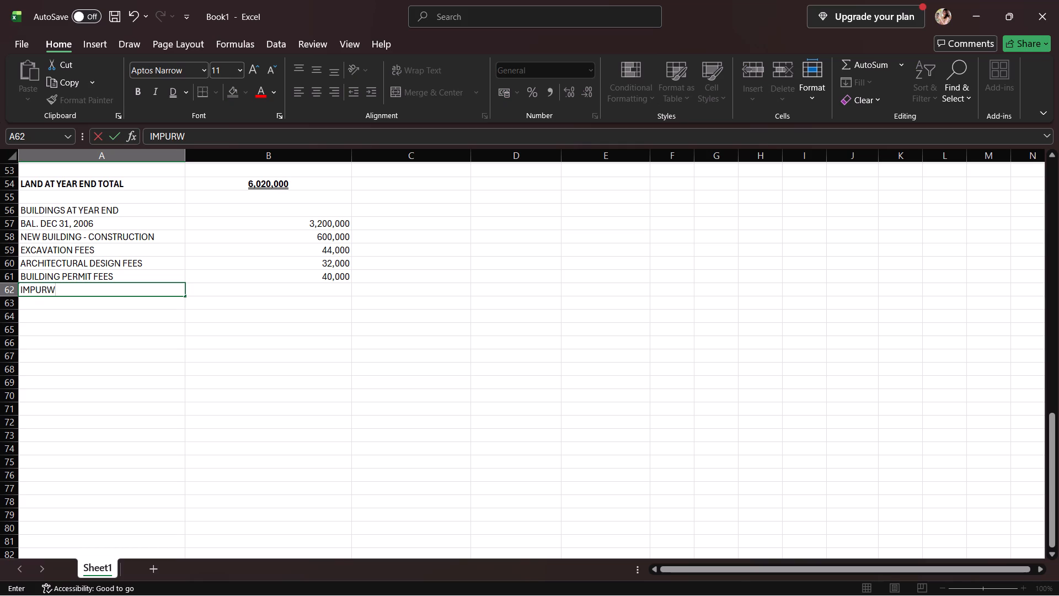
{"action": "key", "text": "BackSpace"}
{"action": "key", "text": "BackSpace"}
{"action": "type", "text": "TED INTEREST"}
{"action": "left_click", "coordinate": [223, 292]}
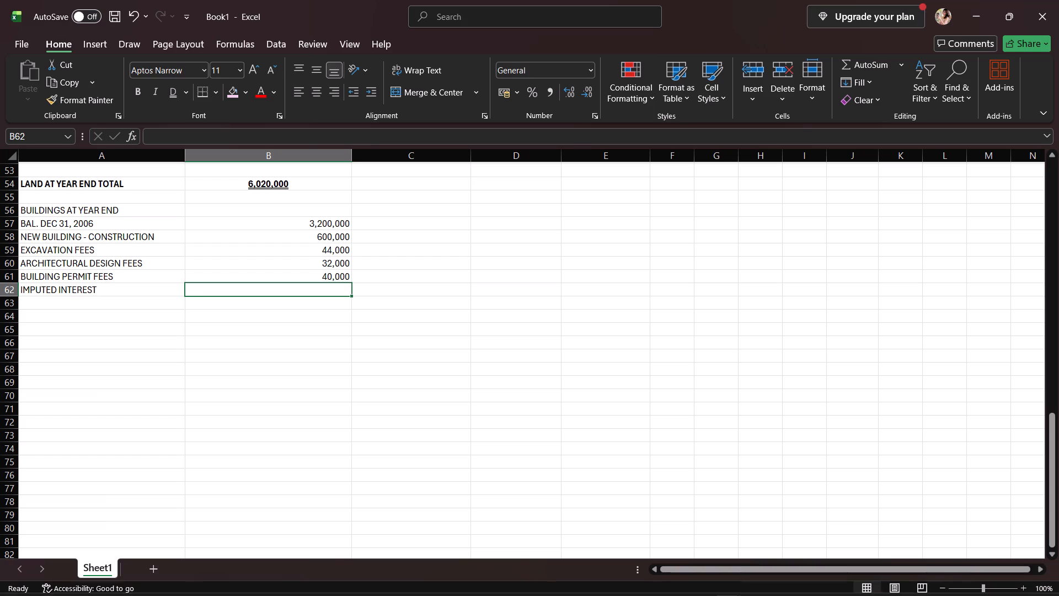
Review the earlier workings in the sheet, from the loss on sale through the land and buildings schedules.
{"action": "scroll", "coordinate": [887, 412], "scroll_direction": "up", "scroll_amount": 5}
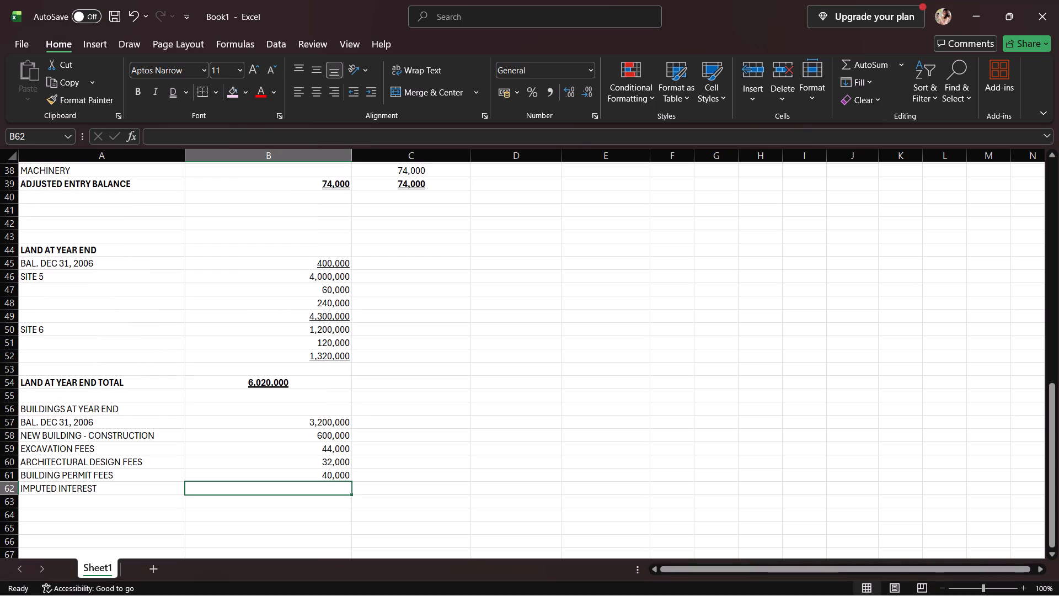
{"action": "scroll", "coordinate": [905, 392], "scroll_direction": "up", "scroll_amount": 12}
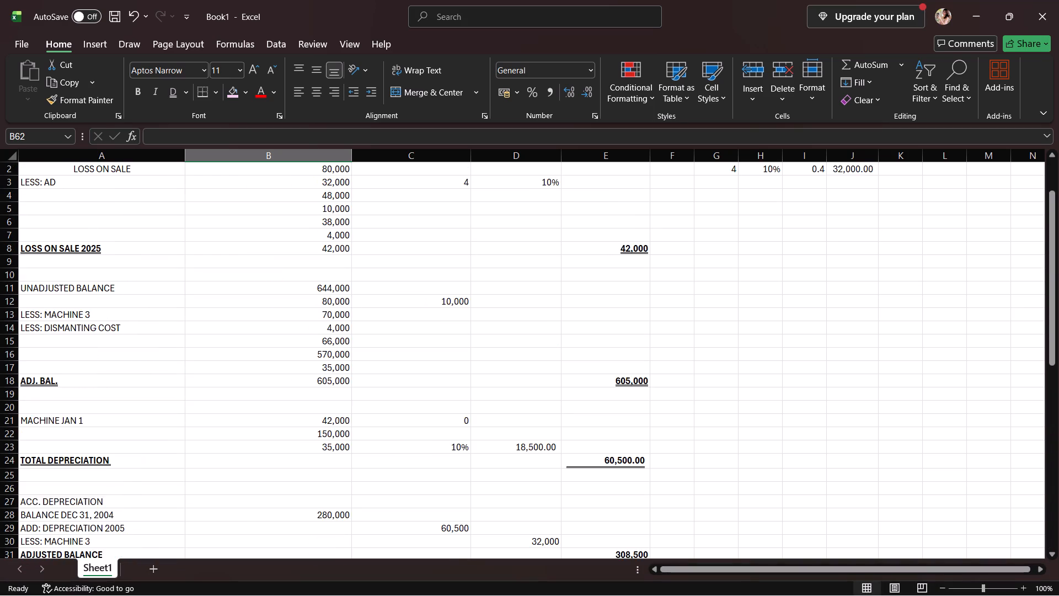
{"action": "scroll", "coordinate": [900, 405], "scroll_direction": "up", "scroll_amount": 9}
{"action": "scroll", "coordinate": [907, 401], "scroll_direction": "down", "scroll_amount": 2}
{"action": "scroll", "coordinate": [907, 401], "scroll_direction": "up", "scroll_amount": 3}
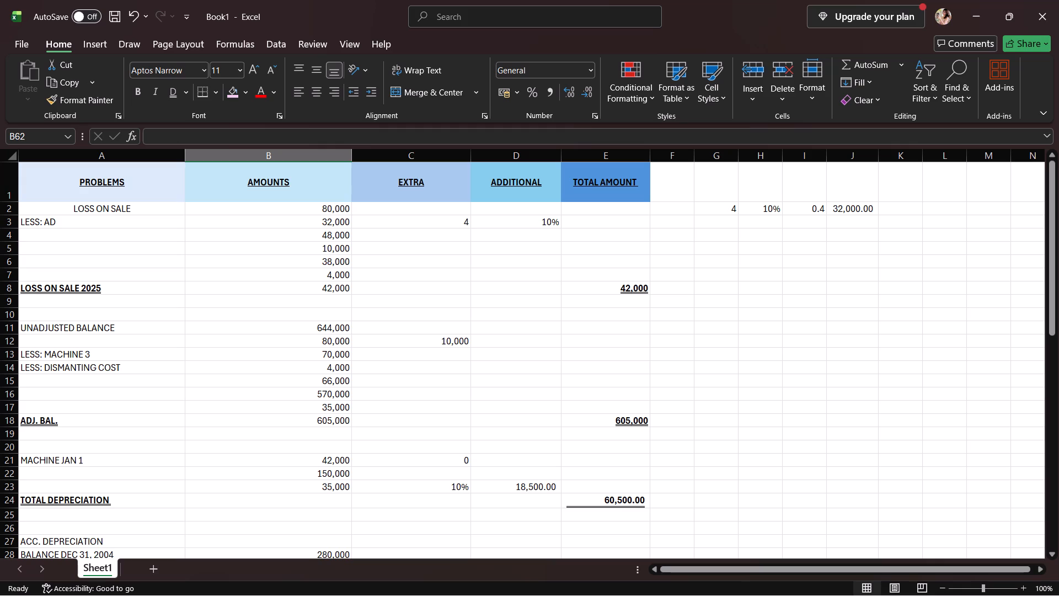
{"action": "scroll", "coordinate": [917, 310], "scroll_direction": "down", "scroll_amount": 7}
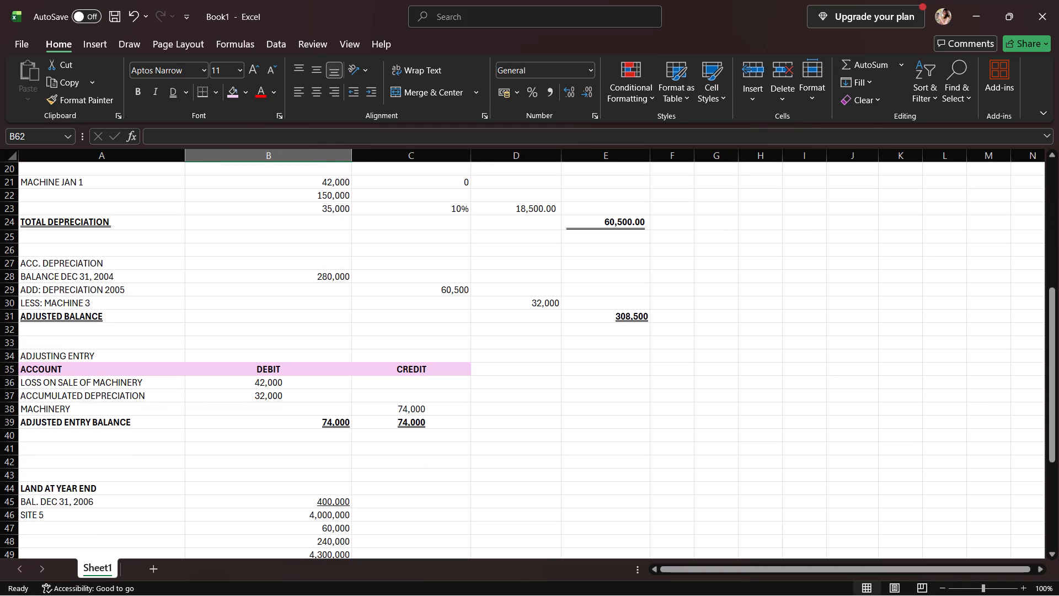
{"action": "scroll", "coordinate": [918, 308], "scroll_direction": "down", "scroll_amount": 6}
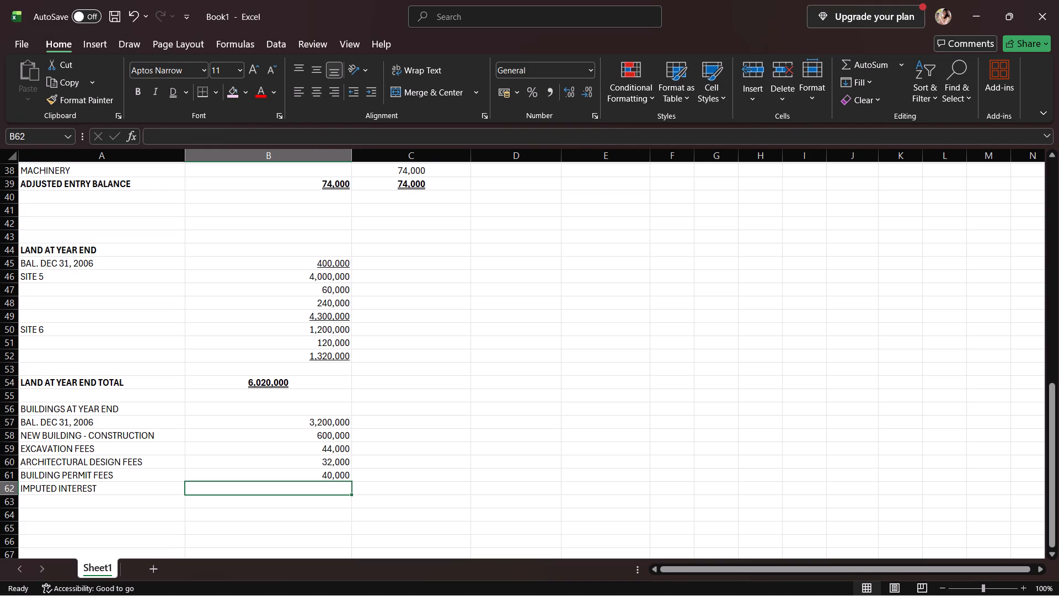
{"action": "scroll", "coordinate": [373, 461], "scroll_direction": "up", "scroll_amount": 10}
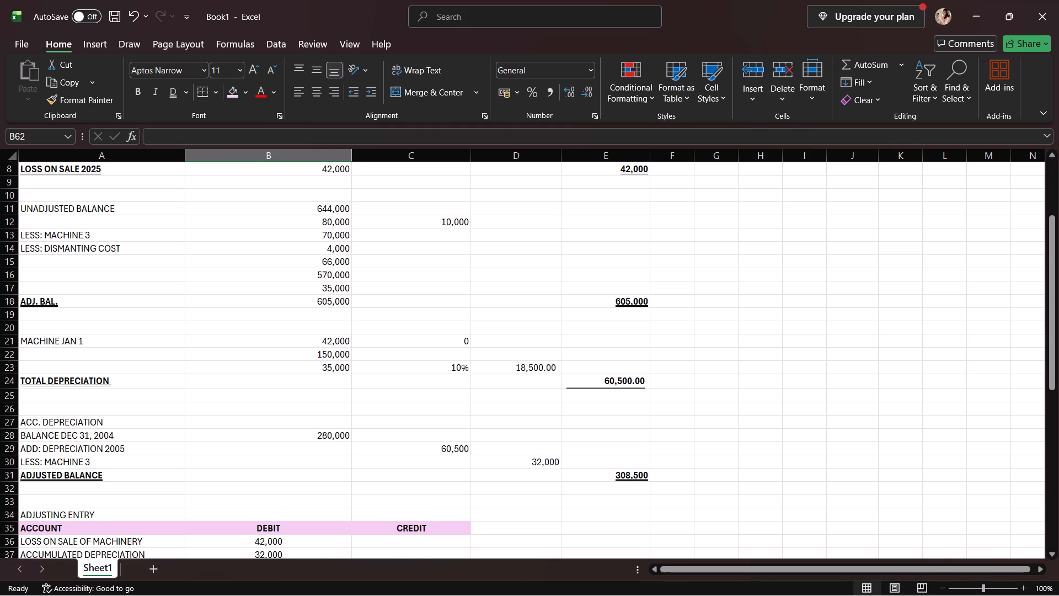
{"action": "scroll", "coordinate": [478, 453], "scroll_direction": "down", "scroll_amount": 9}
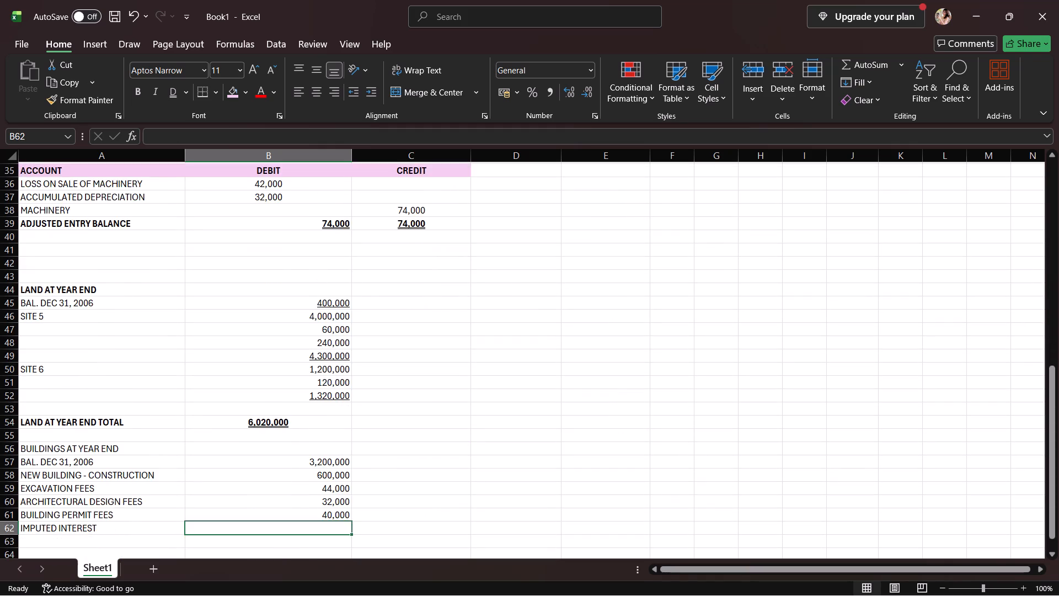
{"action": "scroll", "coordinate": [460, 463], "scroll_direction": "down", "scroll_amount": 3}
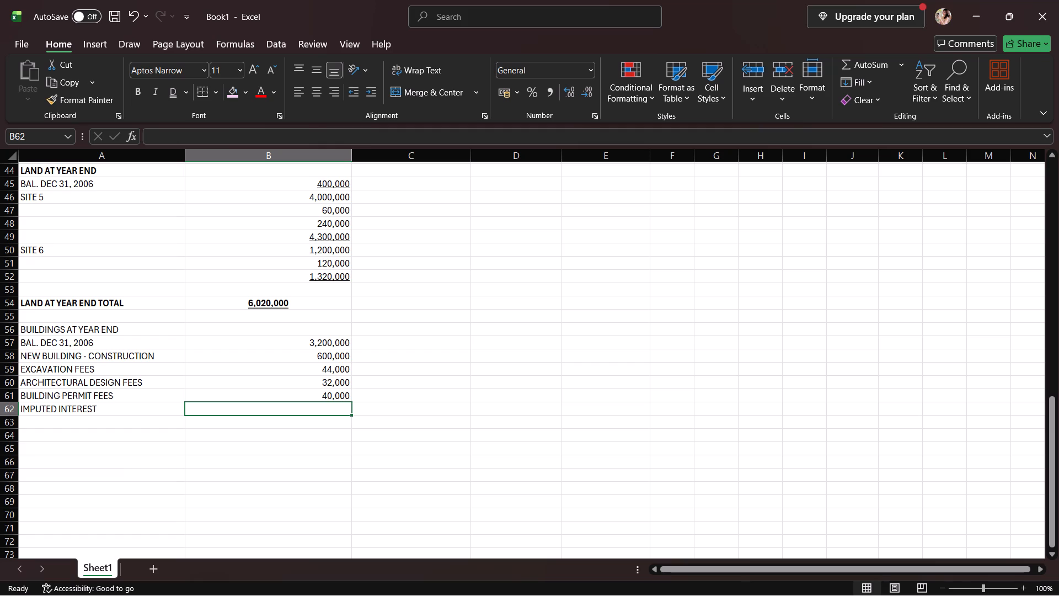
Begin the imputed interest formula in cell B62 with a reference to the buildings balance in cell B57.
{"action": "key", "text": "equal"}
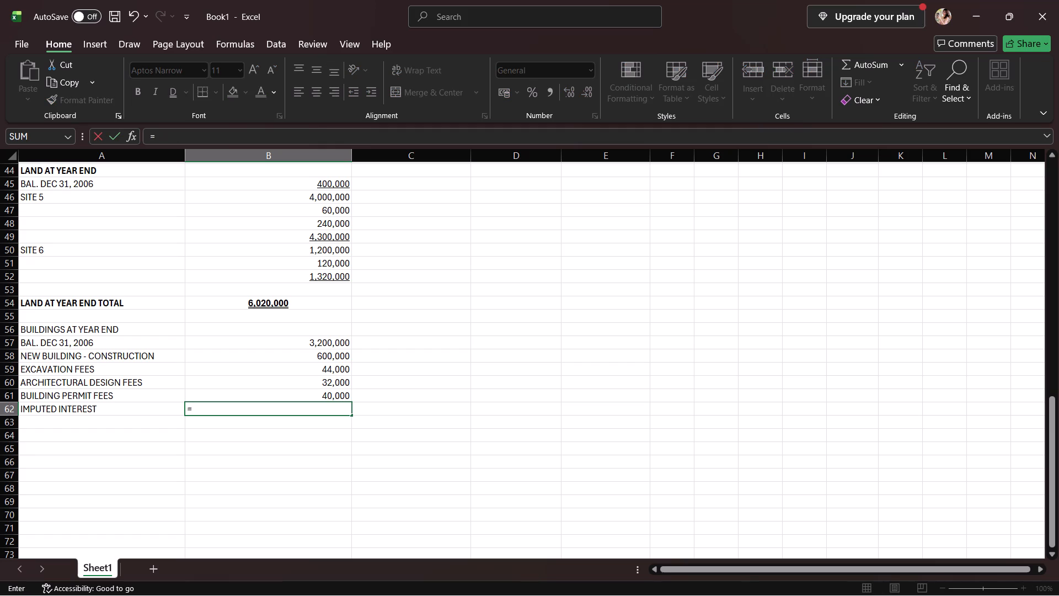
{"action": "left_click", "coordinate": [267, 340]}
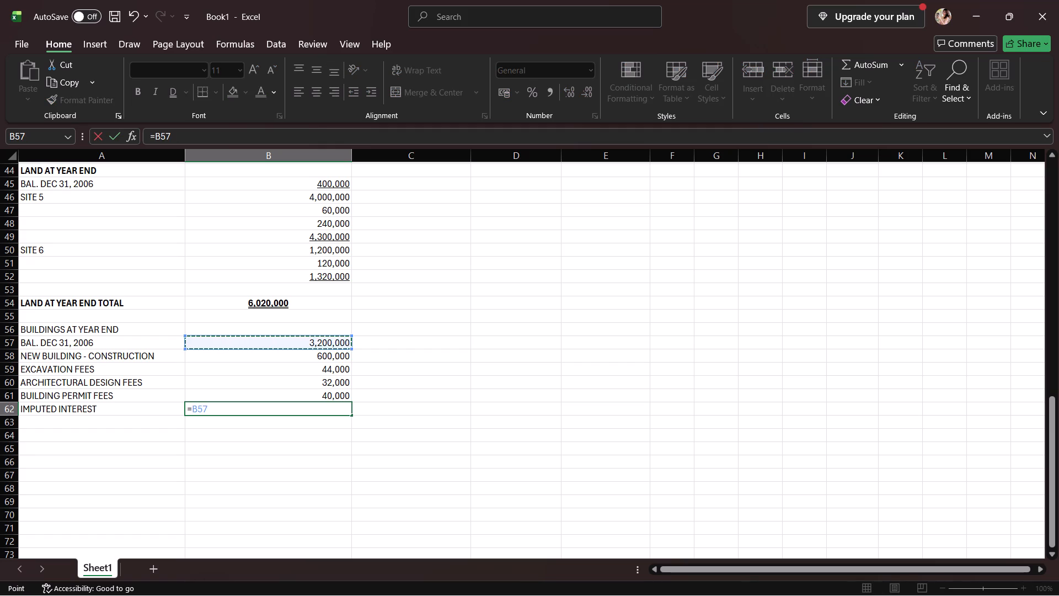
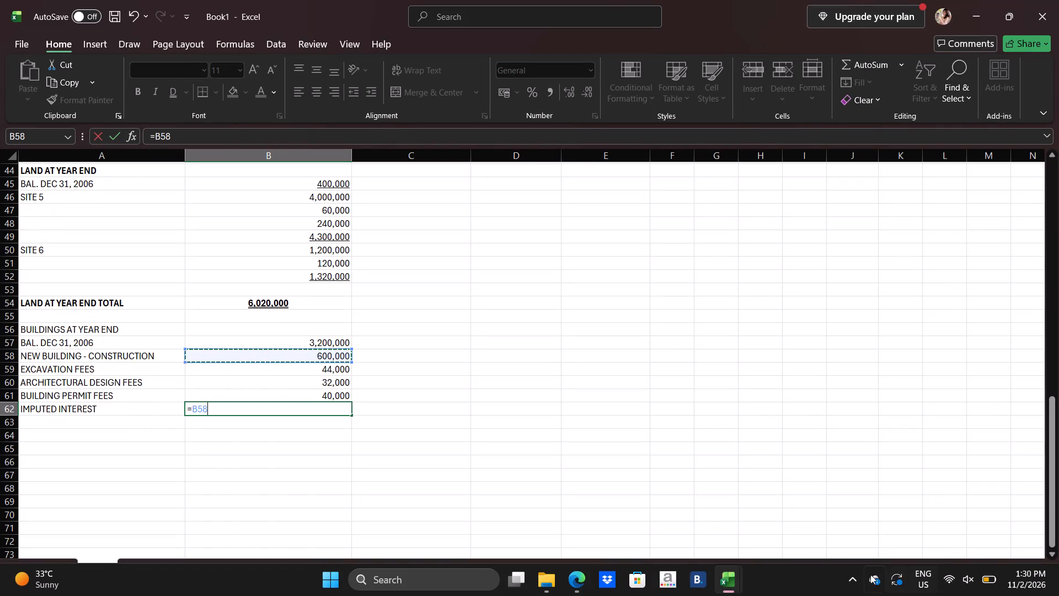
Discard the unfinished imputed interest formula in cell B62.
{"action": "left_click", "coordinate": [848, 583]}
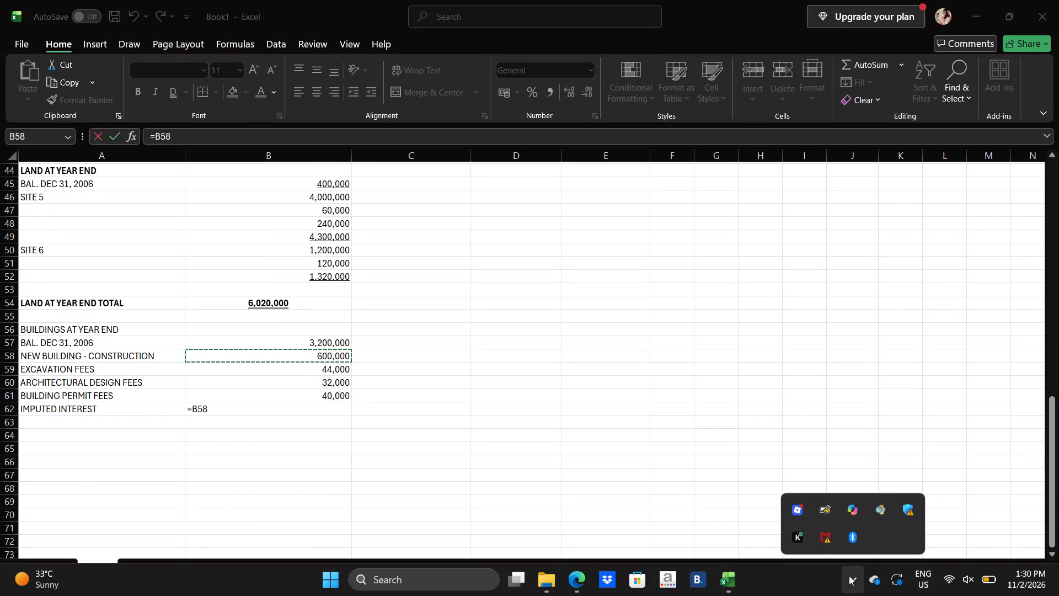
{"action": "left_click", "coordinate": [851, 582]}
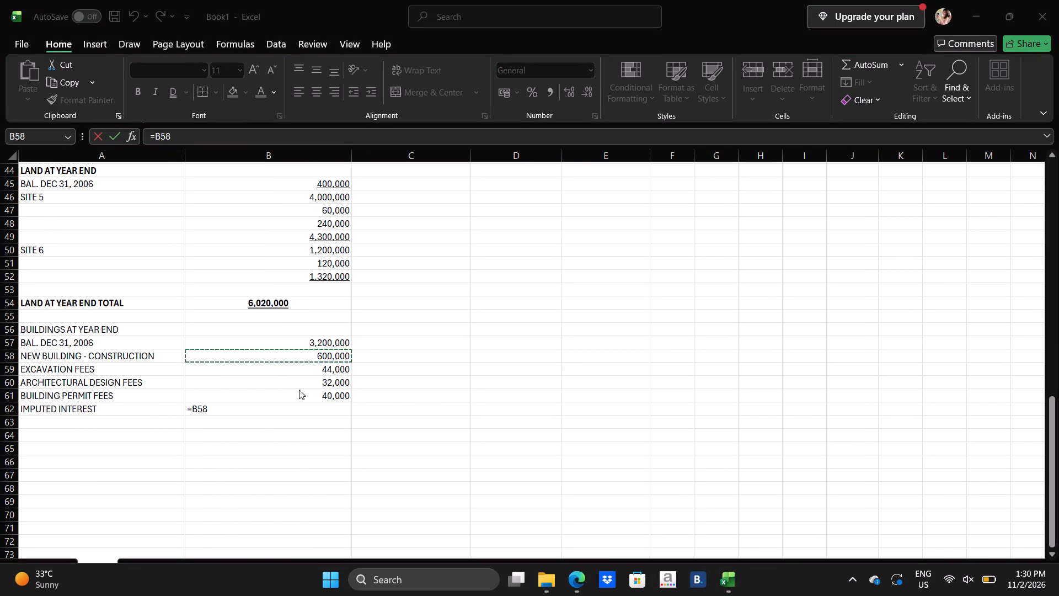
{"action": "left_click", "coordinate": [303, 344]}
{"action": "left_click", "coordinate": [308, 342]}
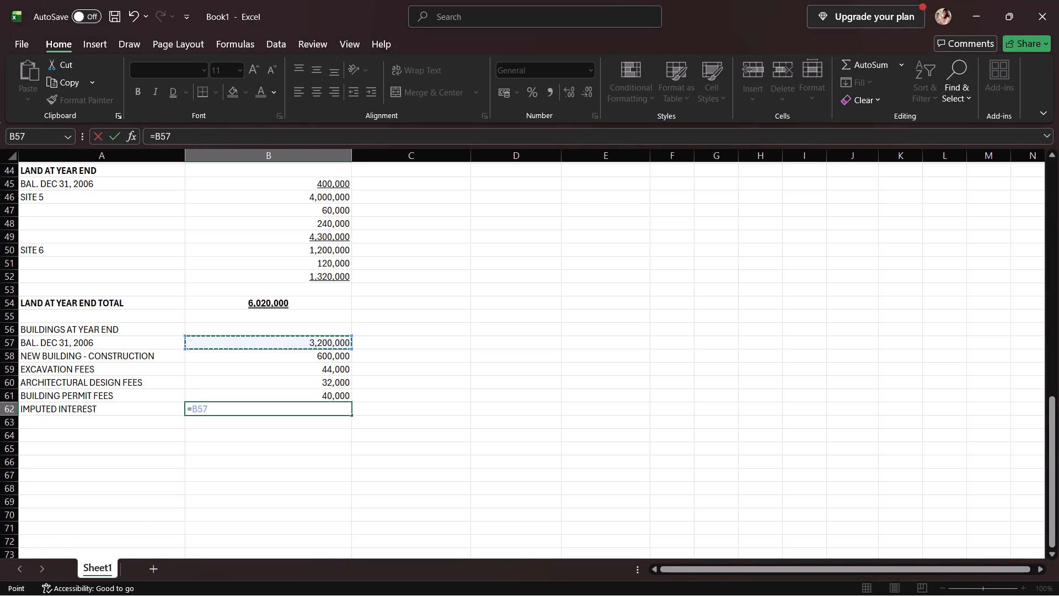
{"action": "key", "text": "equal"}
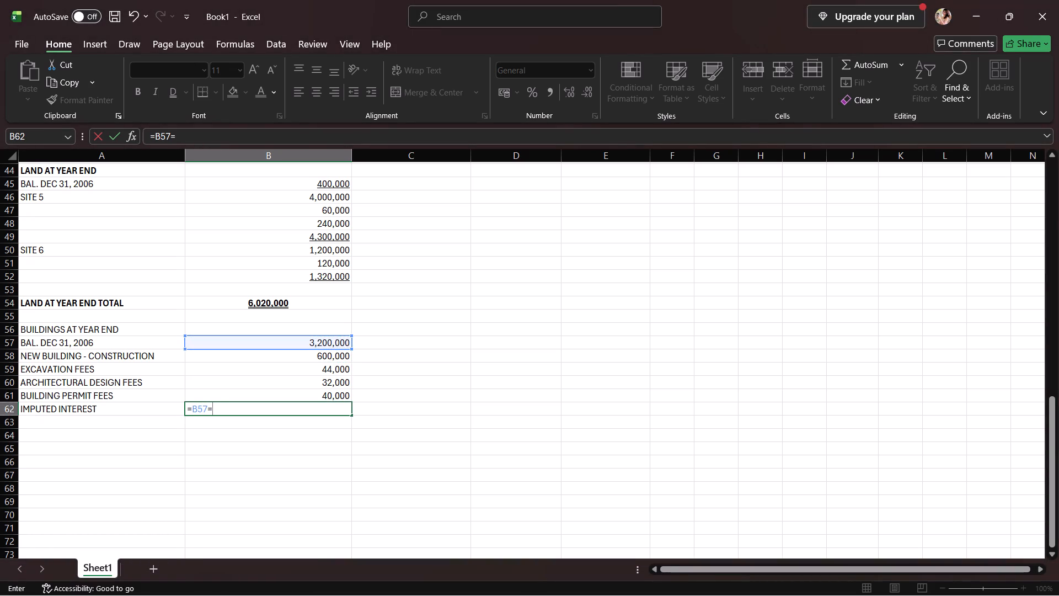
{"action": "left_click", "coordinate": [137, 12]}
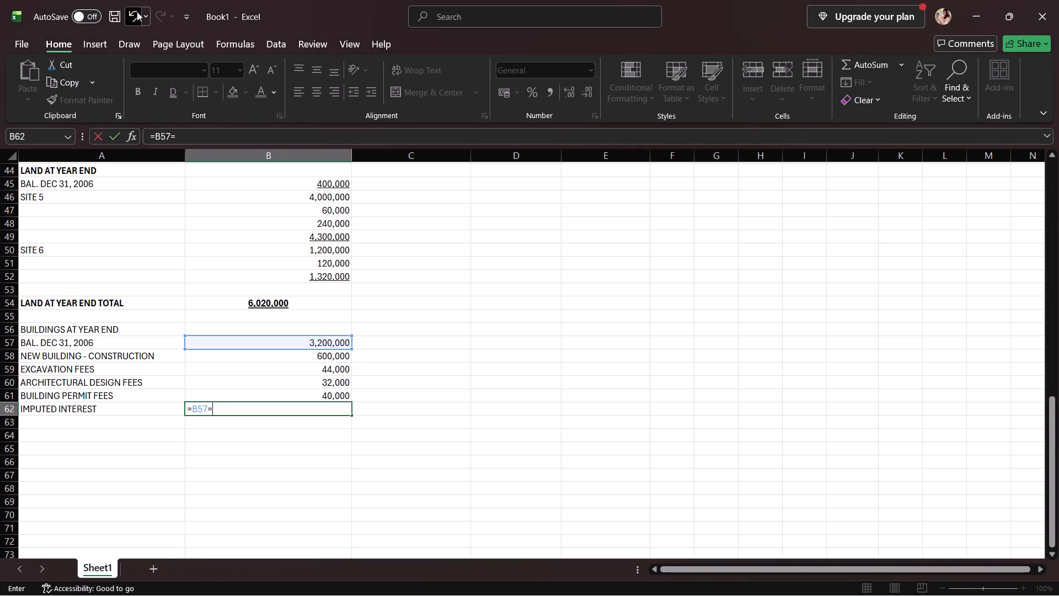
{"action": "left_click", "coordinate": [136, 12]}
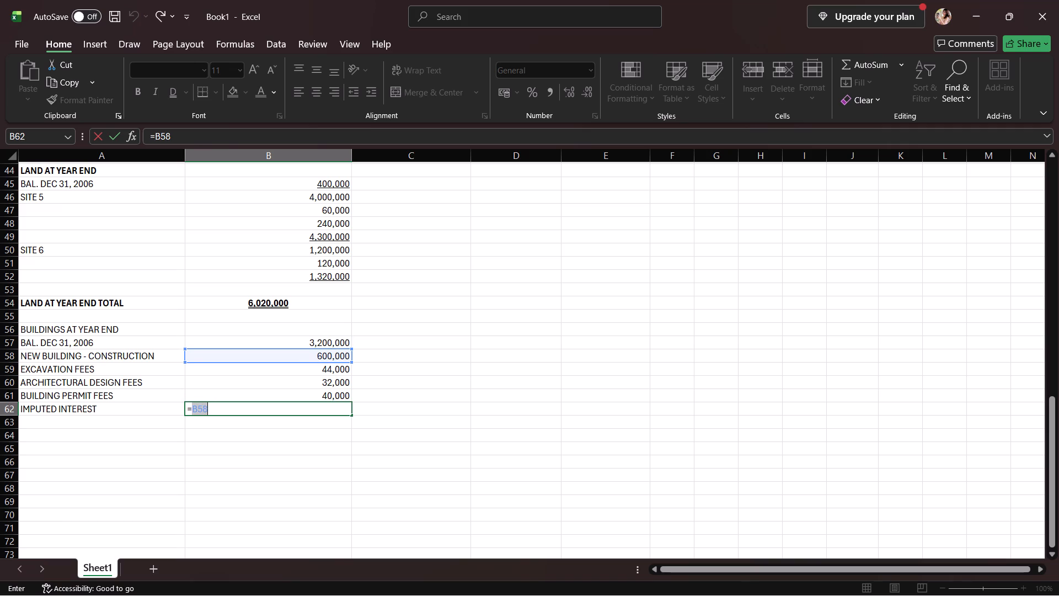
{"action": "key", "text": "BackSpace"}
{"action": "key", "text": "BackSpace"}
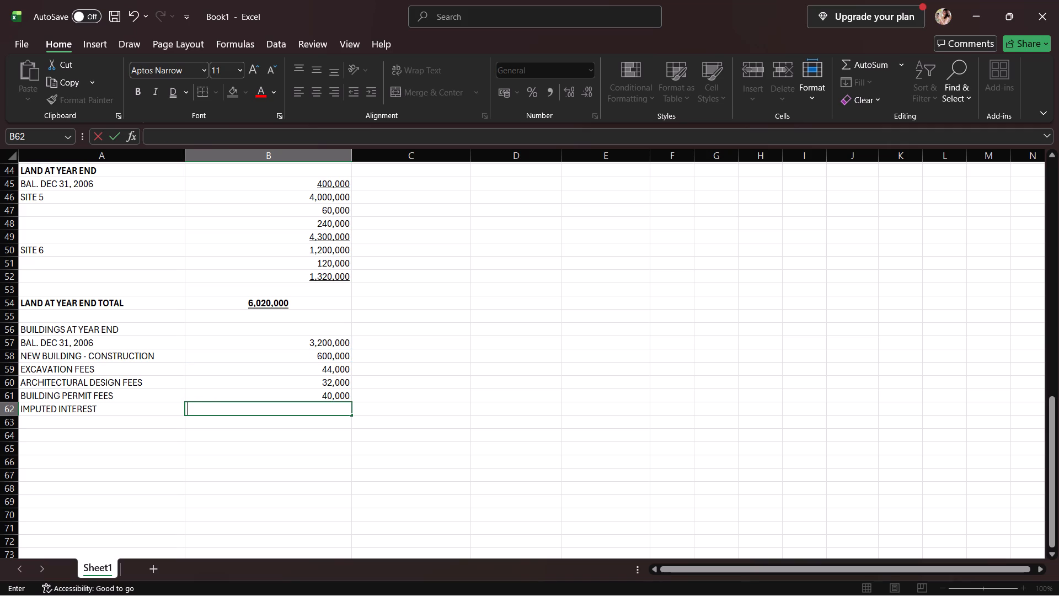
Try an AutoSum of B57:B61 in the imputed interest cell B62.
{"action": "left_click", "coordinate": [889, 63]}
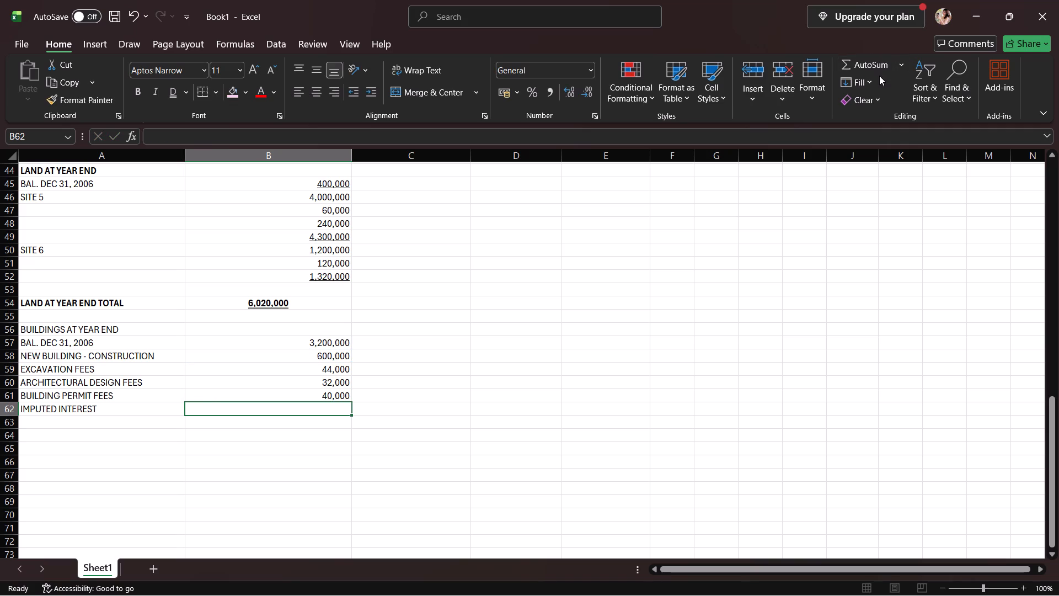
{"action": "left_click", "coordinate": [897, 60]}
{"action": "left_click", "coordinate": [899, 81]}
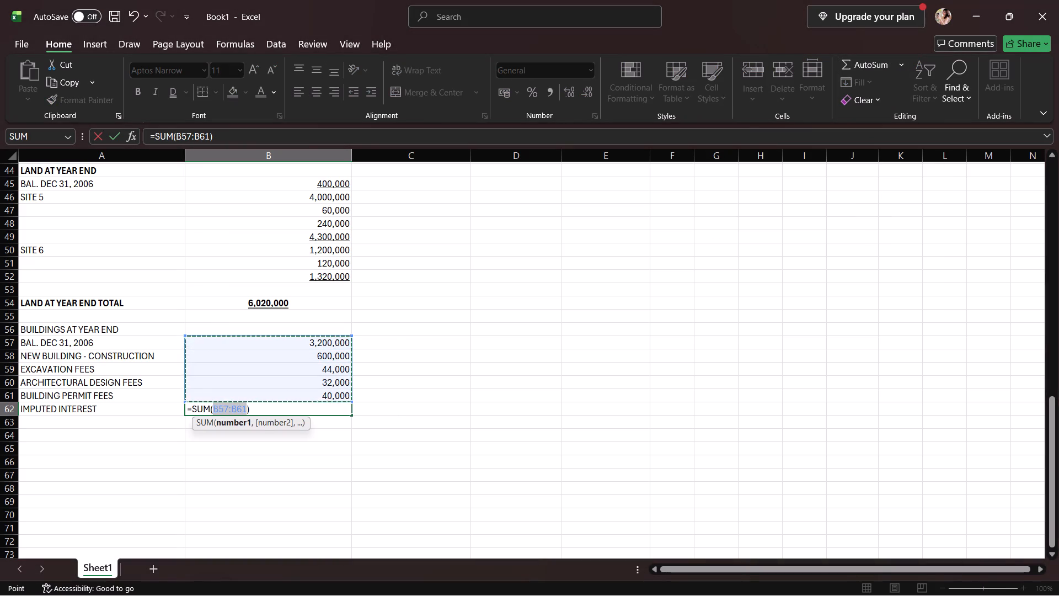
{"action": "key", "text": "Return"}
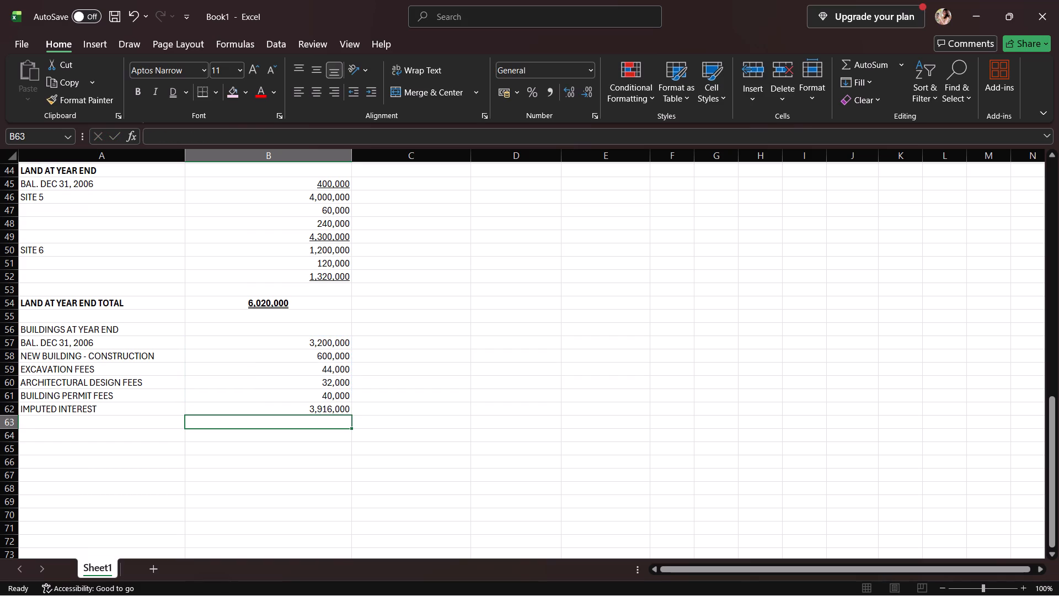
Replace the sum in the imputed interest cell B62 with 0.
{"action": "left_click", "coordinate": [243, 409]}
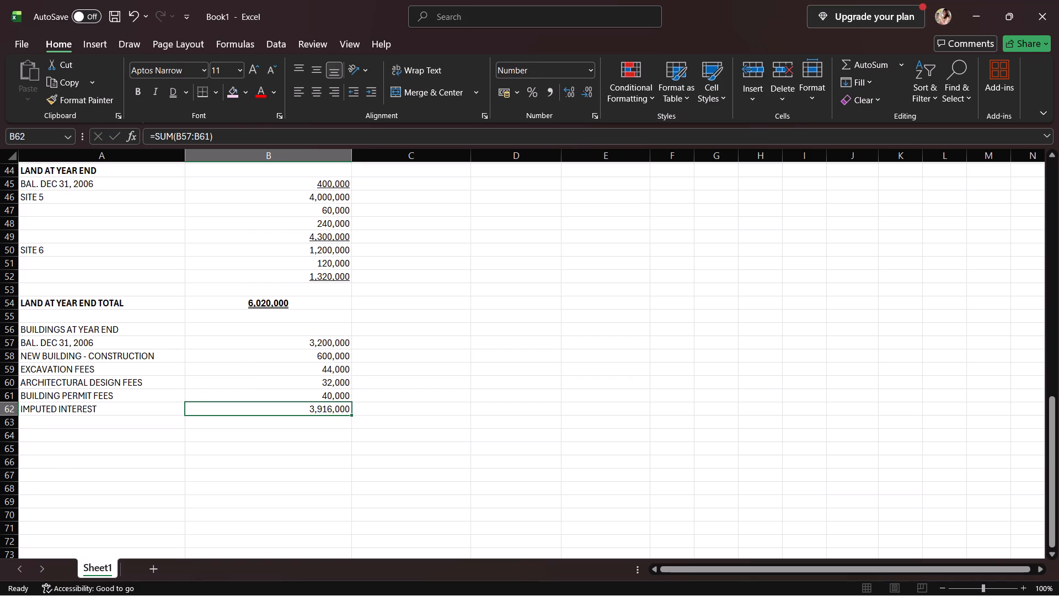
{"action": "left_click", "coordinate": [352, 409]}
{"action": "left_click", "coordinate": [349, 409]}
{"action": "key", "text": "BackSpace"}
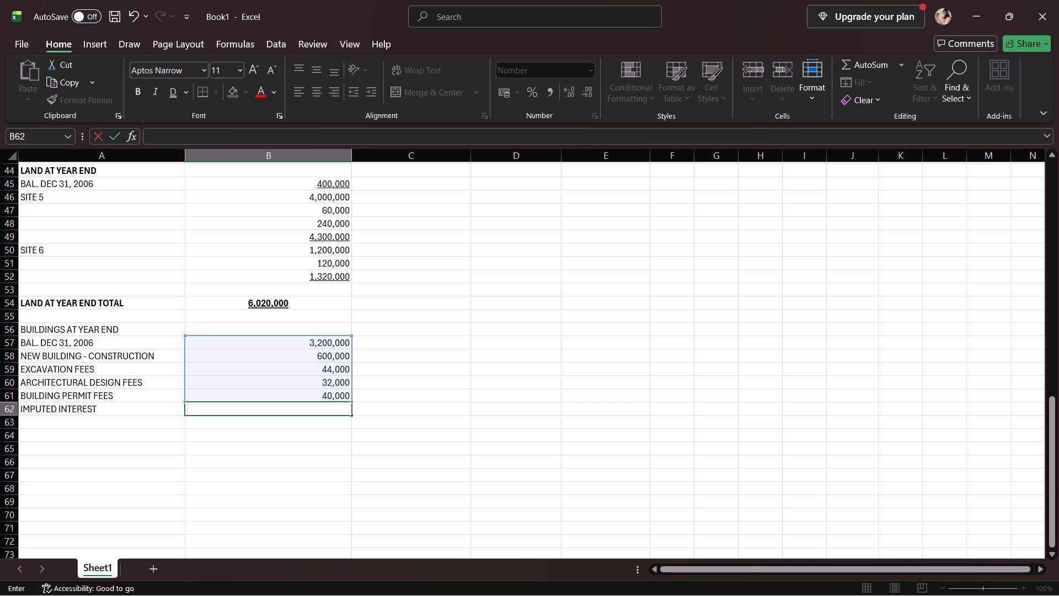
{"action": "left_click", "coordinate": [318, 409]}
{"action": "left_click", "coordinate": [318, 409]}
{"action": "left_click", "coordinate": [254, 338]}
{"action": "left_click", "coordinate": [227, 334]}
{"action": "left_click", "coordinate": [239, 413]}
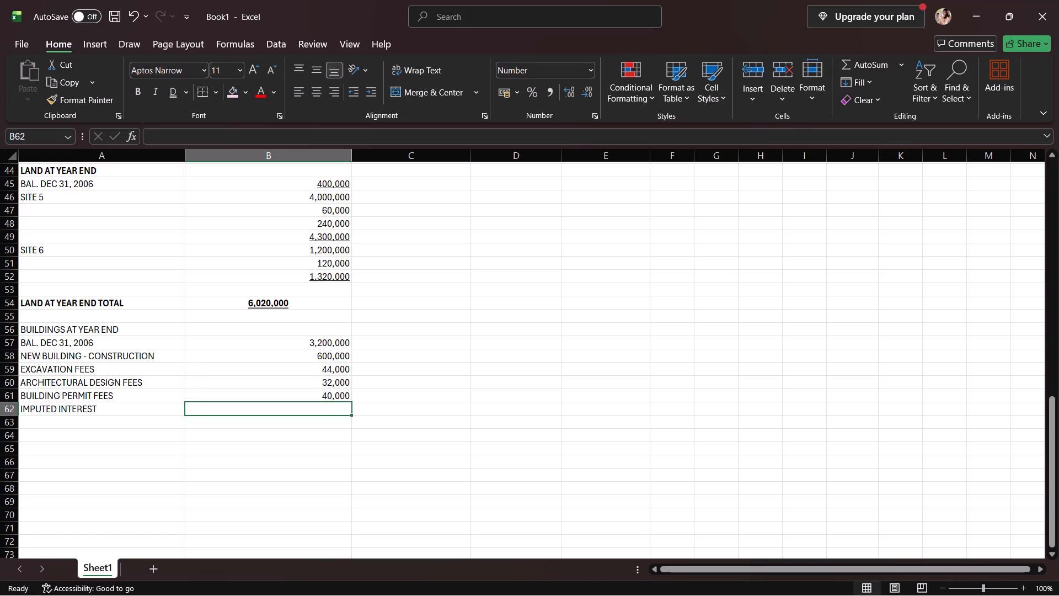
{"action": "key", "text": "0"}
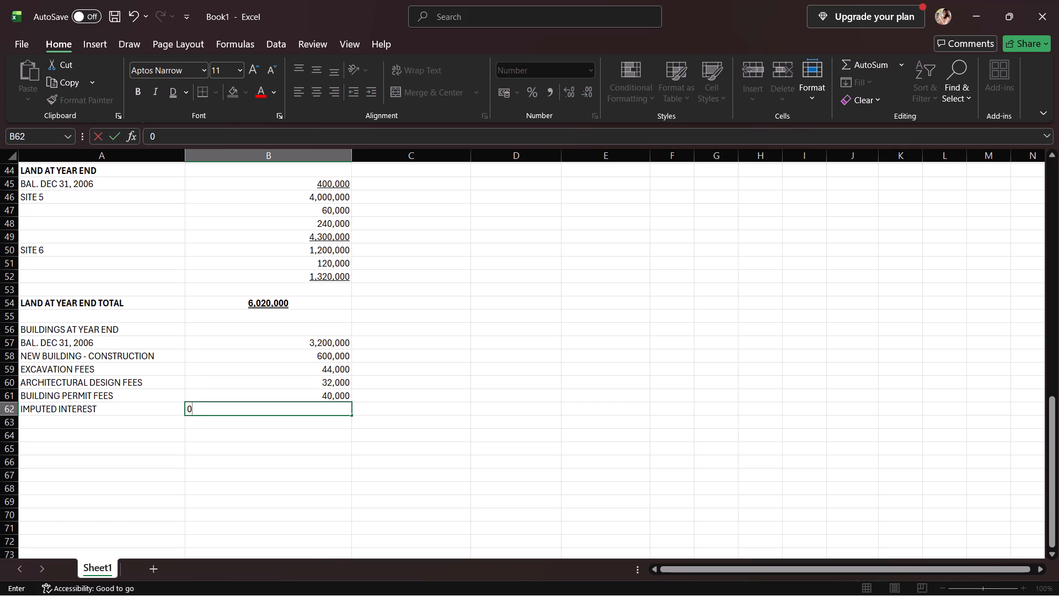
{"action": "left_click", "coordinate": [123, 421]}
Add the label BUILDINGS AT YEAR END in cell A63 and make it bold.
{"action": "left_click", "coordinate": [124, 430]}
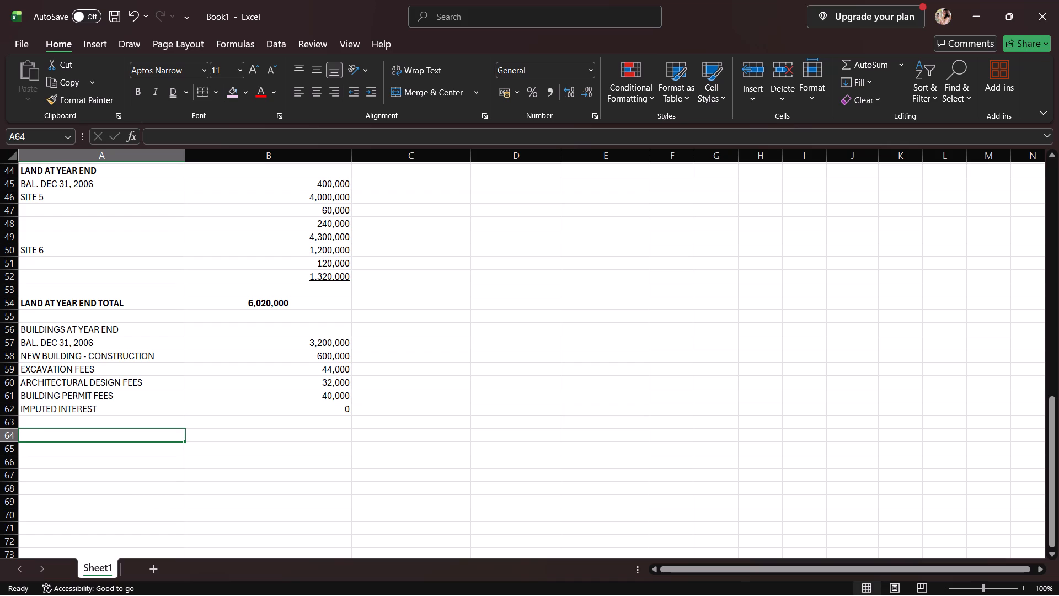
{"action": "left_click", "coordinate": [129, 419]}
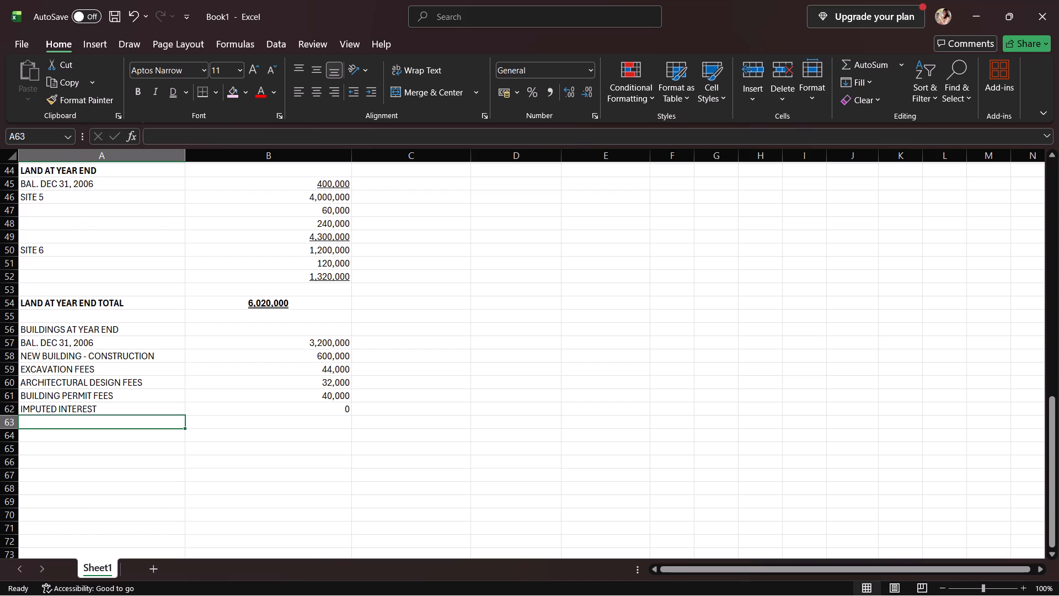
{"action": "type", "text": "BUILDINGS"}
{"action": "key", "text": "space"}
{"action": "key", "text": "Return"}
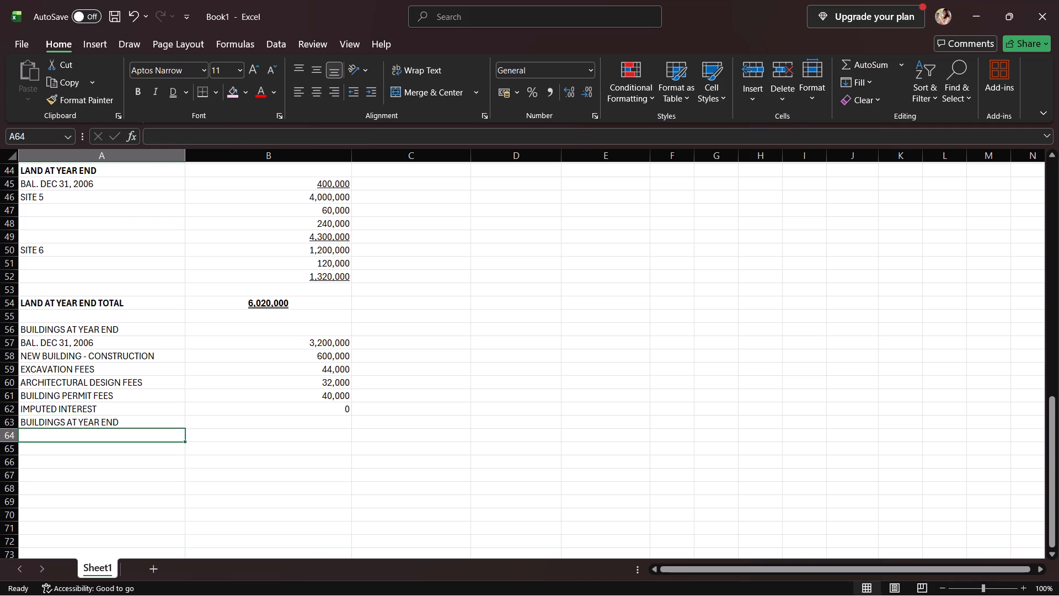
{"action": "left_click", "coordinate": [71, 422]}
{"action": "left_click", "coordinate": [131, 86]}
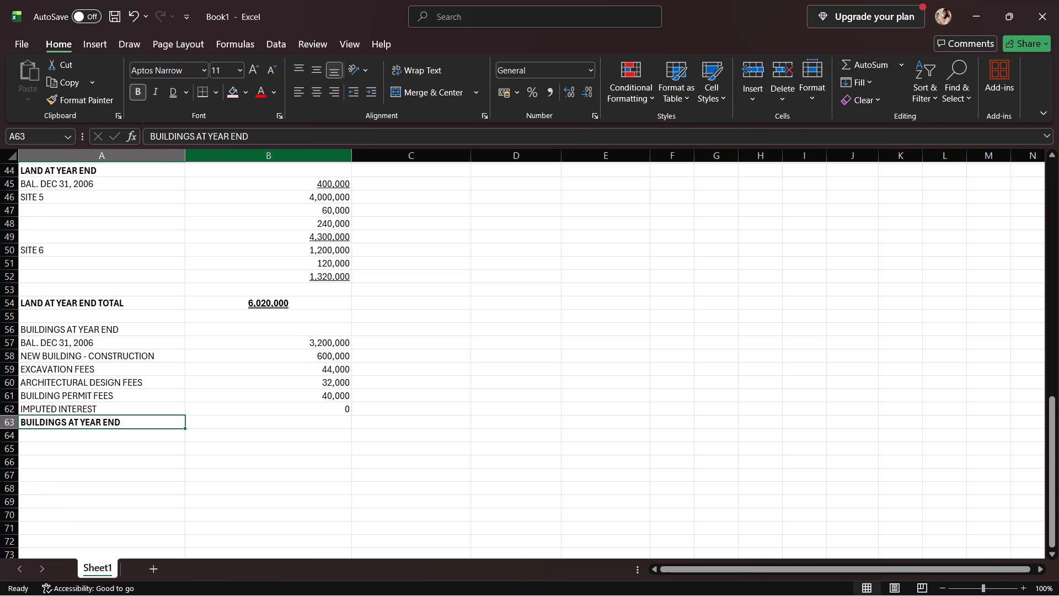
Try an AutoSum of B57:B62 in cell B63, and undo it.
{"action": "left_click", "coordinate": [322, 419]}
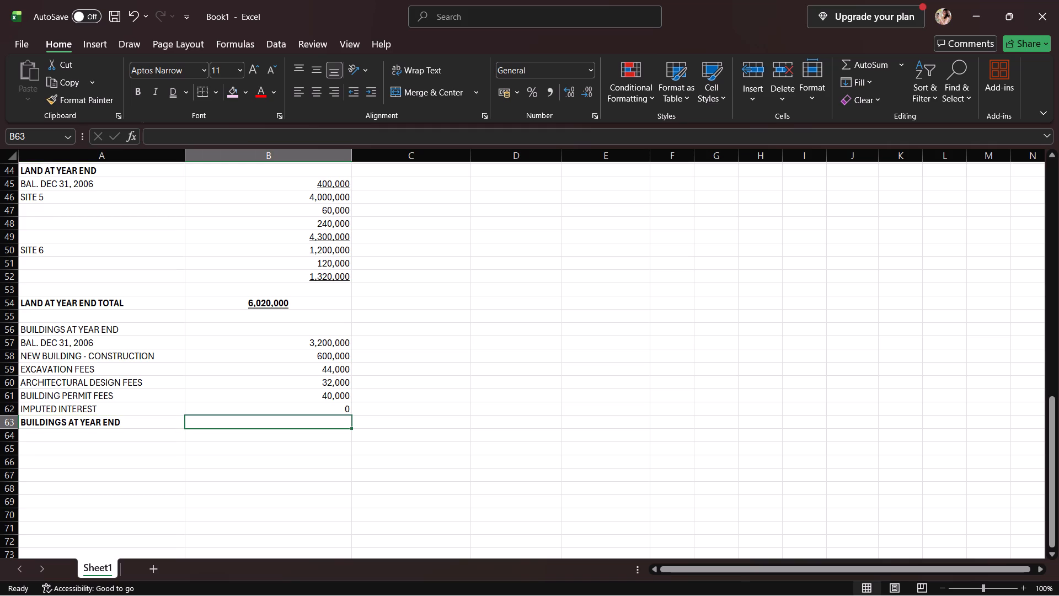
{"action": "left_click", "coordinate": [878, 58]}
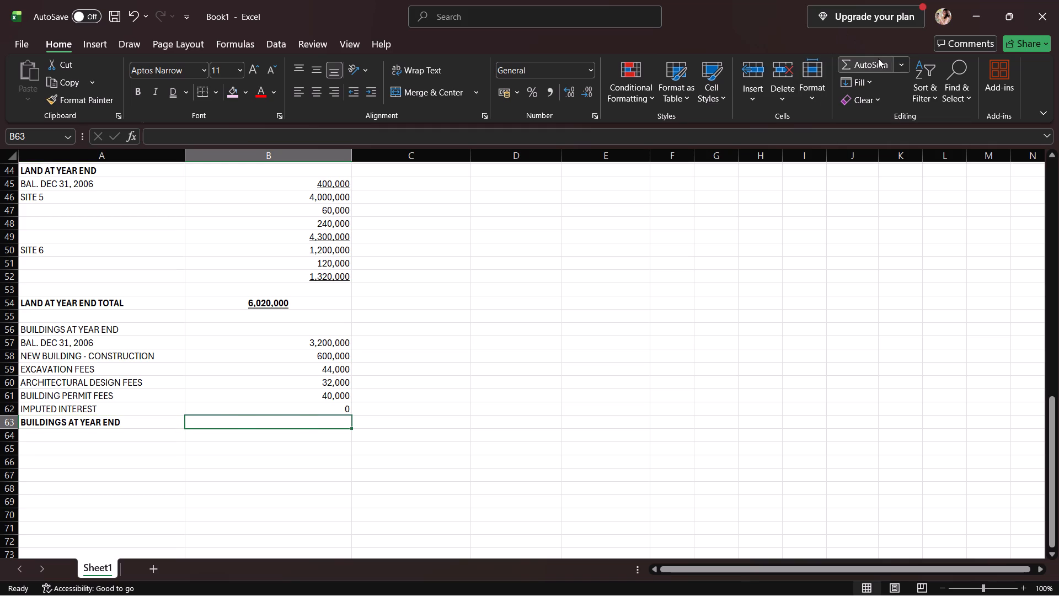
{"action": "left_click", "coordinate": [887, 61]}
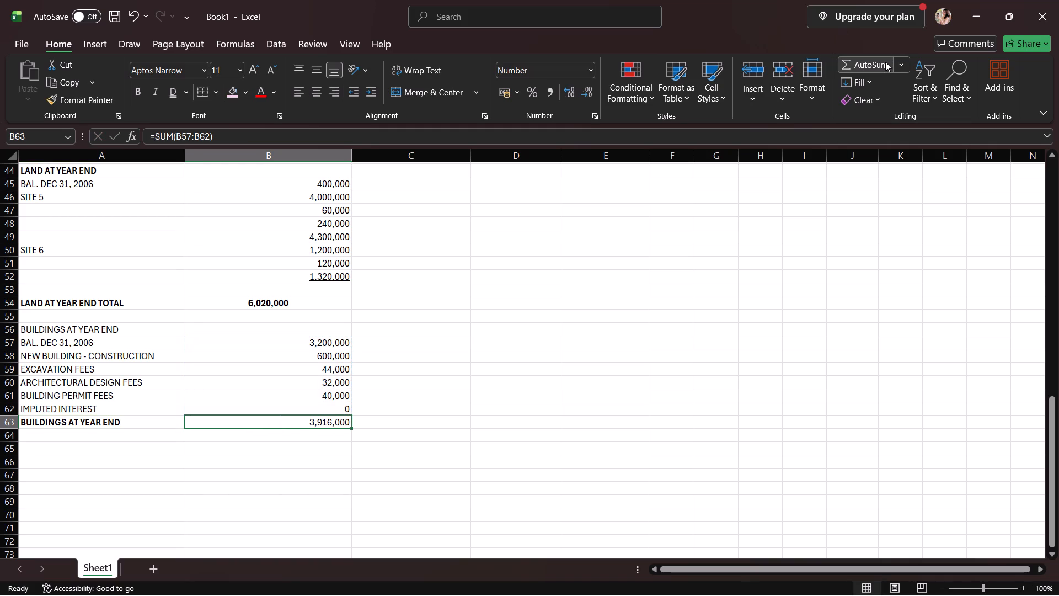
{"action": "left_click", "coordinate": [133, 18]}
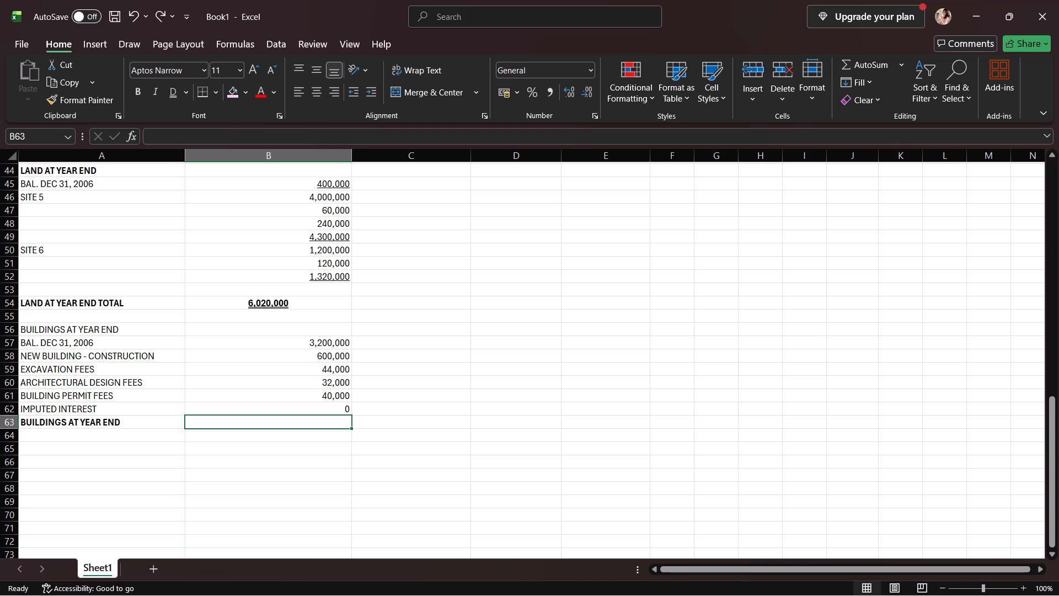
Review the earlier workings at the top of the sheet and examine the adjusted balance formula in cell B18.
{"action": "left_click", "coordinate": [159, 416]}
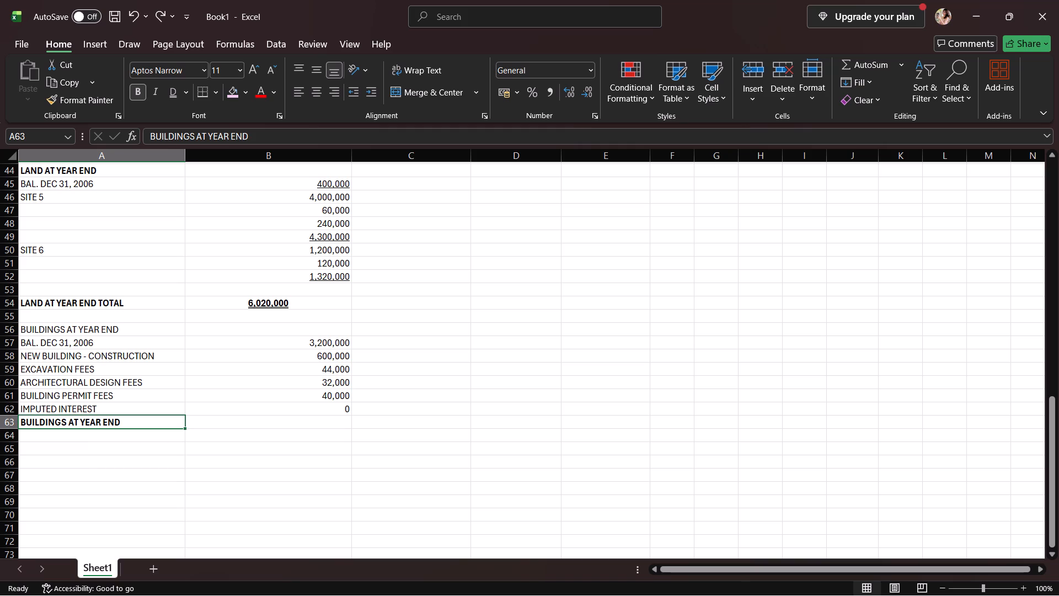
{"action": "scroll", "coordinate": [190, 401], "scroll_direction": "up", "scroll_amount": 6}
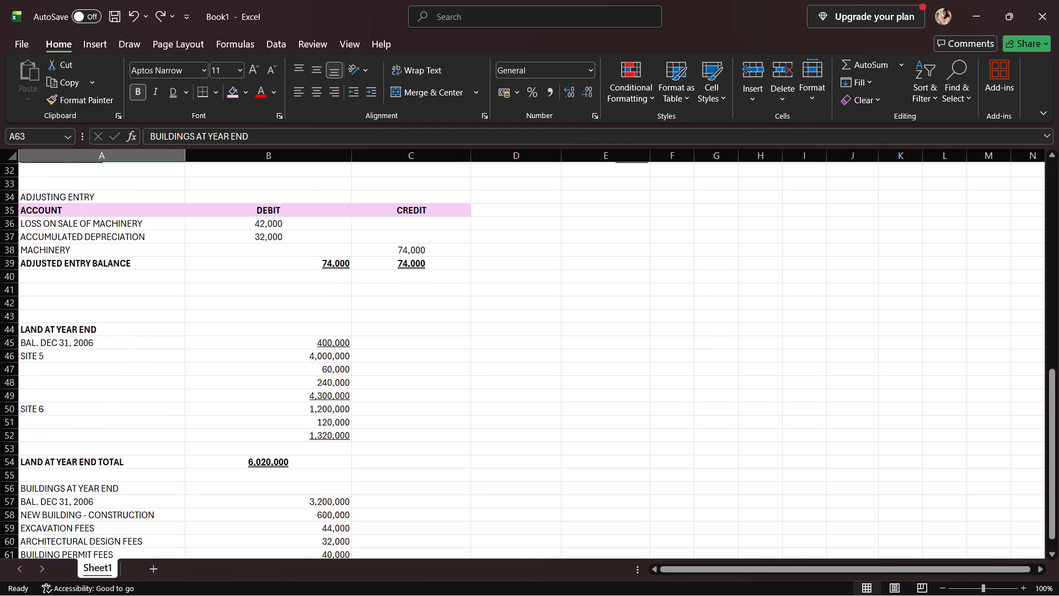
{"action": "scroll", "coordinate": [197, 422], "scroll_direction": "up", "scroll_amount": 3}
{"action": "scroll", "coordinate": [197, 423], "scroll_direction": "down", "scroll_amount": 3}
{"action": "scroll", "coordinate": [197, 424], "scroll_direction": "up", "scroll_amount": 11}
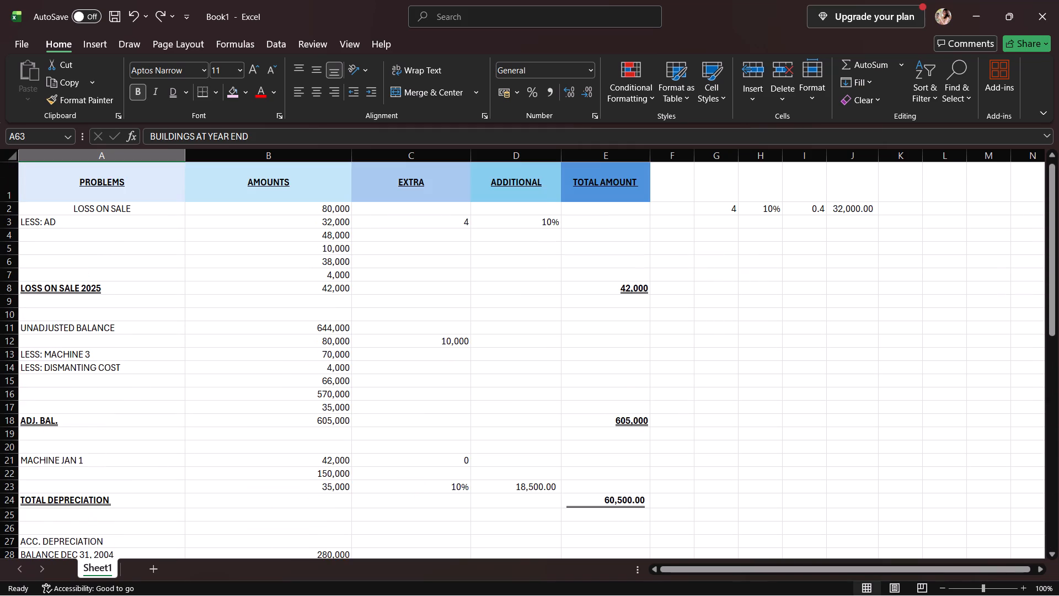
{"action": "scroll", "coordinate": [197, 424], "scroll_direction": "down", "scroll_amount": 1}
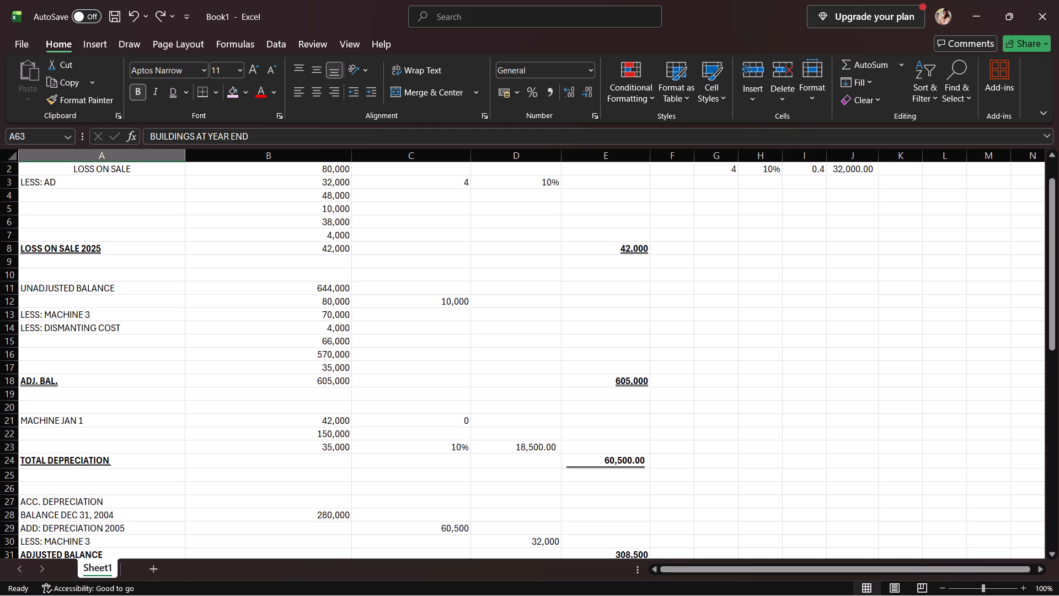
{"action": "left_click", "coordinate": [301, 391]}
{"action": "left_click", "coordinate": [297, 374]}
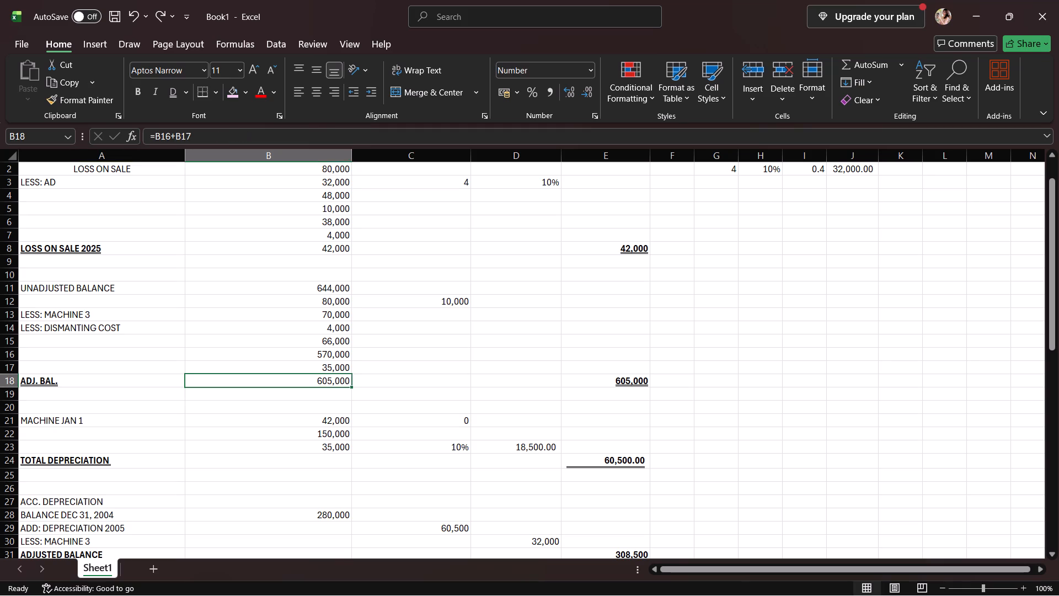
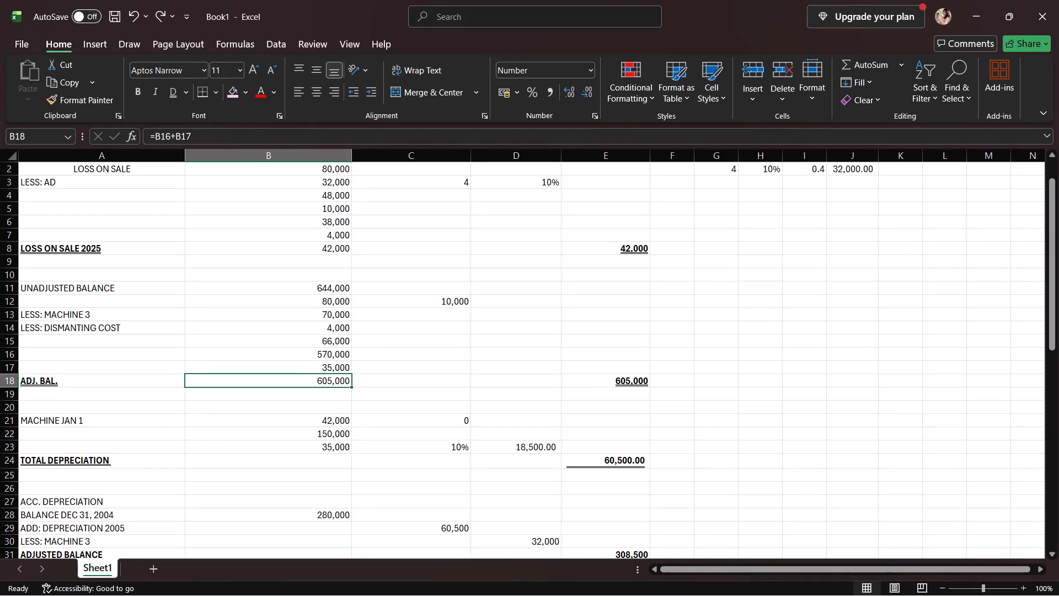
Examine the entries in the accumulated depreciation working and the total depreciation formula in cell E24.
{"action": "scroll", "coordinate": [341, 410], "scroll_direction": "down", "scroll_amount": 4}
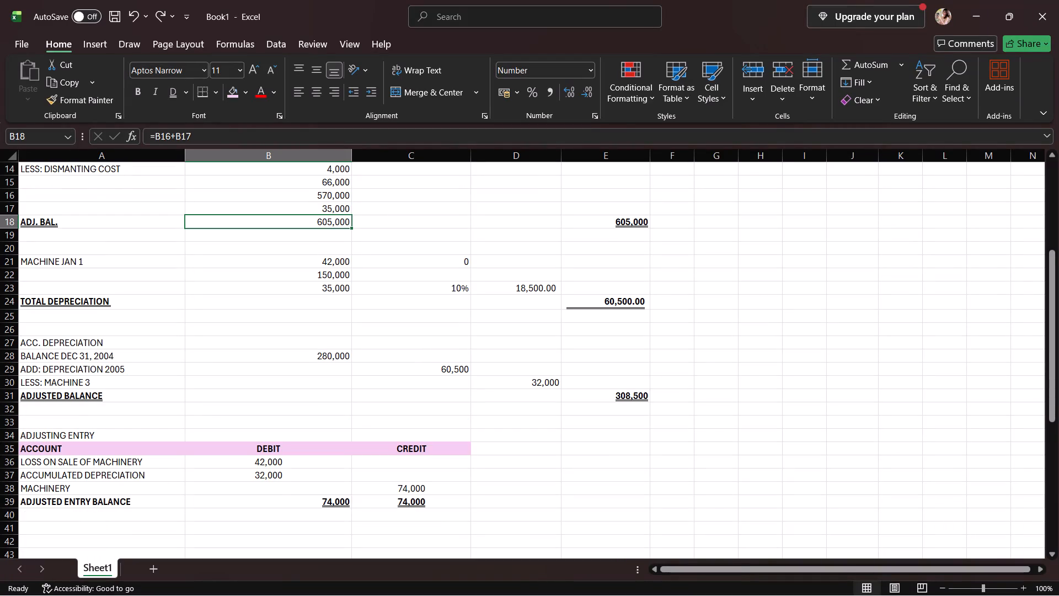
{"action": "left_click", "coordinate": [318, 354]}
{"action": "left_click", "coordinate": [443, 374]}
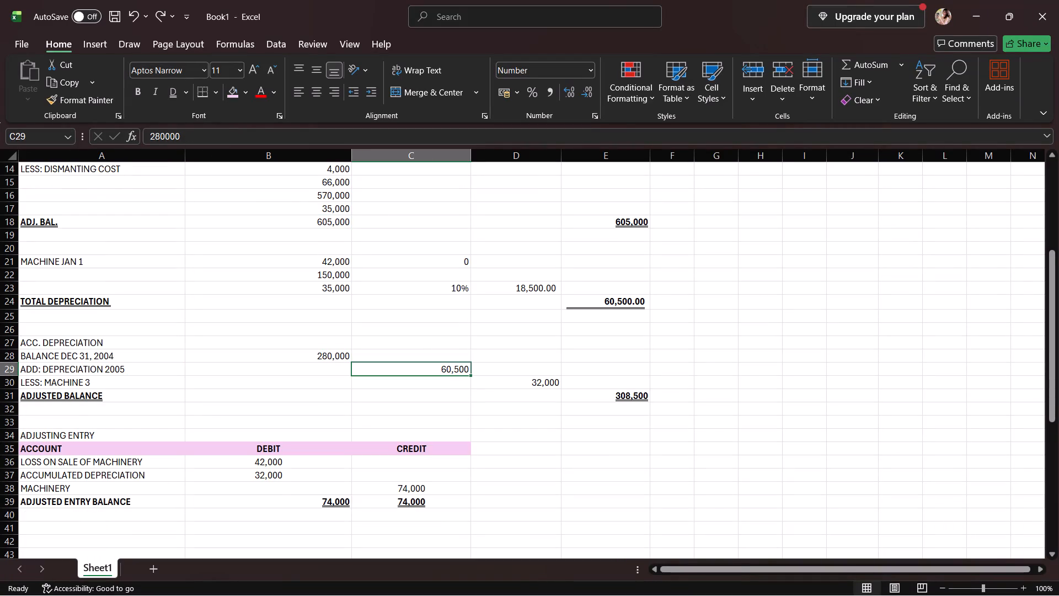
{"action": "left_click", "coordinate": [614, 383]}
{"action": "left_click", "coordinate": [613, 406]}
{"action": "left_click_drag", "start_coordinate": [485, 381], "coordinate": [491, 372]}
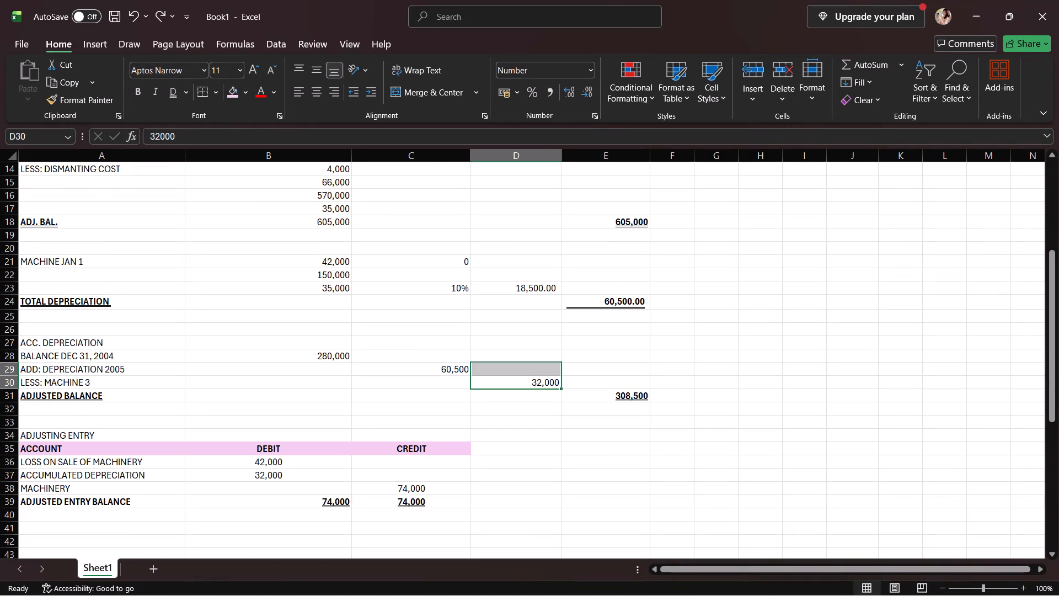
{"action": "left_click", "coordinate": [483, 383]}
{"action": "left_click", "coordinate": [441, 359]}
{"action": "left_click", "coordinate": [596, 299]}
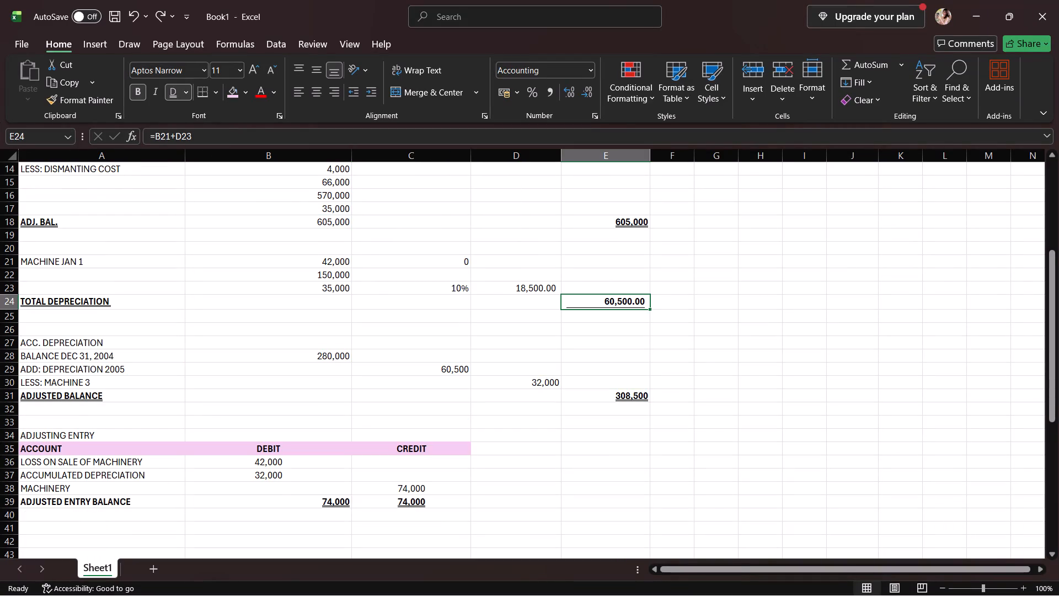
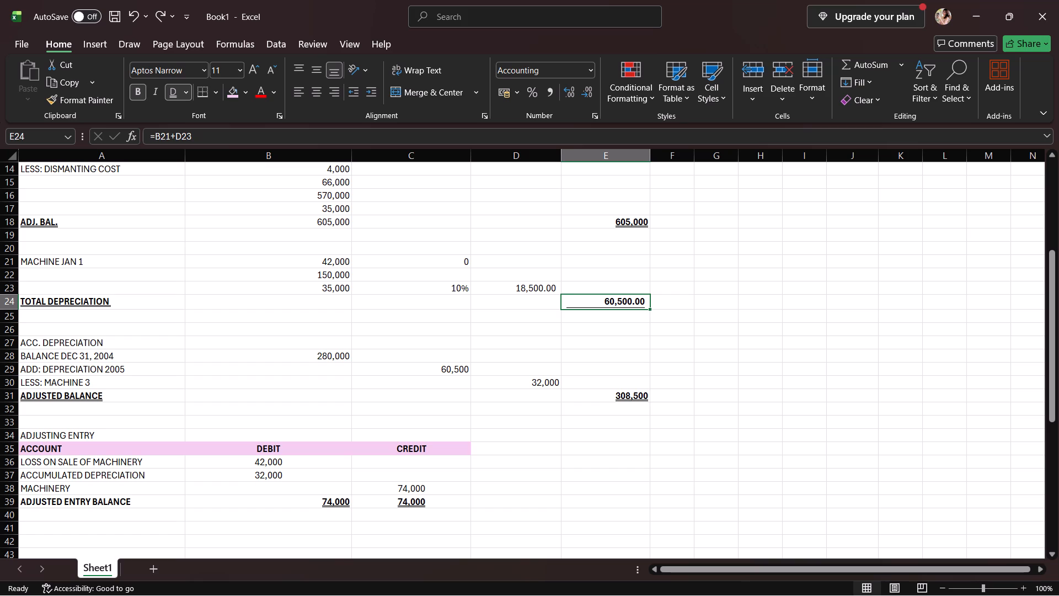
Total the building amounts B57:B62 with a SUM formula in cell B63, beside the BUILDINGS AT YEAR END label.
{"action": "scroll", "coordinate": [394, 381], "scroll_direction": "down", "scroll_amount": 9}
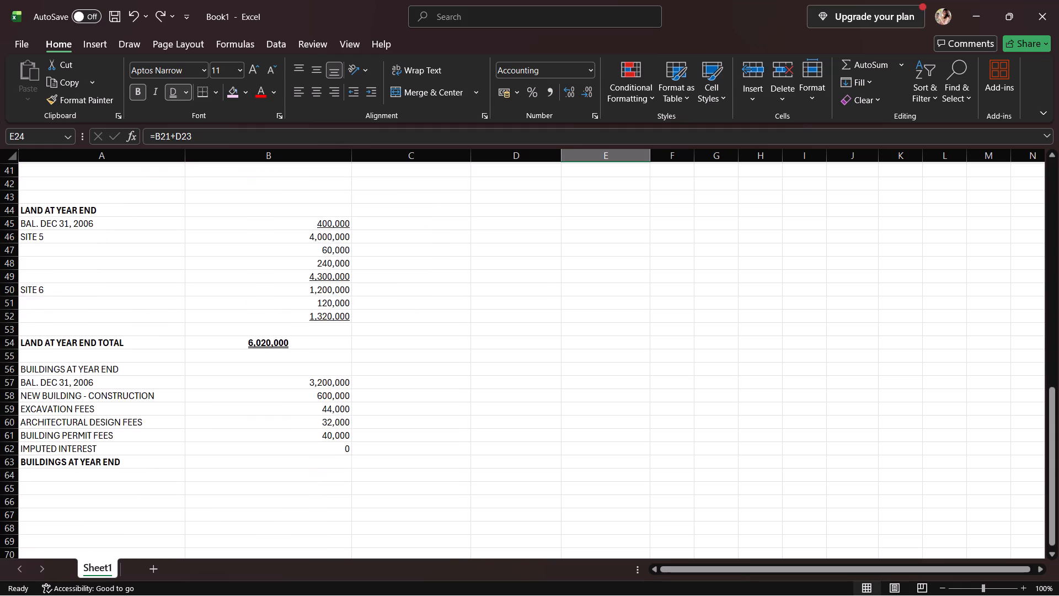
{"action": "scroll", "coordinate": [438, 379], "scroll_direction": "down", "scroll_amount": 3}
{"action": "left_click", "coordinate": [338, 339]}
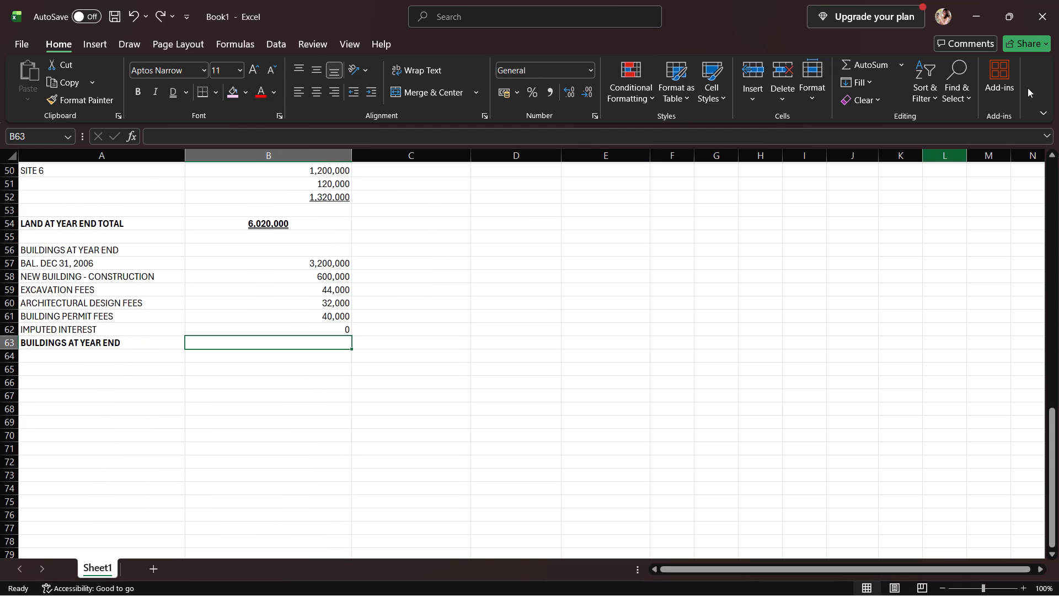
{"action": "left_click", "coordinate": [900, 66]}
{"action": "left_click", "coordinate": [895, 72]}
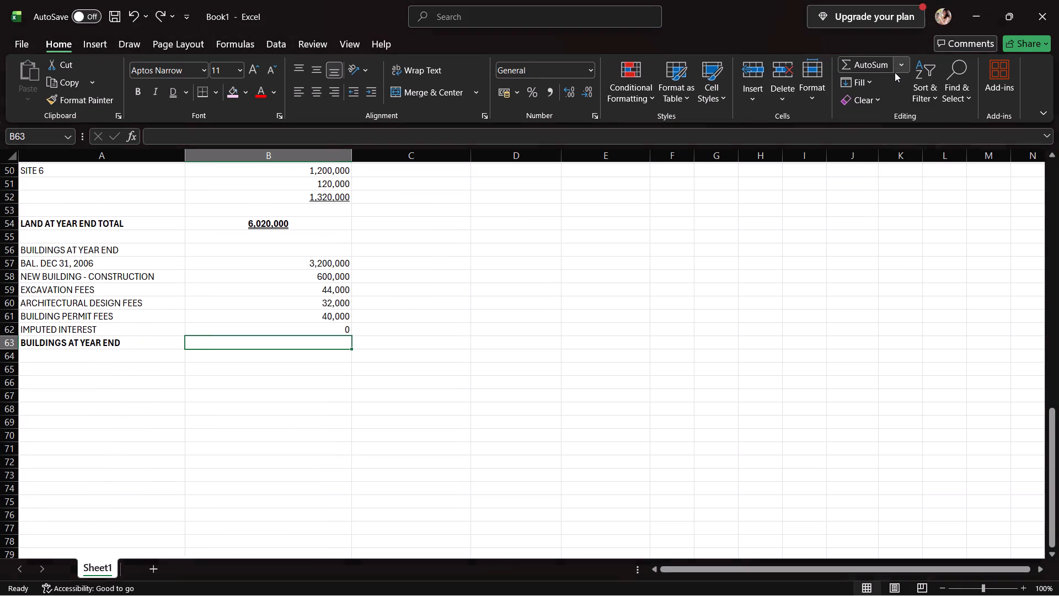
{"action": "left_click", "coordinate": [906, 63]}
{"action": "left_click", "coordinate": [888, 82]}
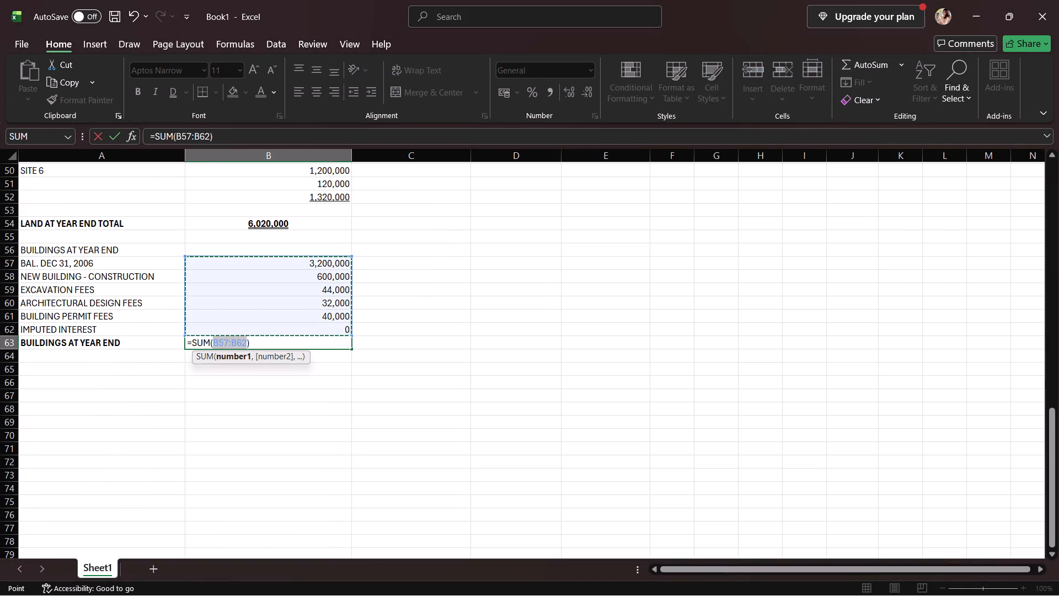
{"action": "key", "text": "Return"}
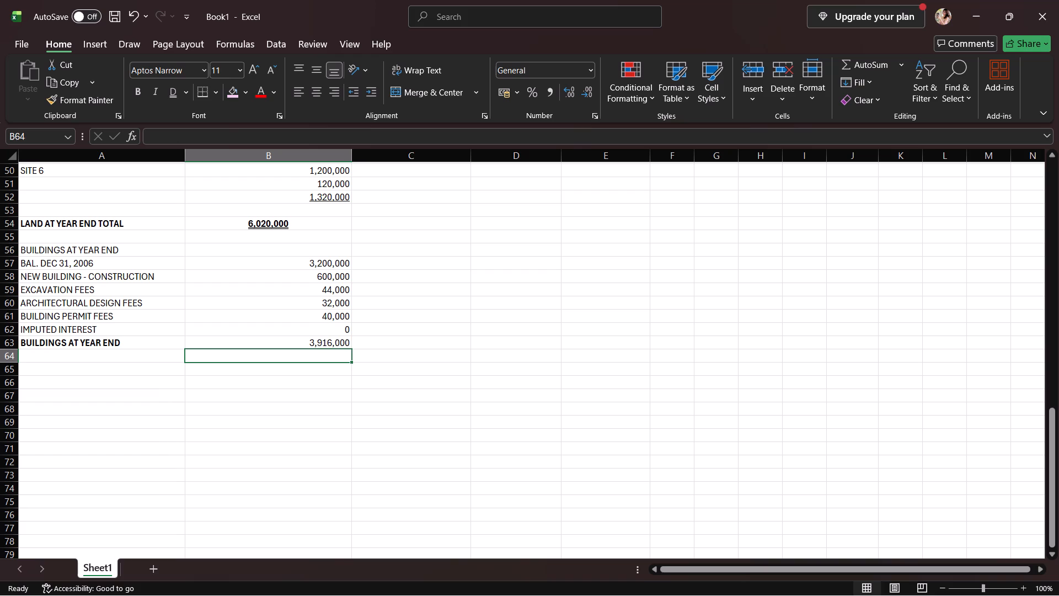
Format the buildings at year end total in cell B63 as bold with a double underline.
{"action": "left_click", "coordinate": [274, 338]}
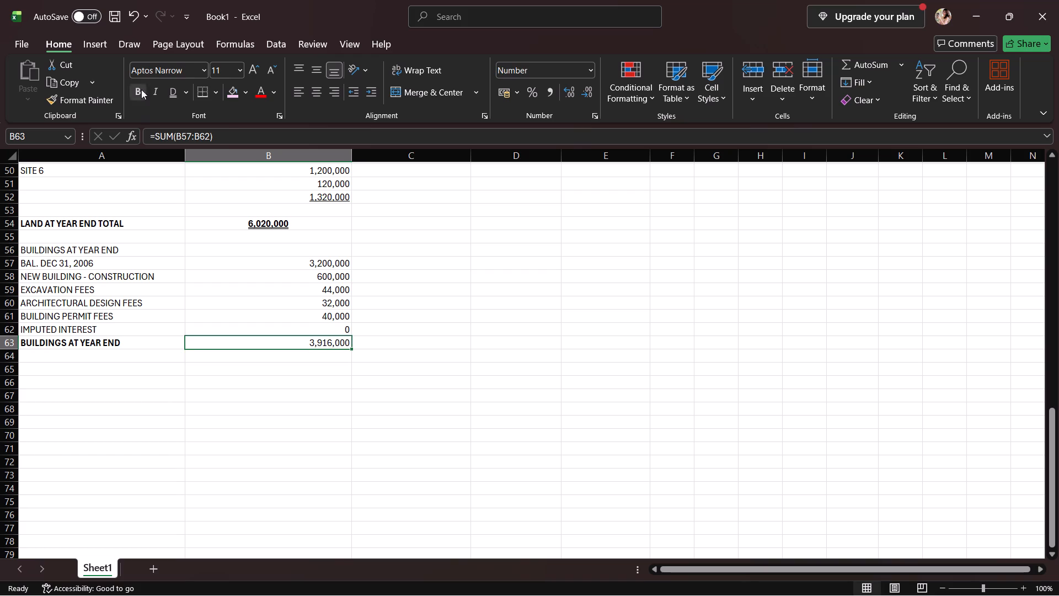
{"action": "left_click", "coordinate": [135, 90]}
{"action": "left_click", "coordinate": [168, 92]}
Select the BUILDINGS AT YEAR END label in cell A63.
{"action": "left_click", "coordinate": [135, 375]}
{"action": "scroll", "coordinate": [234, 357], "scroll_direction": "down", "scroll_amount": 1}
{"action": "scroll", "coordinate": [234, 357], "scroll_direction": "up", "scroll_amount": 2}
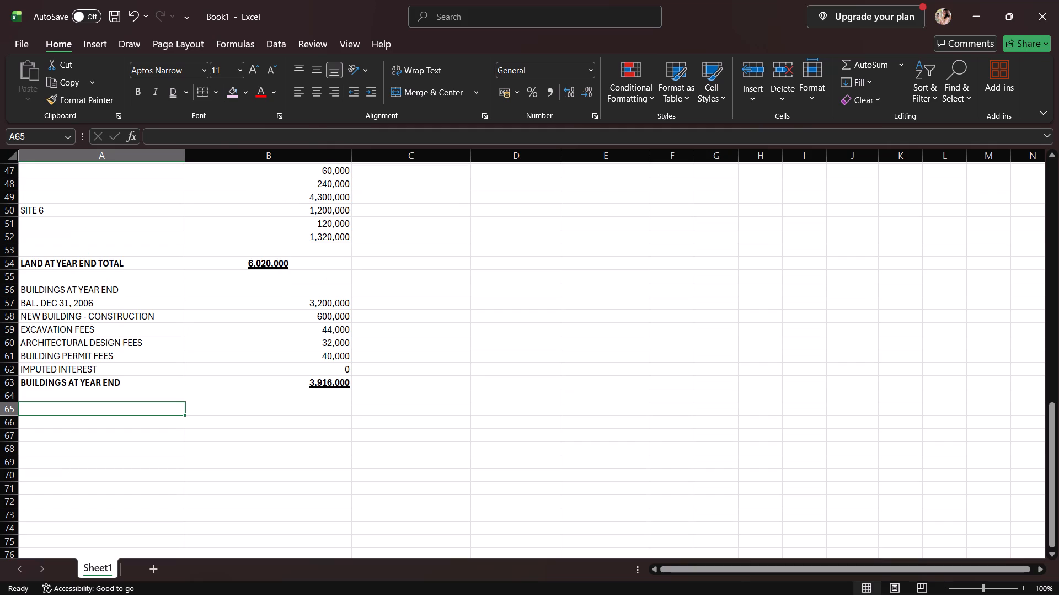
{"action": "left_click", "coordinate": [97, 380]}
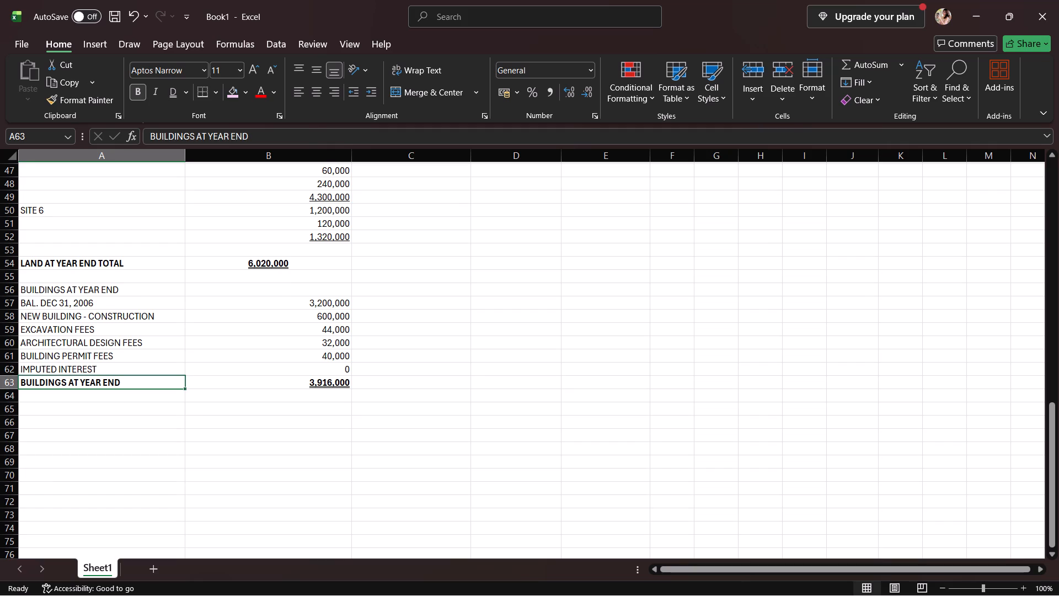
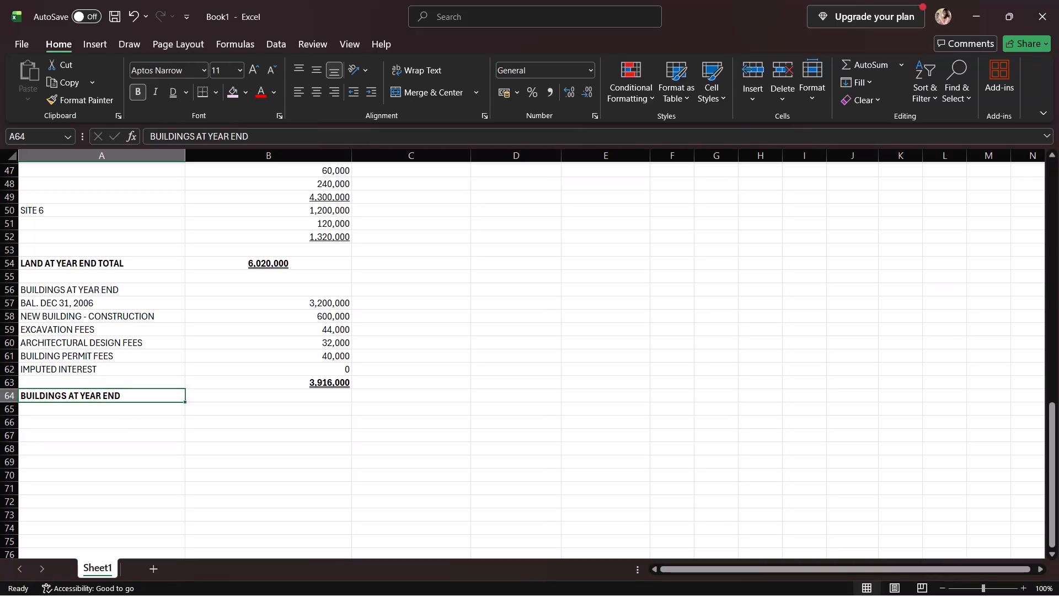
Undo the move of the bold BUILDINGS AT YEAR END label from cell A63 to A64, and select cell A66.
{"action": "left_click", "coordinate": [100, 408]}
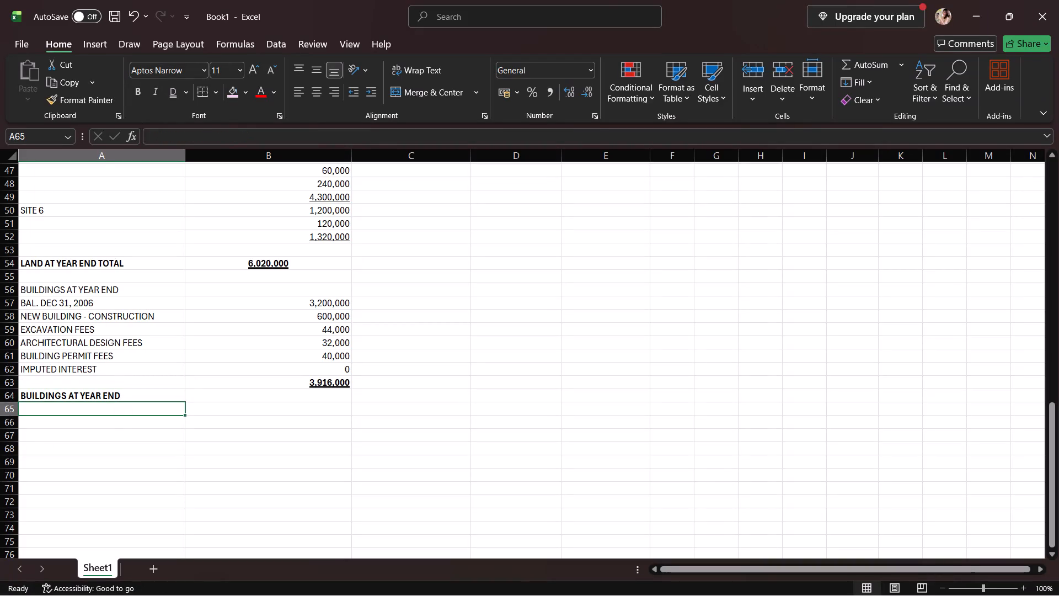
{"action": "left_click", "coordinate": [137, 19]}
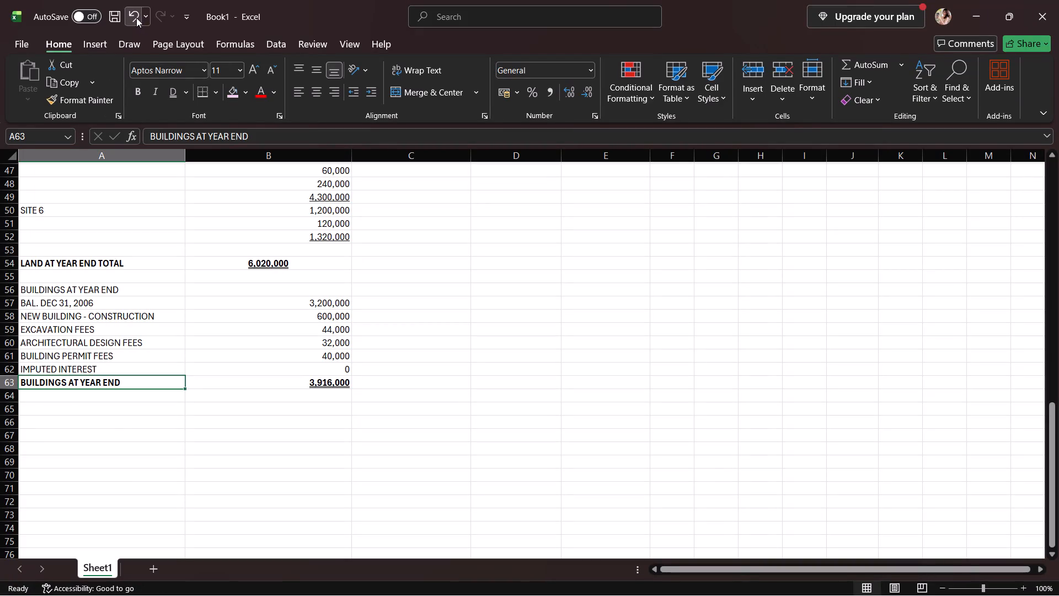
{"action": "left_click", "coordinate": [67, 416]}
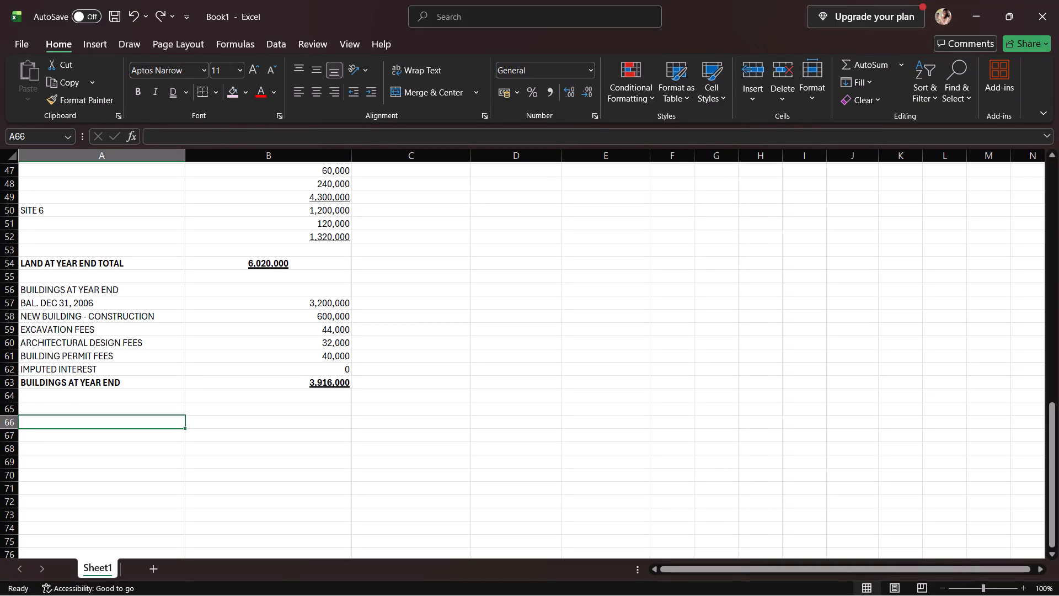
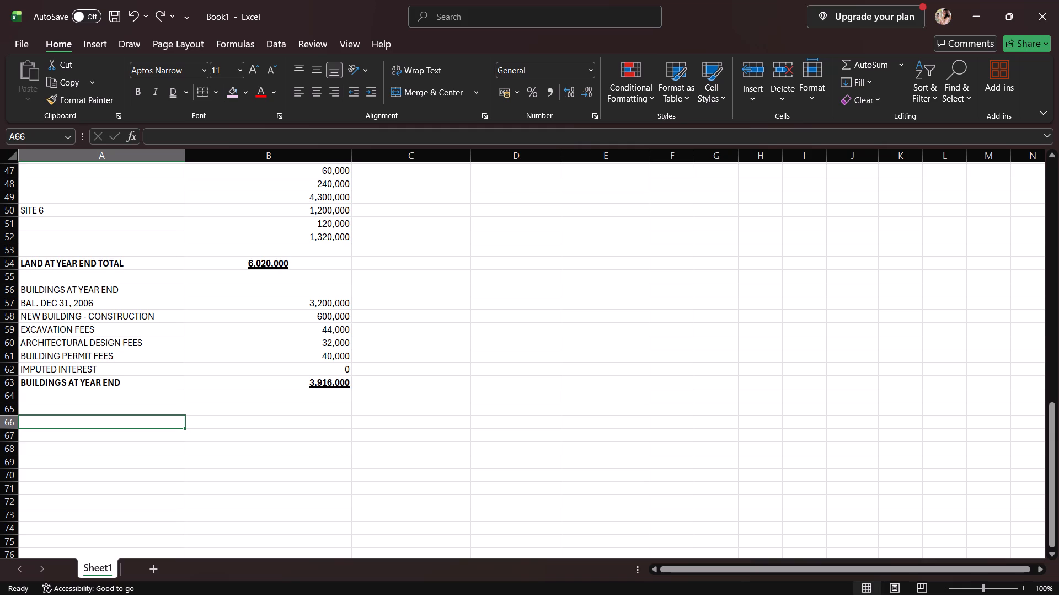
Enter the section heading LEASEHOLD IMPROVEMENTS in cell A66, below the buildings at year end section.
{"action": "type", "text": "LEASE"}
{"action": "type", "text": "HOLD"}
{"action": "key", "text": "space"}
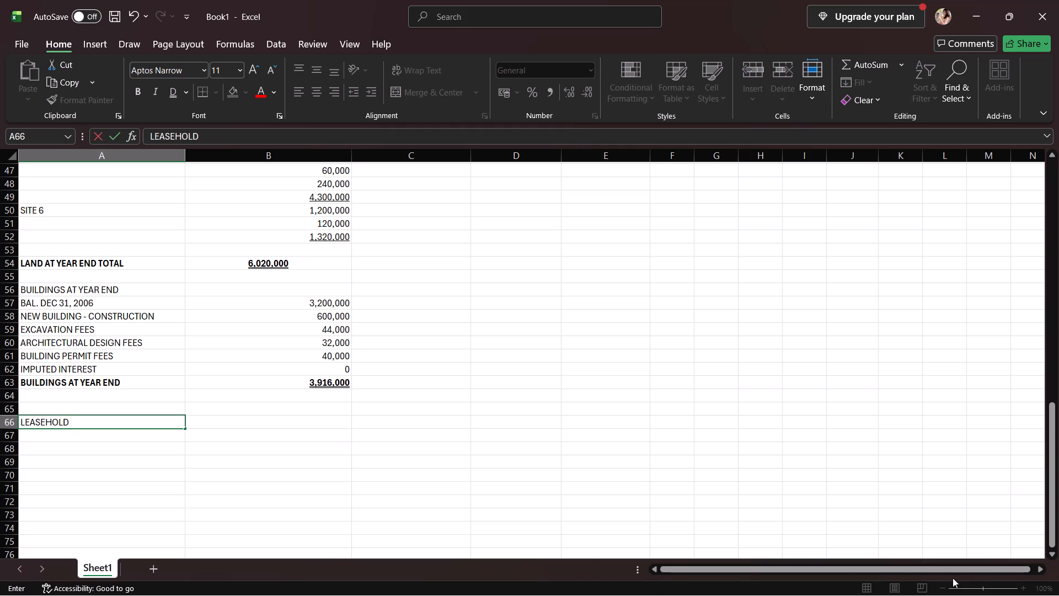
{"action": "left_click", "coordinate": [862, 581]}
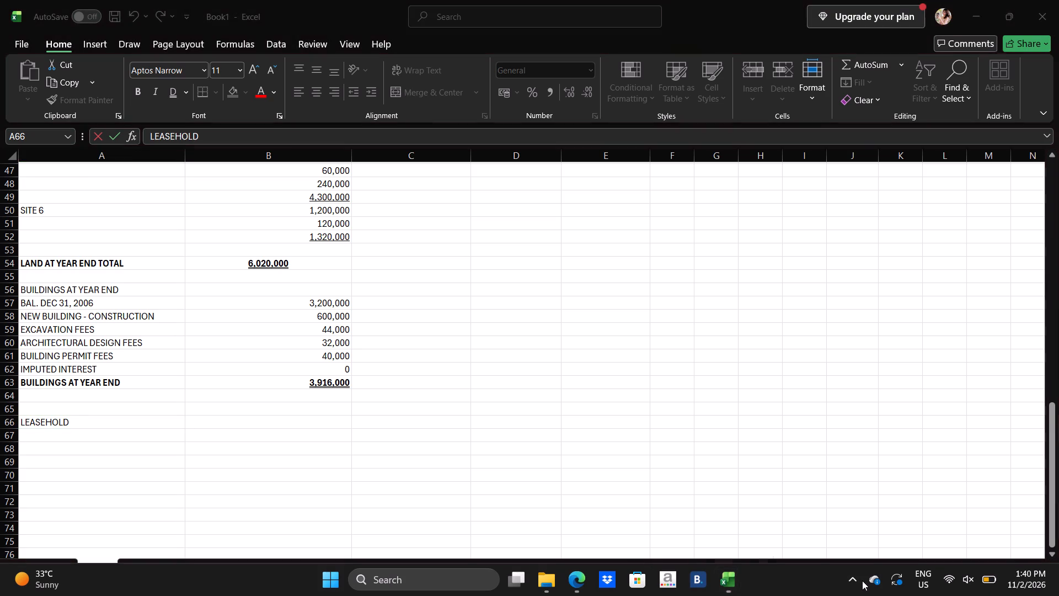
{"action": "left_click", "coordinate": [853, 582]}
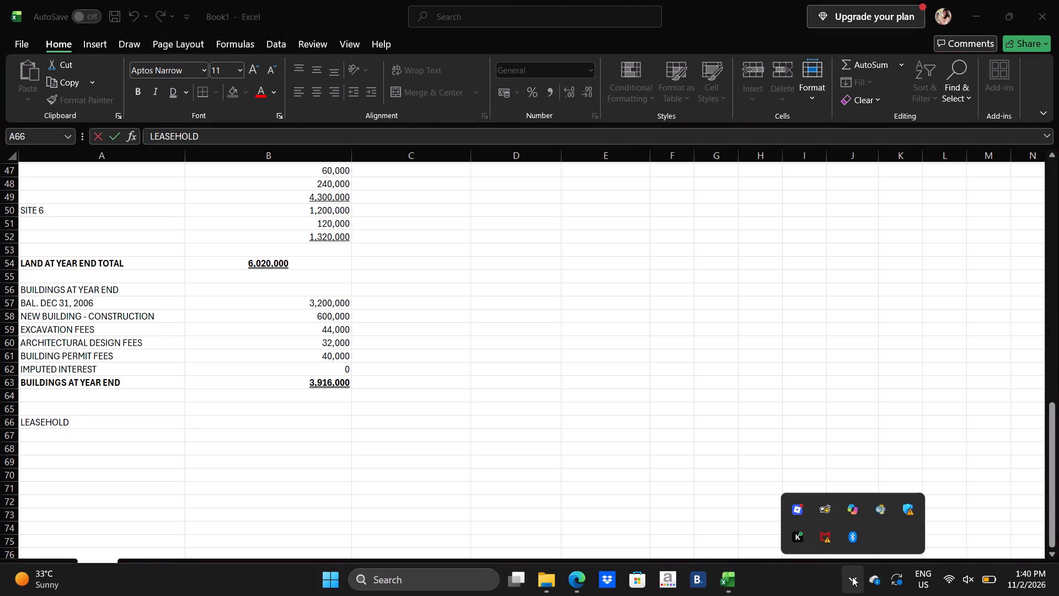
{"action": "left_click", "coordinate": [852, 577]}
{"action": "left_click", "coordinate": [125, 407]}
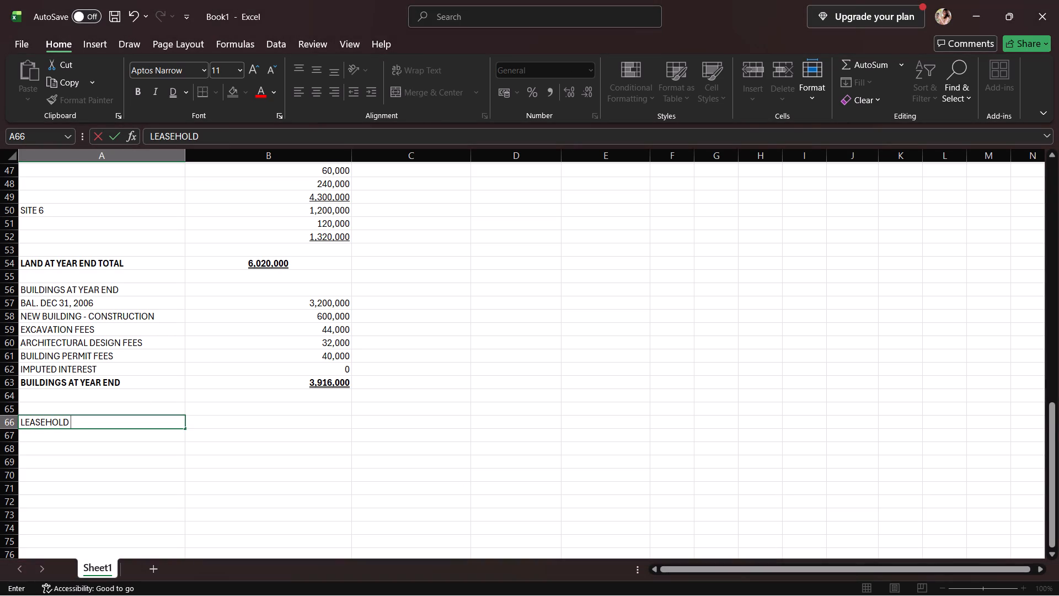
{"action": "type", "text": "IMP"}
{"action": "type", "text": "ROVEMENTS"}
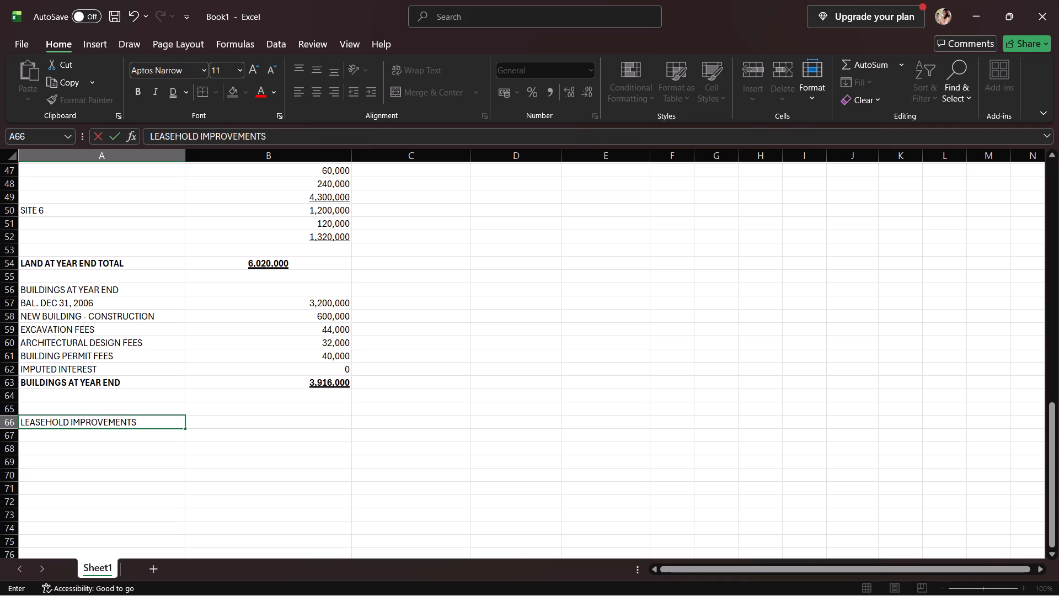
Enter the label BALANCE DEC 31, 2025 in cell A67 under the leasehold improvements heading.
{"action": "left_click", "coordinate": [114, 442]}
{"action": "left_click", "coordinate": [113, 437]}
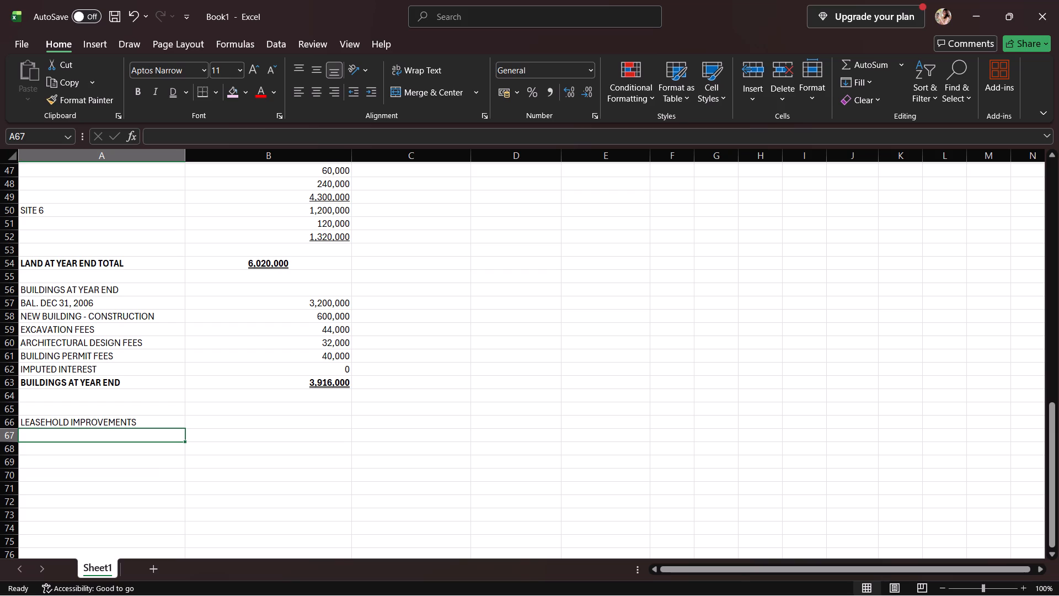
{"action": "type", "text": "VALANCE"}
{"action": "key", "text": "space"}
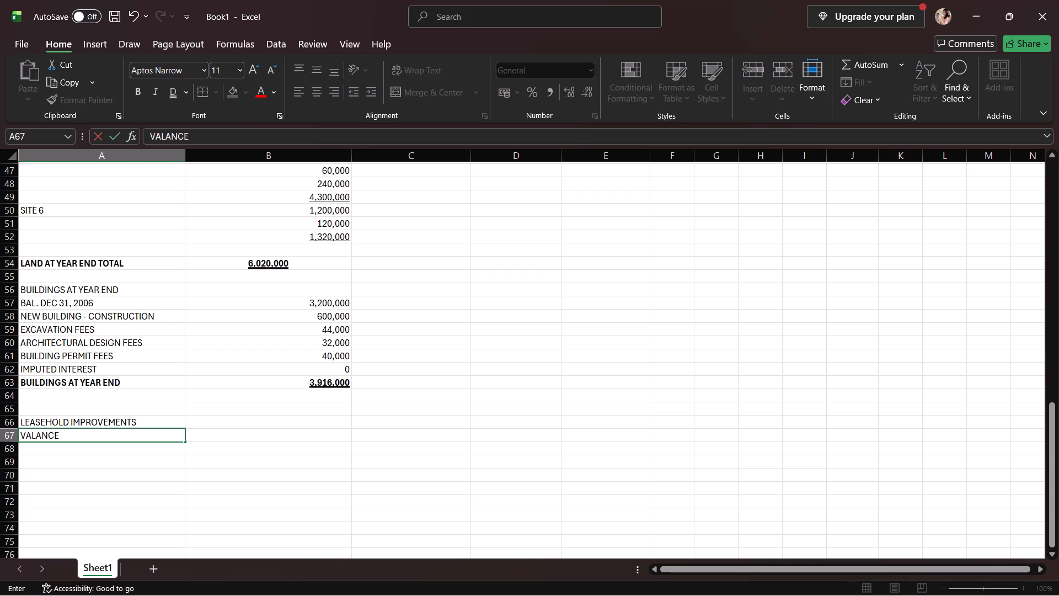
{"action": "key", "text": "BackSpace"}
{"action": "key", "text": "BackSpace"}
{"action": "key", "text": "BackSpace"}
{"action": "key", "text": "BackSpace"}
{"action": "key", "text": "BackSpace"}
{"action": "key", "text": "BackSpace"}
{"action": "key", "text": "BackSpace"}
{"action": "key", "text": "BackSpace"}
{"action": "key", "text": "BackSpace"}
{"action": "key", "text": "BackSpace"}
{"action": "key", "text": "BackSpace"}
{"action": "key", "text": "BackSpace"}
{"action": "key", "text": "BackSpace"}
{"action": "type", "text": "BALANV"}
{"action": "key", "text": "BackSpace"}
{"action": "type", "text": "CE"}
{"action": "key", "text": "space"}
{"action": "type", "text": "DEC 31"}
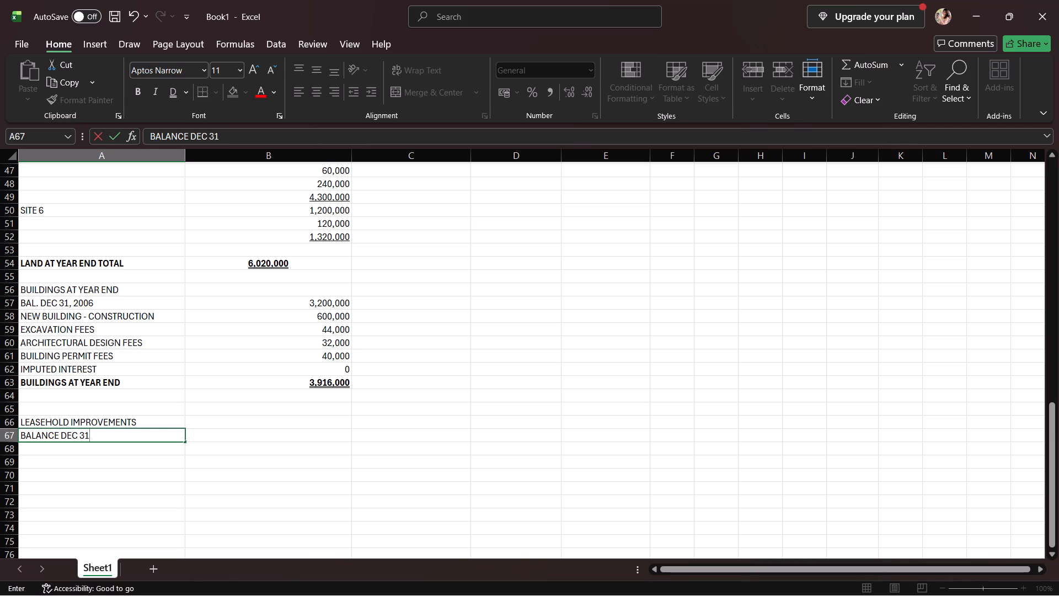
{"action": "type", "text": ", 2"}
{"action": "type", "text": "02"}
{"action": "key", "text": "5"}
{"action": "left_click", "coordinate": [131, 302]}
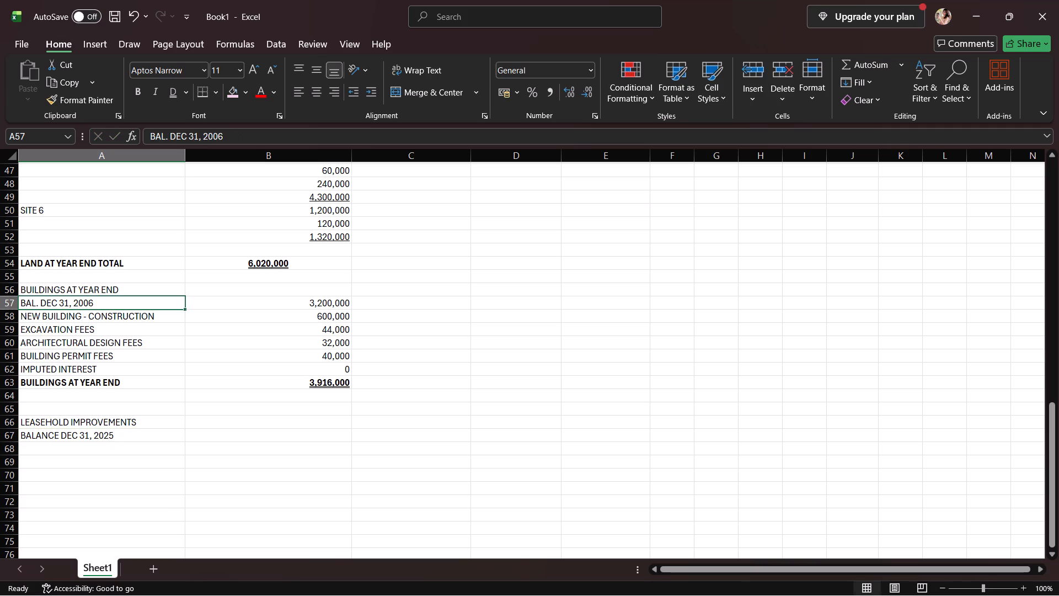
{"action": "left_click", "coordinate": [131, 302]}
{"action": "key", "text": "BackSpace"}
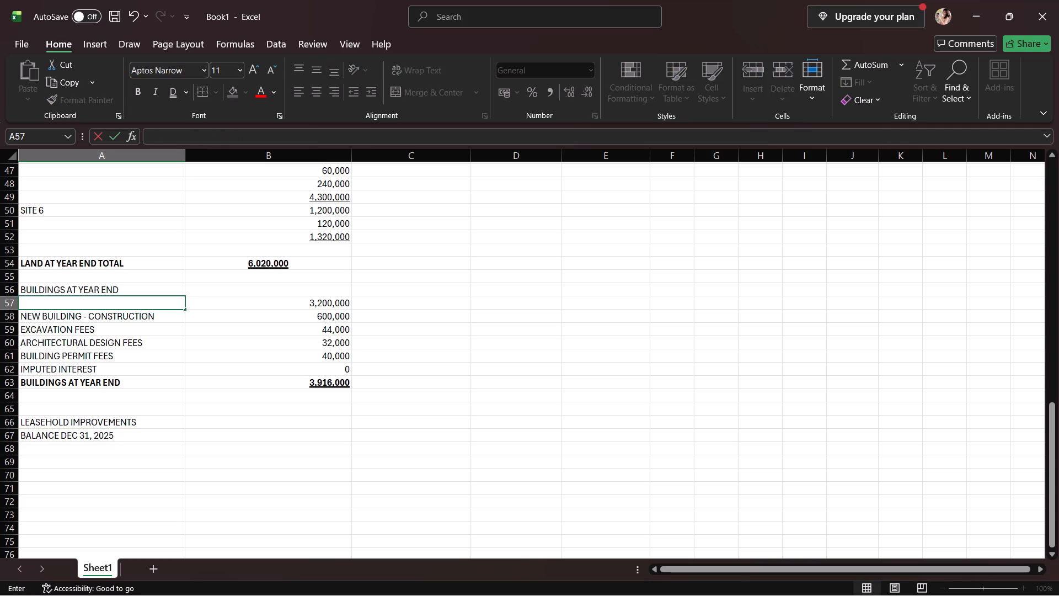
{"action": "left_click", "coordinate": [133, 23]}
Change the buildings section's opening balance label in cell A57 to BAL. DEC 31, 2025.
{"action": "left_click", "coordinate": [68, 302]}
{"action": "left_click", "coordinate": [94, 306]}
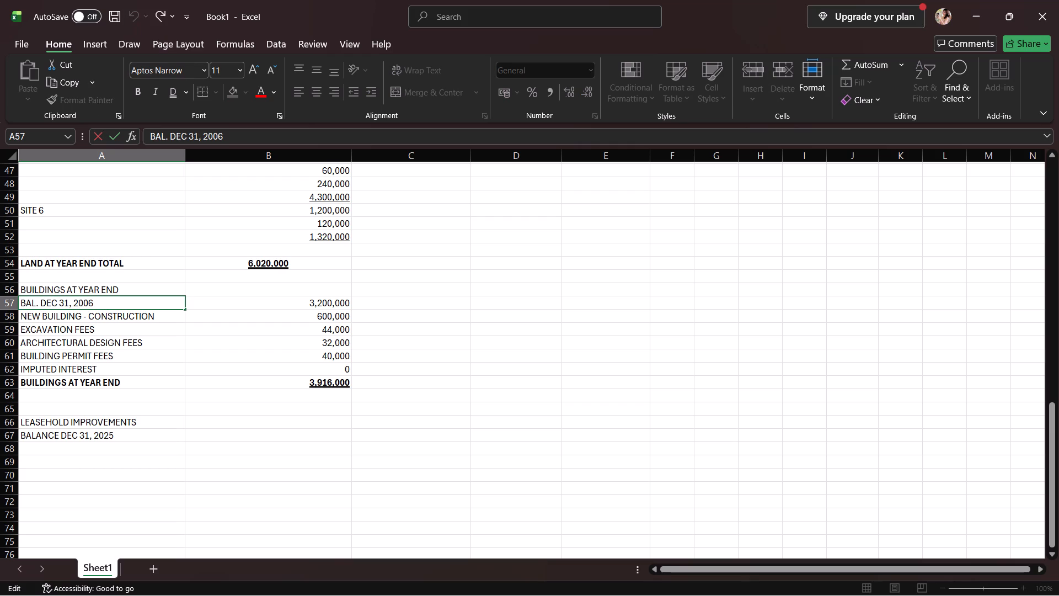
{"action": "key", "text": "BackSpace"}
{"action": "key", "text": "BackSpace"}
{"action": "type", "text": "25"}
Change the land section's opening balance label in cell A45 to BAL. DEC 31, 2009.
{"action": "scroll", "coordinate": [140, 331], "scroll_direction": "up", "scroll_amount": 3}
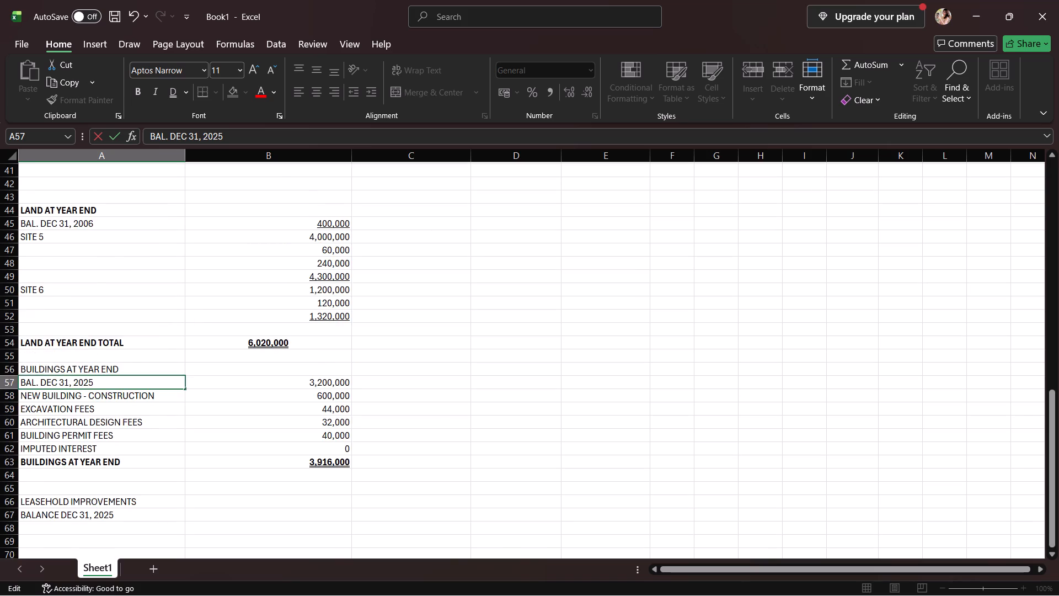
{"action": "scroll", "coordinate": [136, 336], "scroll_direction": "up", "scroll_amount": 1}
{"action": "left_click", "coordinate": [93, 305]}
{"action": "left_click", "coordinate": [93, 305]}
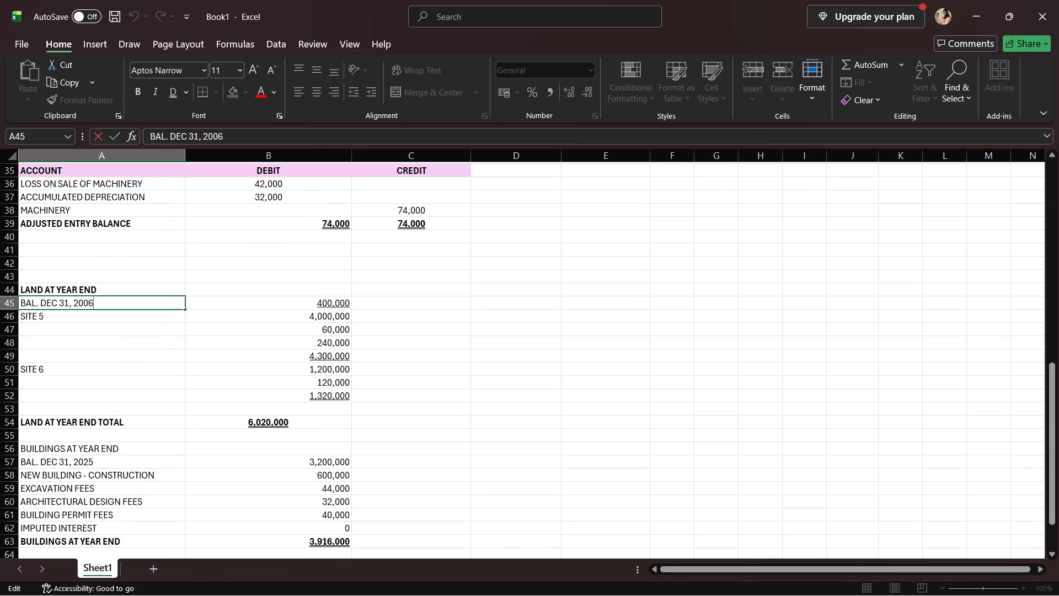
{"action": "key", "text": "BackSpace"}
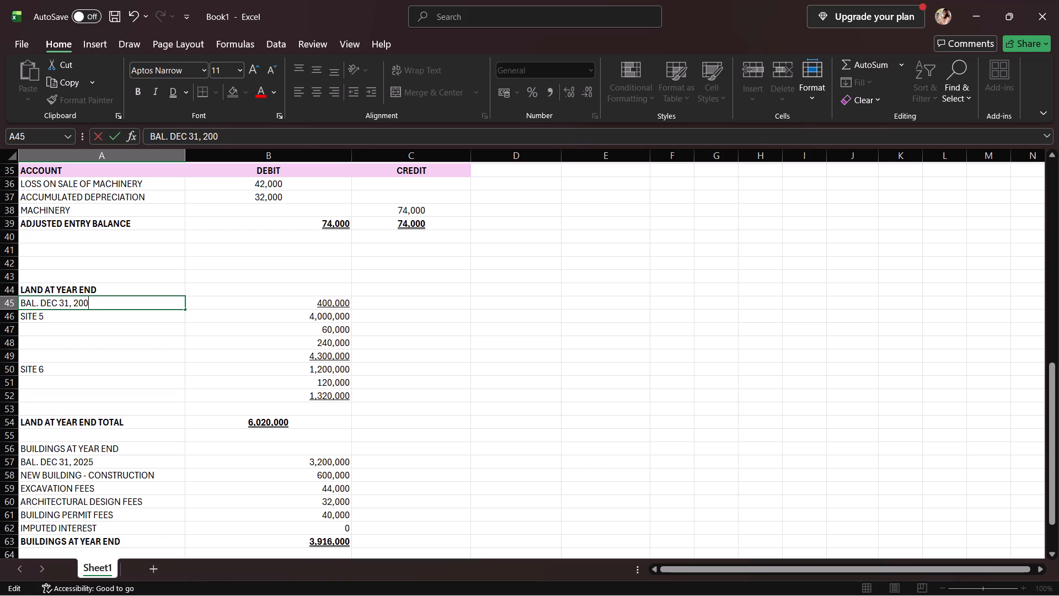
{"action": "key", "text": "9"}
Enter 9,000,000 in cell B67 as the leasehold improvements opening balance.
{"action": "scroll", "coordinate": [134, 328], "scroll_direction": "down", "scroll_amount": 2}
{"action": "scroll", "coordinate": [138, 323], "scroll_direction": "up", "scroll_amount": 3}
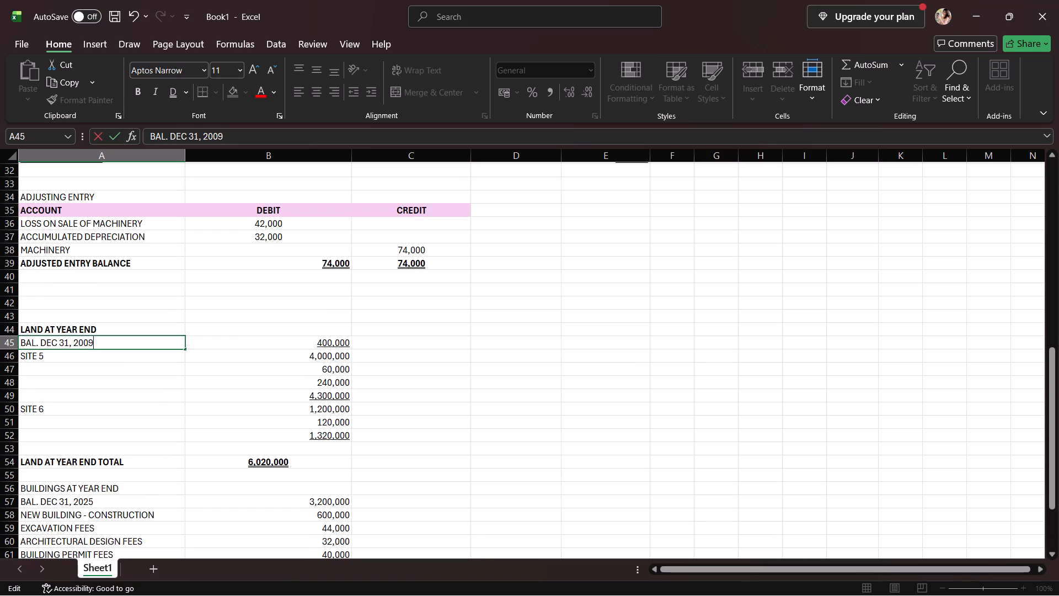
{"action": "scroll", "coordinate": [145, 307], "scroll_direction": "up", "scroll_amount": 6}
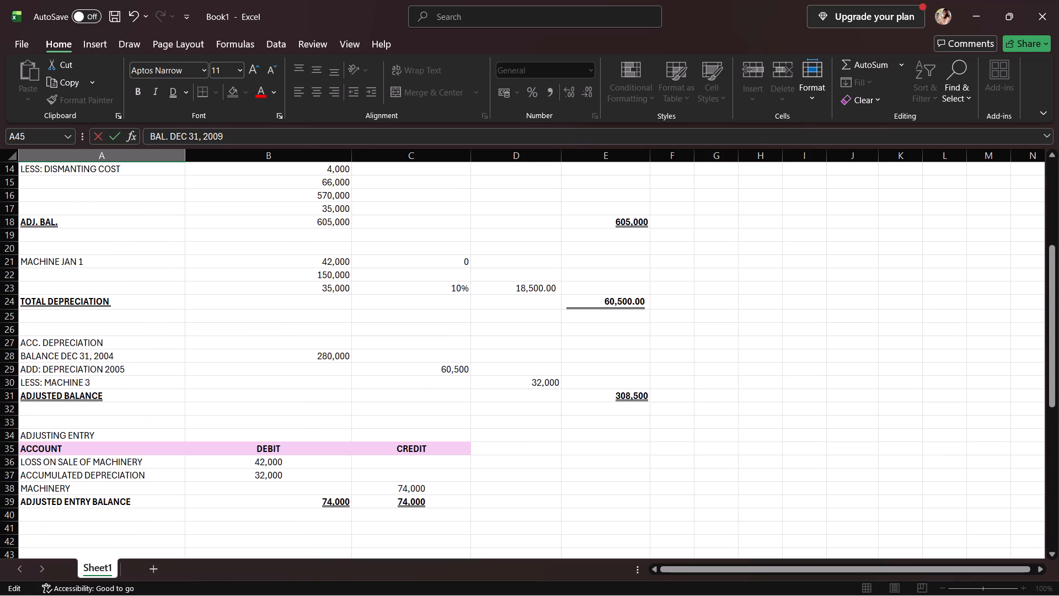
{"action": "scroll", "coordinate": [141, 307], "scroll_direction": "down", "scroll_amount": 11}
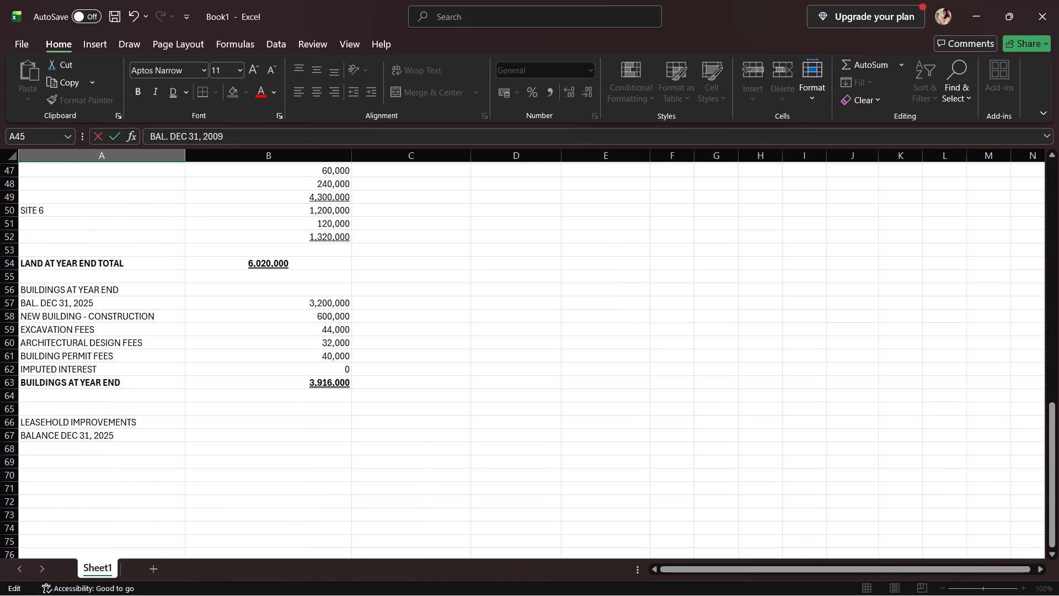
{"action": "left_click", "coordinate": [132, 438]}
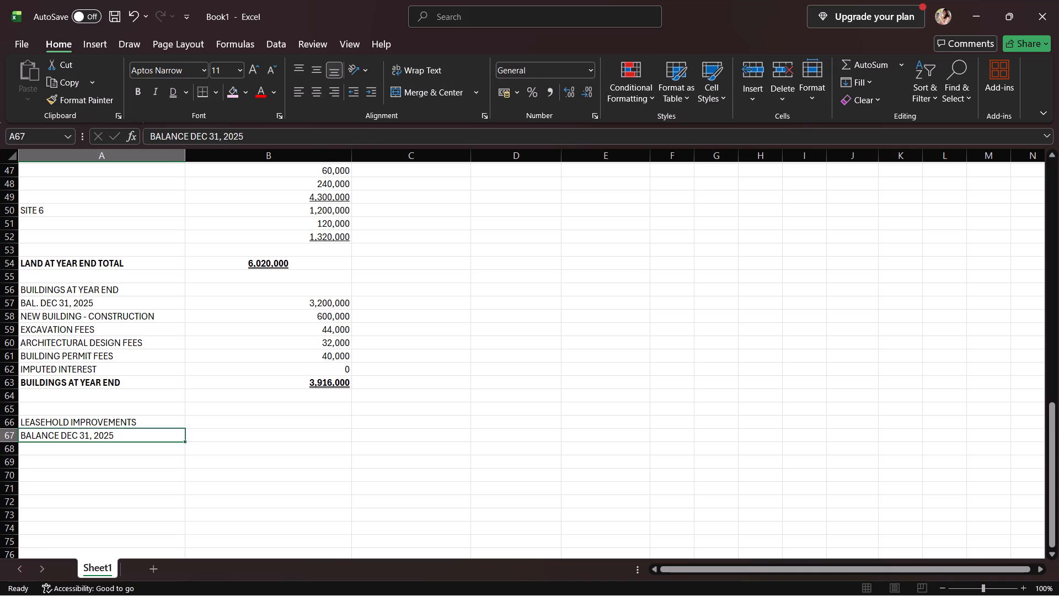
{"action": "left_click", "coordinate": [290, 435]}
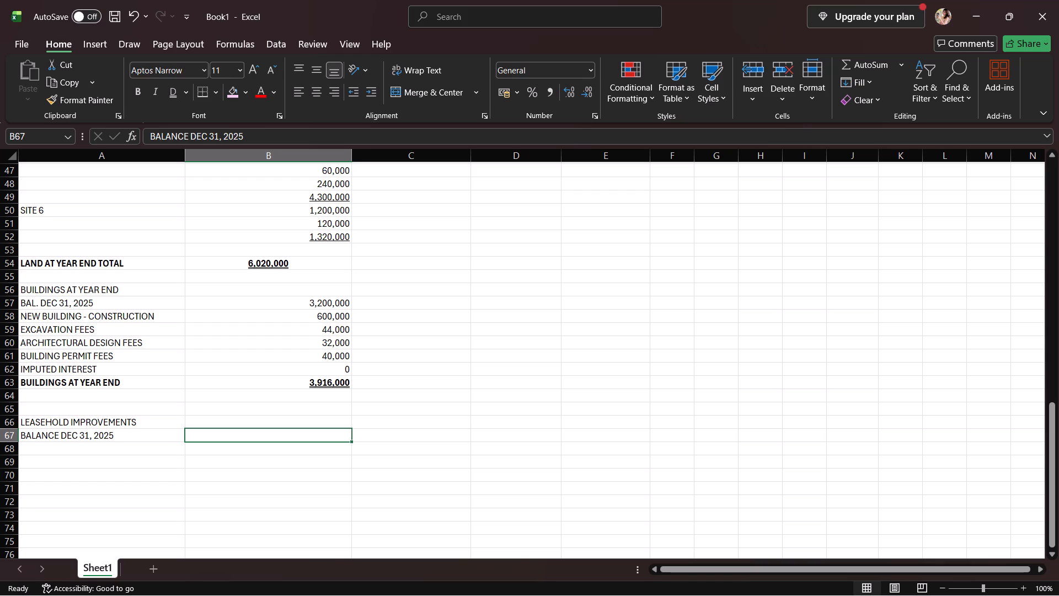
{"action": "type", "text": "9,000,000"}
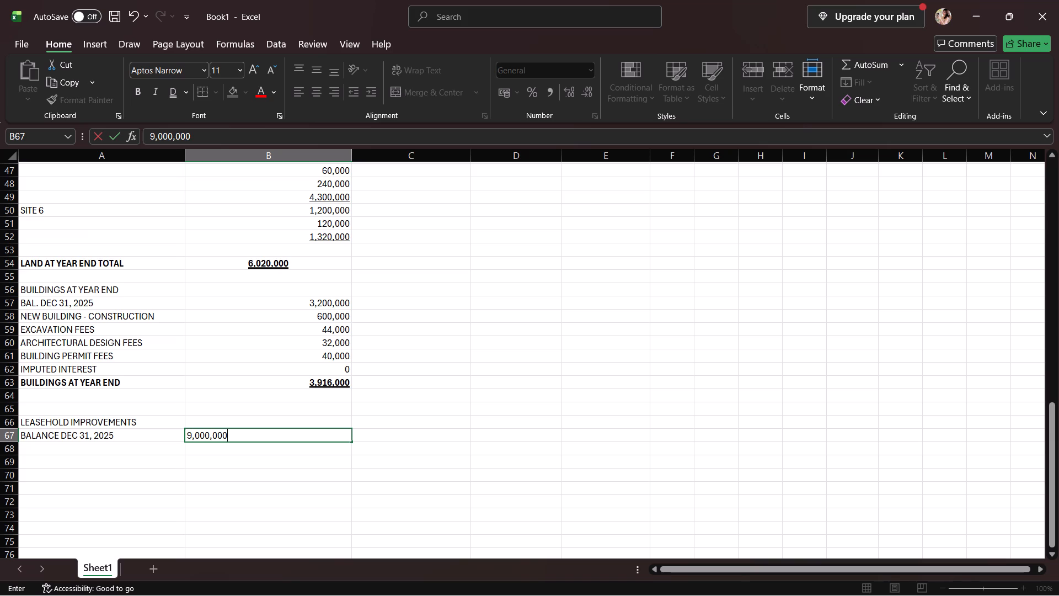
Add a PAINTING OF CEILINGS row to the leasehold improvements in row 68, with an amount of 0.
{"action": "left_click", "coordinate": [133, 446]}
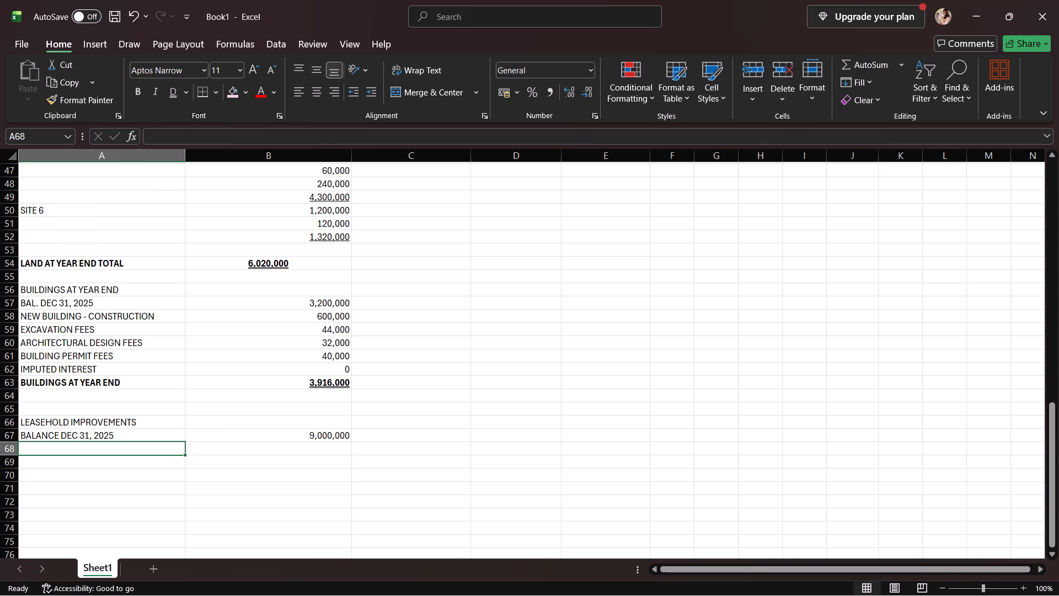
{"action": "type", "text": "PAINTING OF"}
{"action": "key", "text": "space"}
{"action": "type", "text": "CEILINGS"}
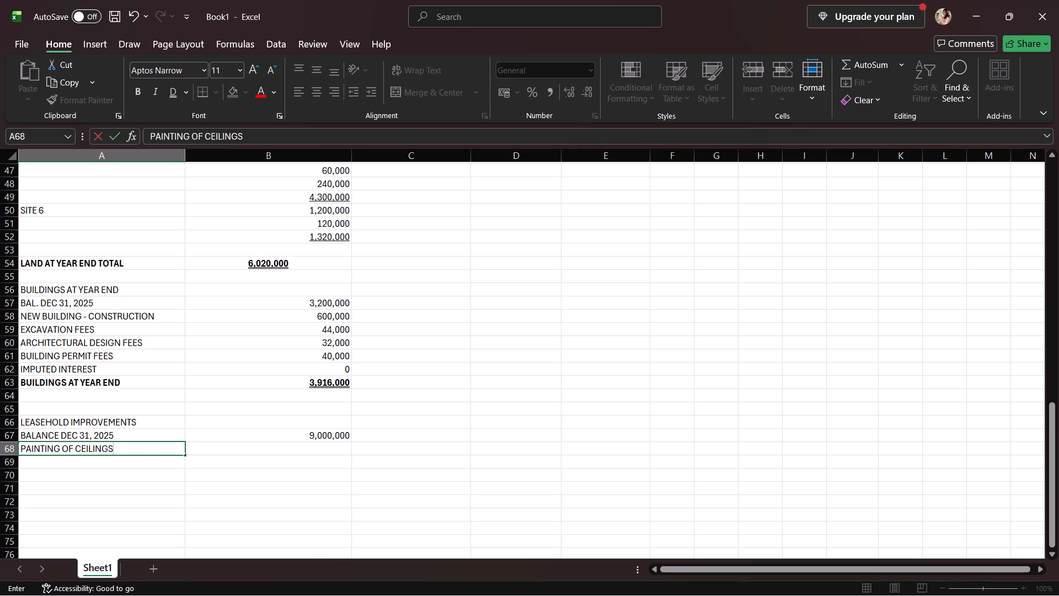
{"action": "left_click", "coordinate": [213, 455]}
{"action": "left_click", "coordinate": [213, 451]}
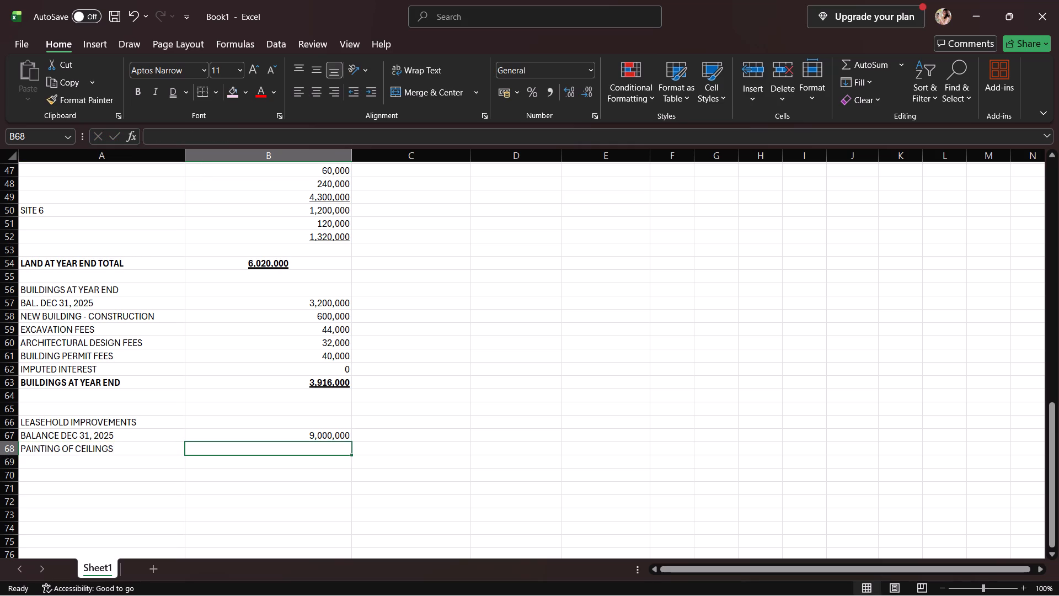
{"action": "key", "text": "0"}
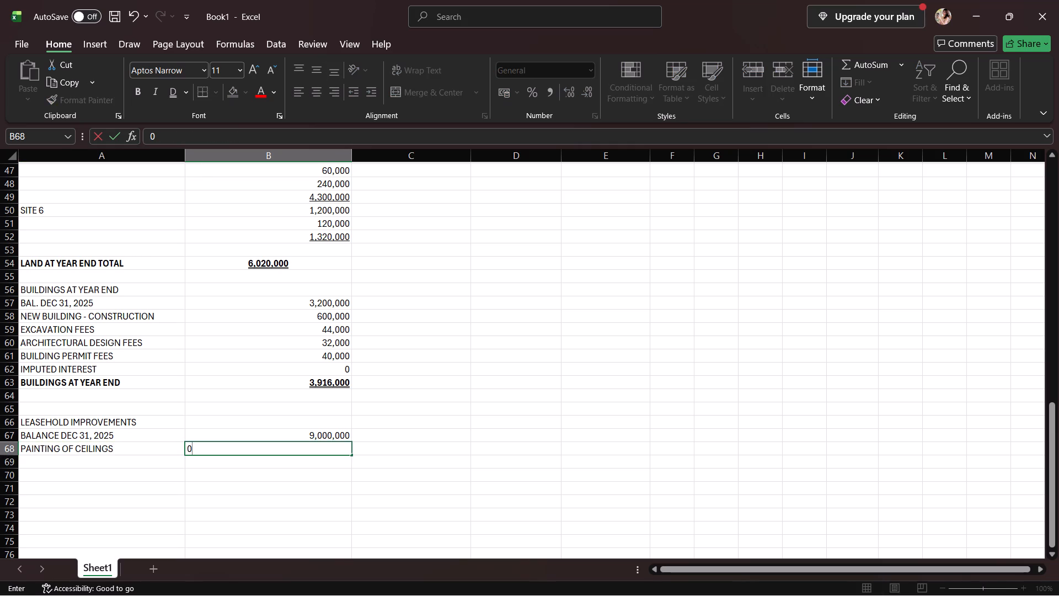
Enter the label ELECTRICAL WORK in cell A69 below PAINTING OF CEILINGS, correcting its spelling.
{"action": "left_click", "coordinate": [164, 461]}
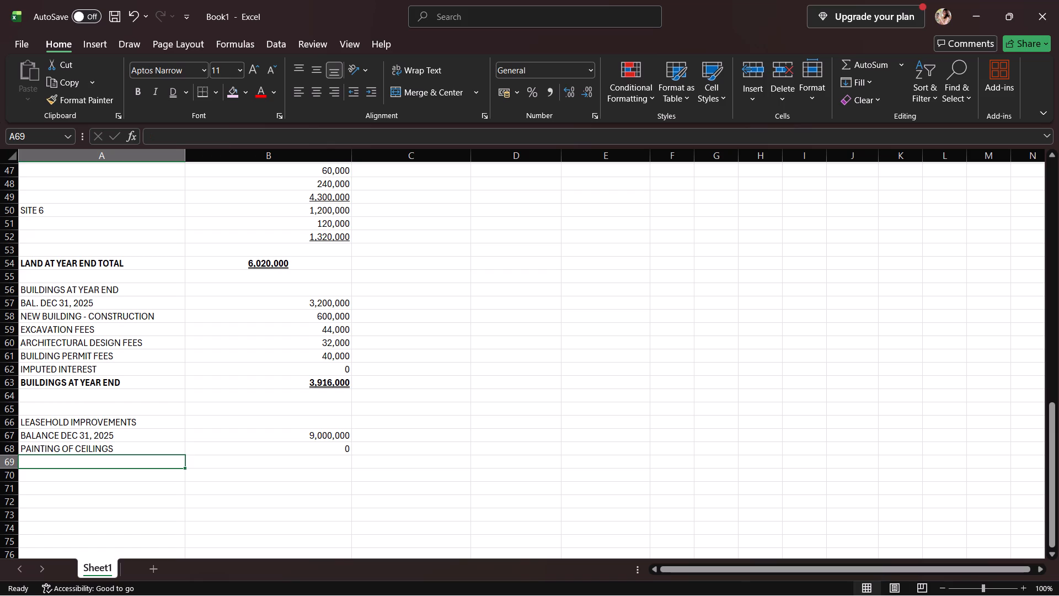
{"action": "type", "text": "ELOECTRICAL WORK"}
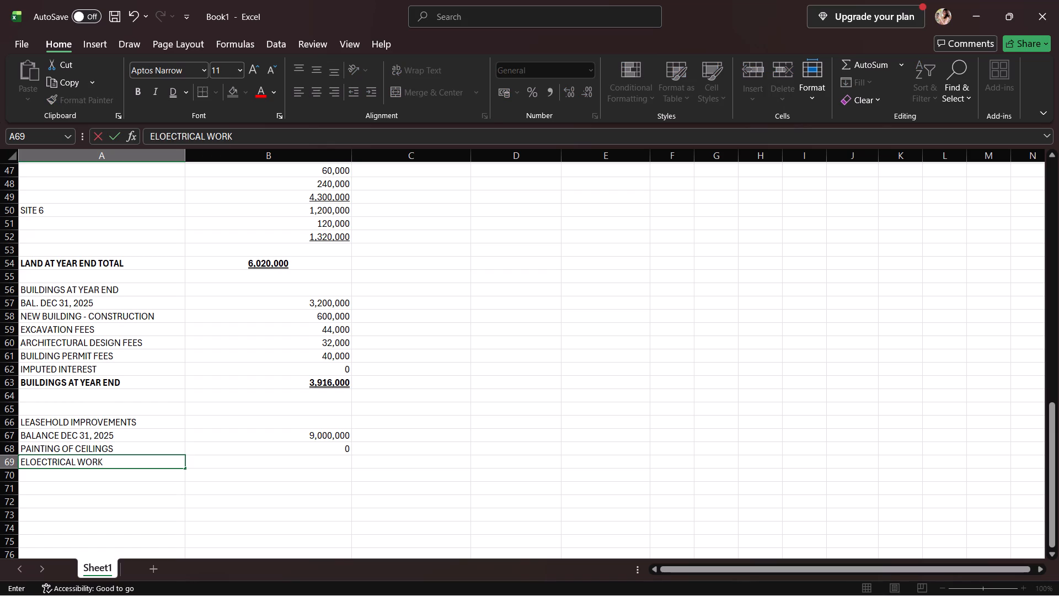
{"action": "key", "text": "space"}
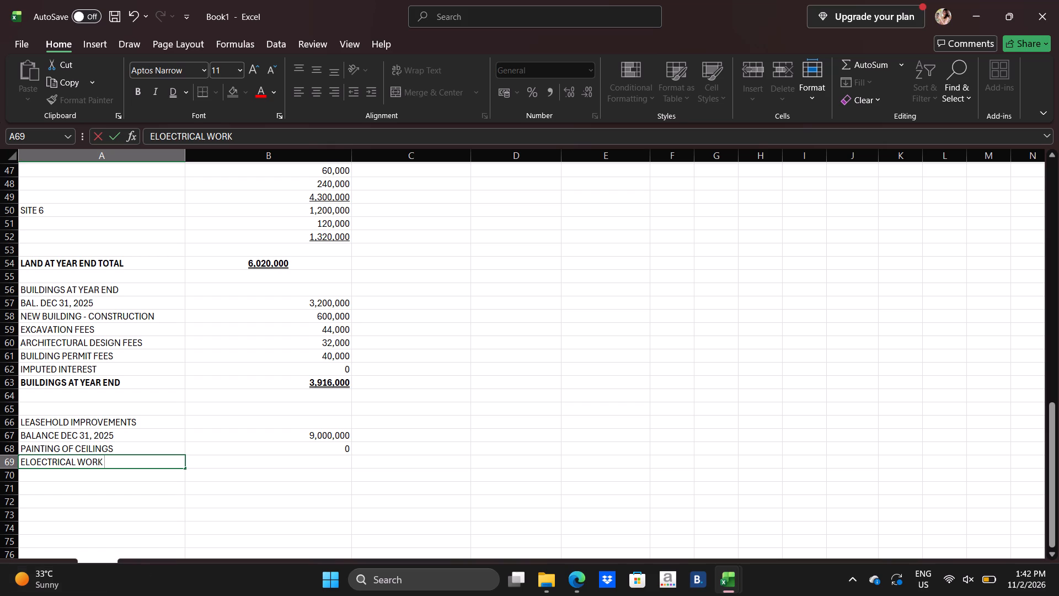
{"action": "left_click", "coordinate": [279, 466]}
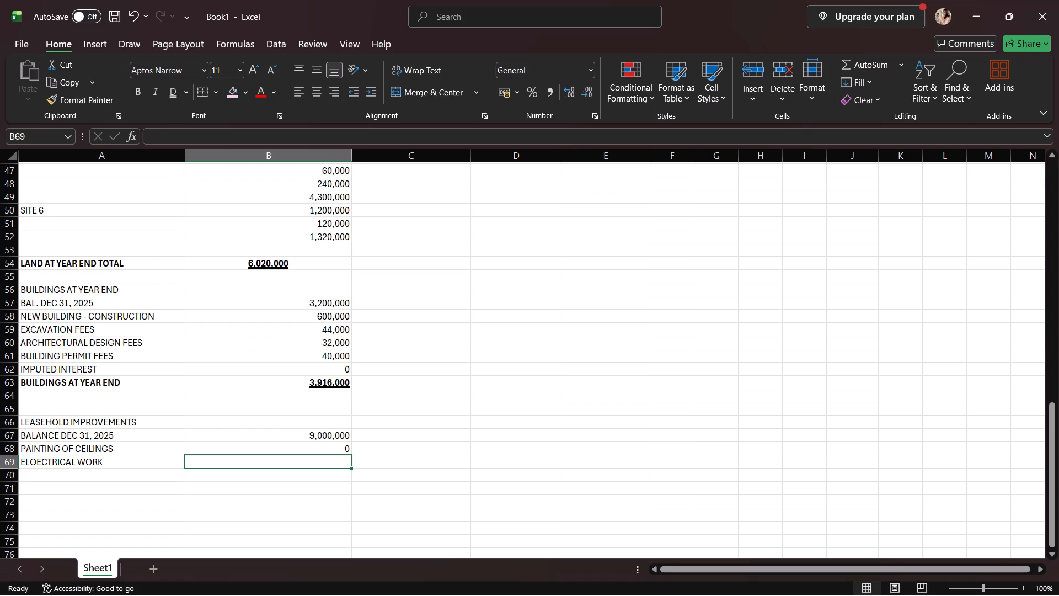
{"action": "left_click", "coordinate": [116, 462]}
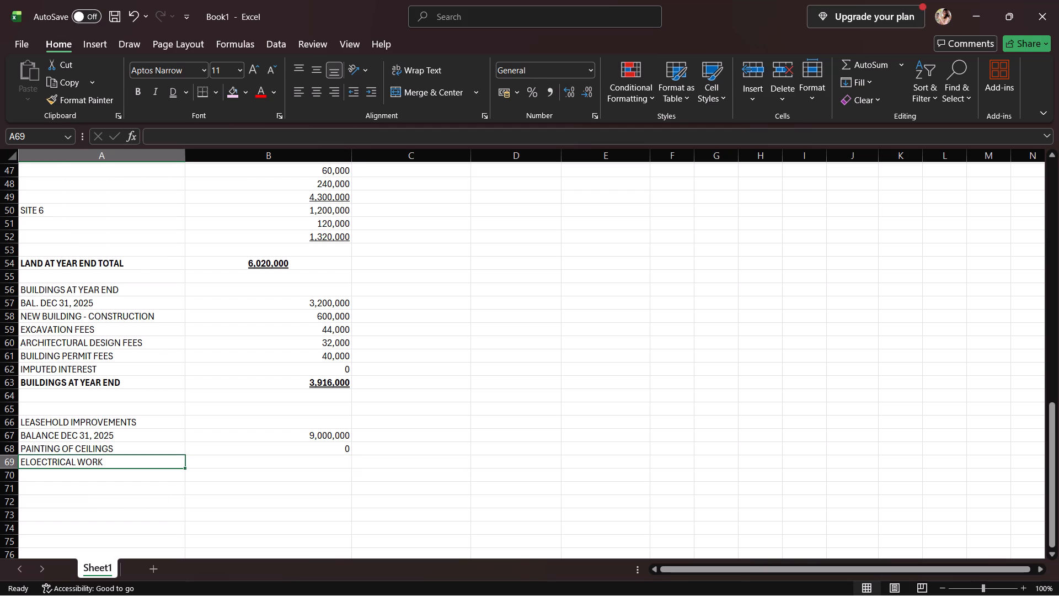
{"action": "key", "text": "space"}
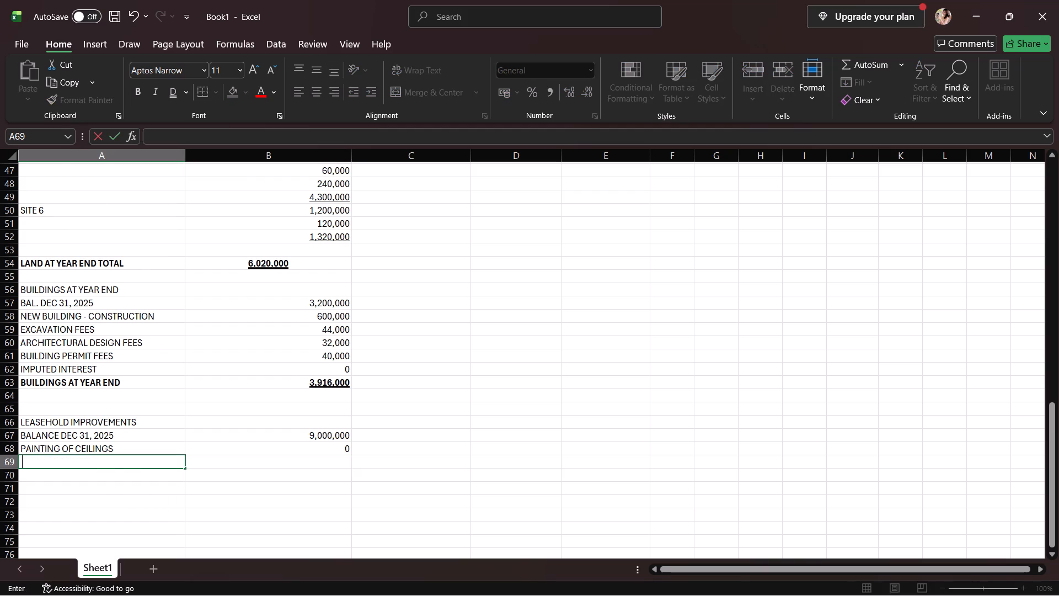
{"action": "key", "text": "BackSpace"}
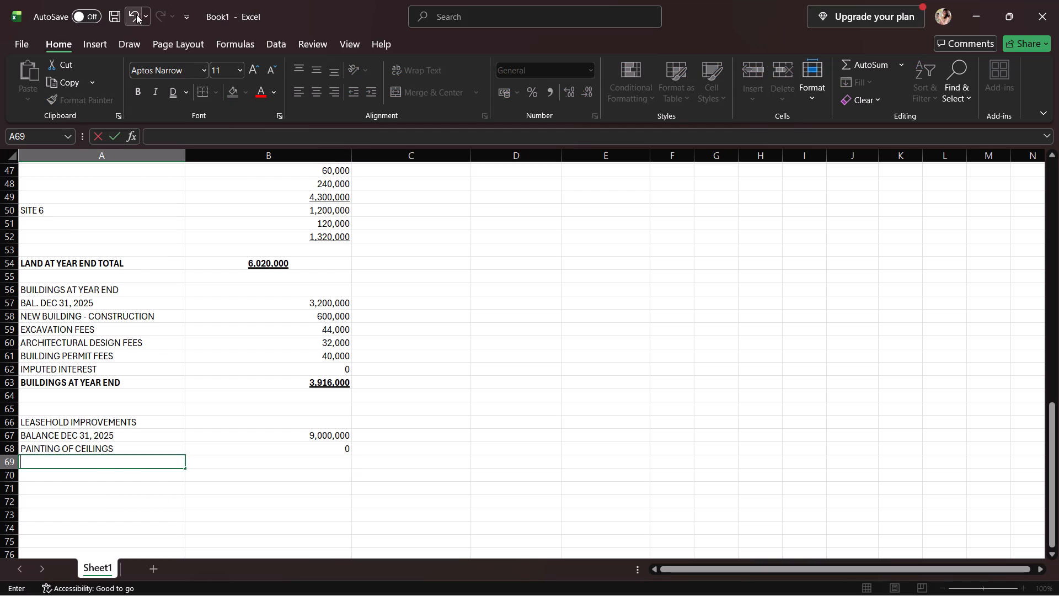
{"action": "left_click", "coordinate": [140, 13]}
{"action": "left_click_drag", "start_coordinate": [45, 455], "coordinate": [44, 456]}
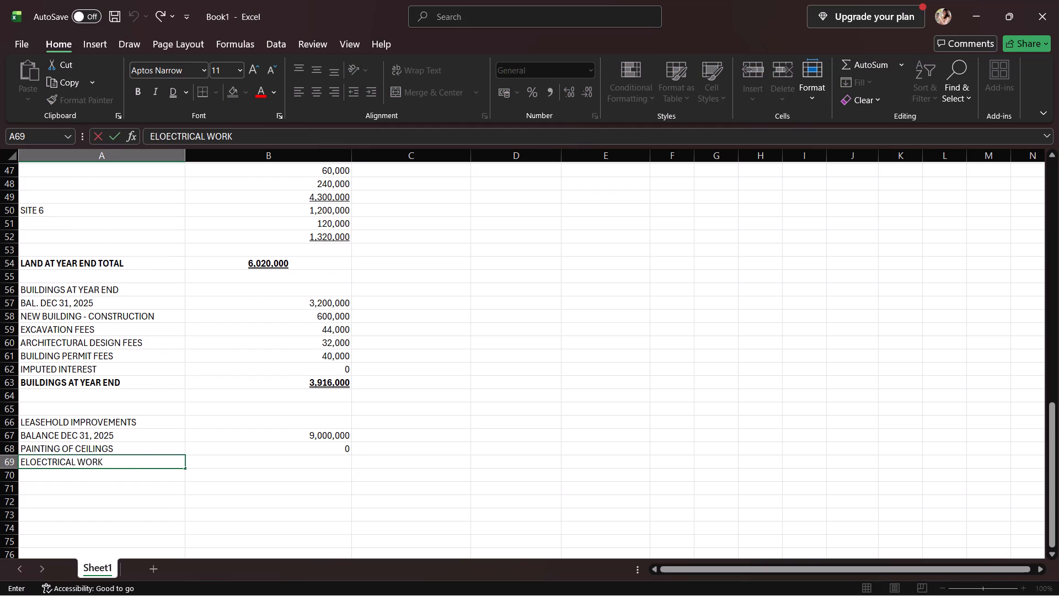
{"action": "left_click_drag", "start_coordinate": [44, 456], "coordinate": [40, 457]}
{"action": "left_click", "coordinate": [36, 459]}
{"action": "key", "text": "BackSpace"}
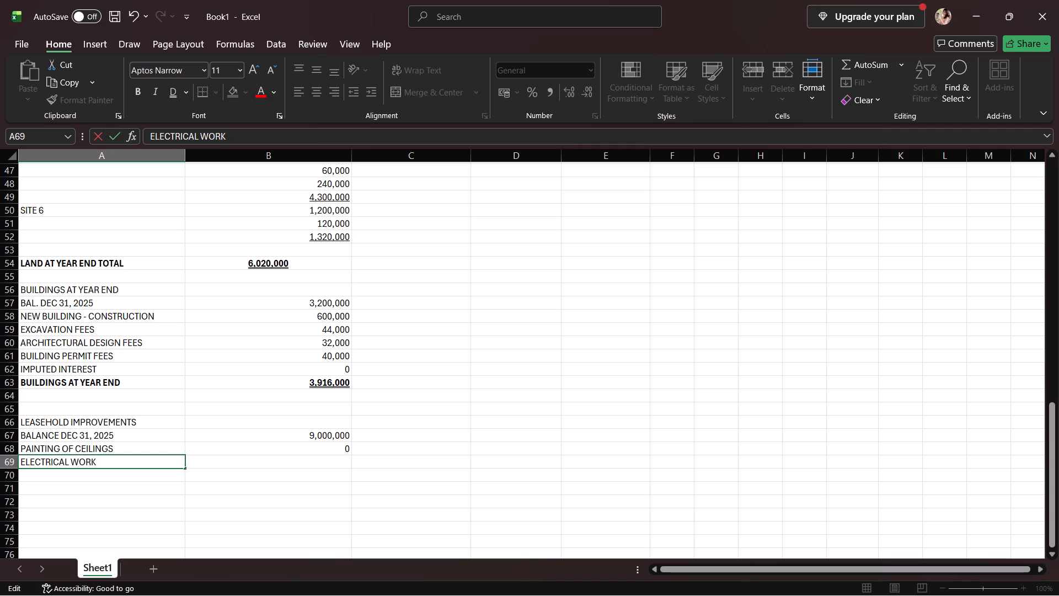
Append (10 YR LIFE) to the electrical work label in cell A69.
{"action": "left_click", "coordinate": [109, 465]}
{"action": "key", "text": "shift+parenleft"}
{"action": "type", "text": "10 YR"}
{"action": "key", "text": "space"}
{"action": "type", "text": "LIFE"}
{"action": "key", "text": "shift+parenright"}
Enter 140,000 in cell B69 as the electrical work amount.
{"action": "left_click", "coordinate": [217, 463]}
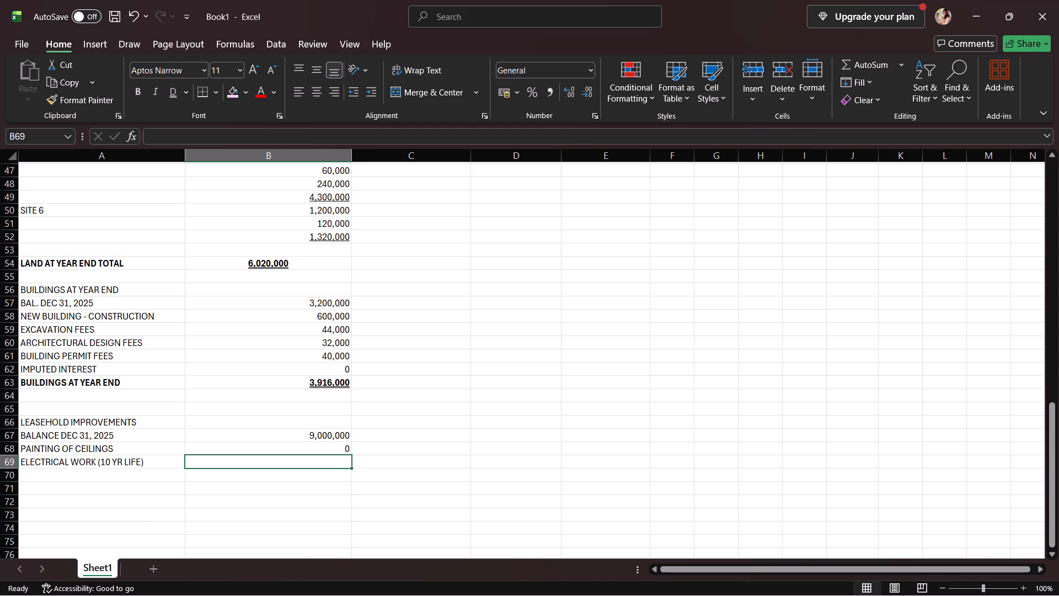
{"action": "key", "text": "1"}
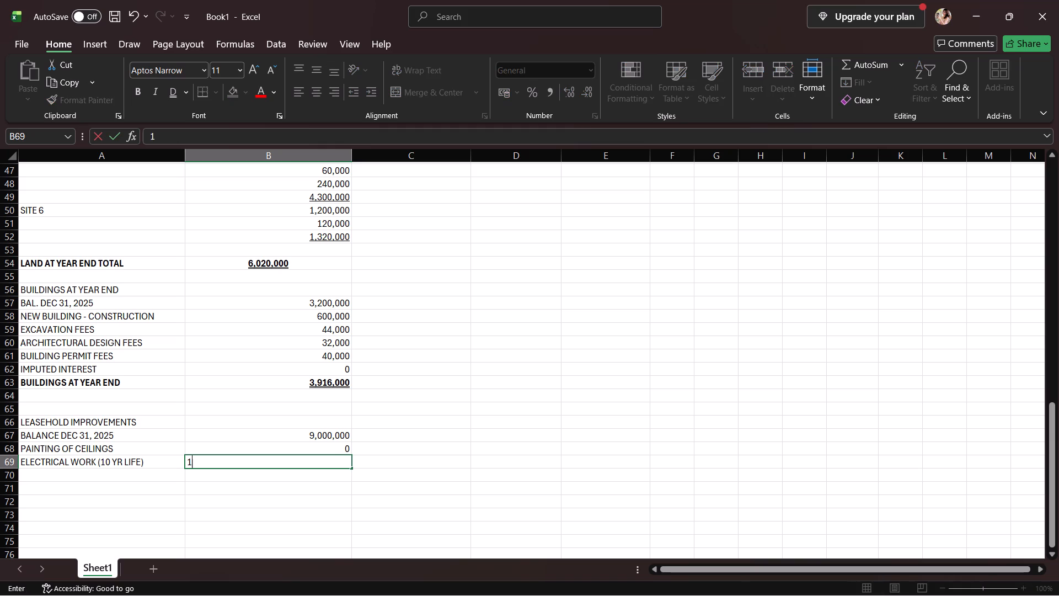
{"action": "type", "text": "40,00"}
{"action": "key", "text": "0"}
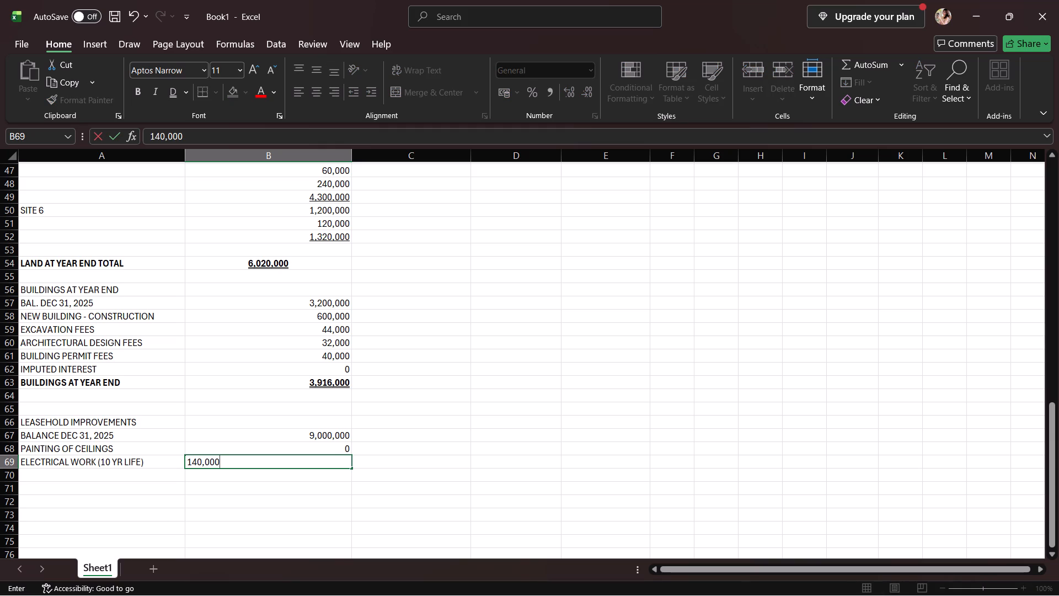
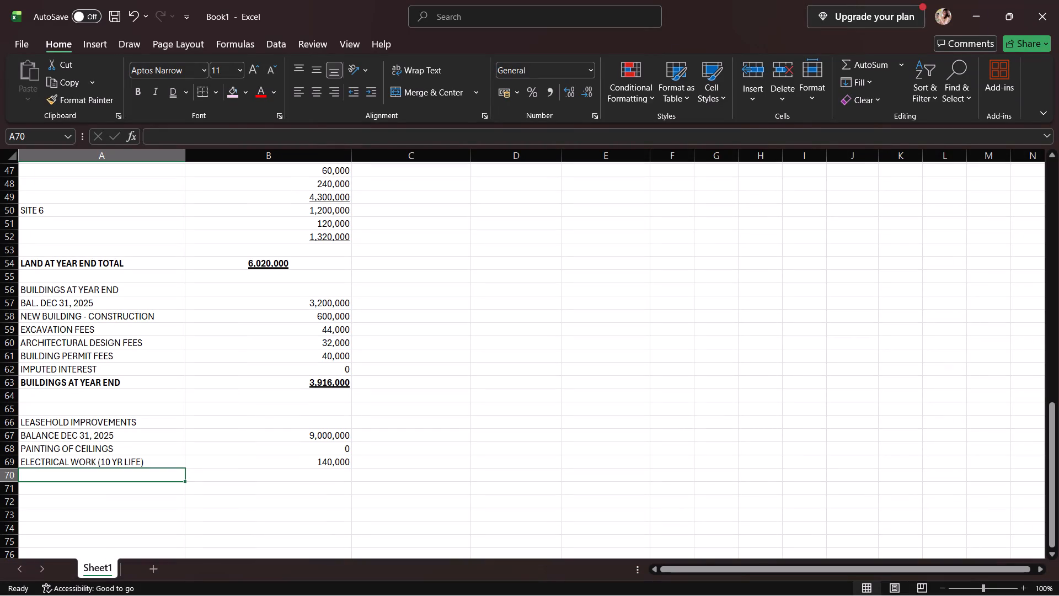
Enter the label EXTENSION TO WORKING AREA 30 YR LIFE in cell A70, below the electrical work row.
{"action": "type", "text": "EXTENSION TO WORKING AREA"}
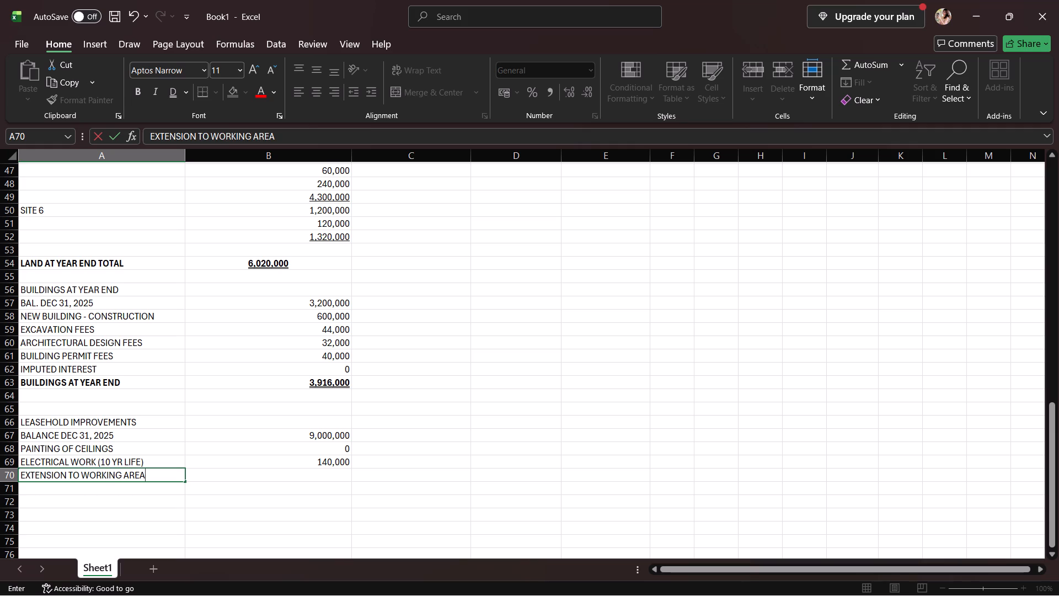
{"action": "key", "text": "space"}
{"action": "type", "text": "3O"}
{"action": "key", "text": "BackSpace"}
{"action": "key", "text": "0"}
{"action": "key", "text": "r"}
{"action": "key", "text": "BackSpace"}
{"action": "key", "text": "space"}
{"action": "type", "text": "YR LIFE"}
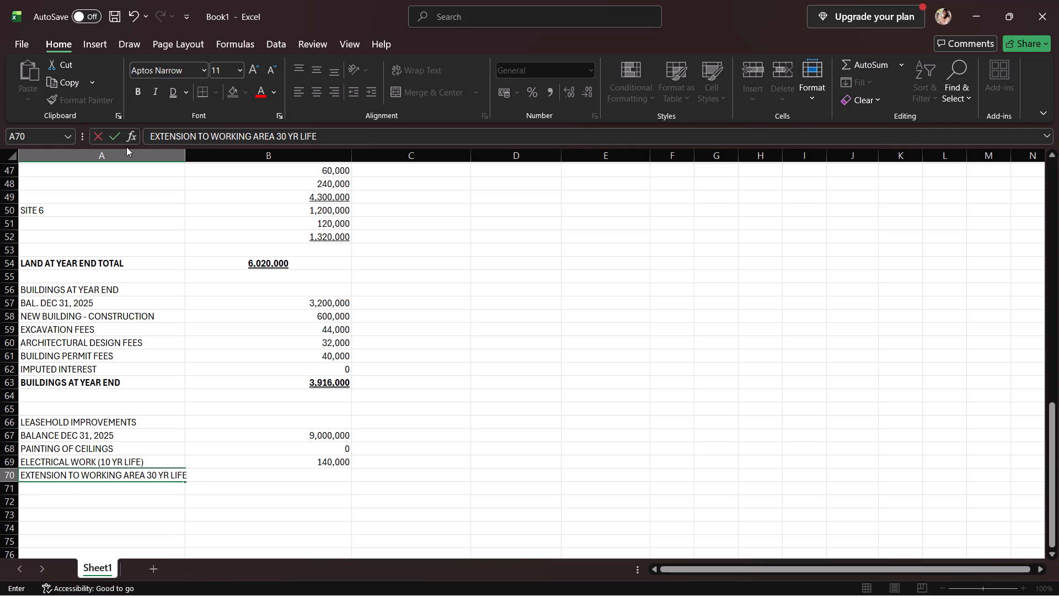
Widen columns A and B slightly so the extension label in row 70 fits within its cell.
{"action": "left_click_drag", "start_coordinate": [185, 156], "coordinate": [192, 156]}
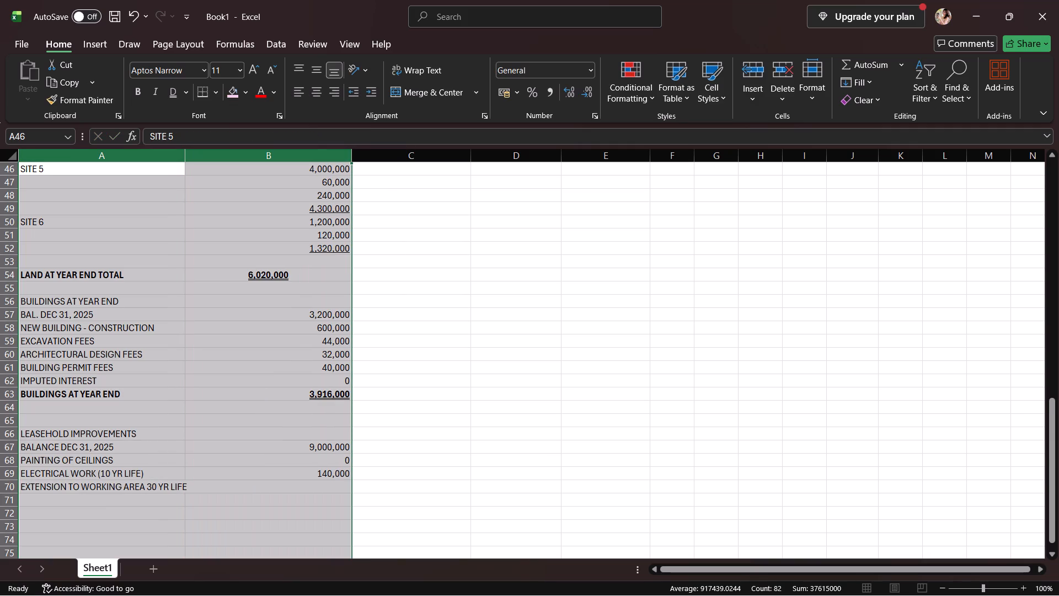
{"action": "left_click", "coordinate": [184, 157]}
{"action": "left_click_drag", "start_coordinate": [182, 157], "coordinate": [189, 157]}
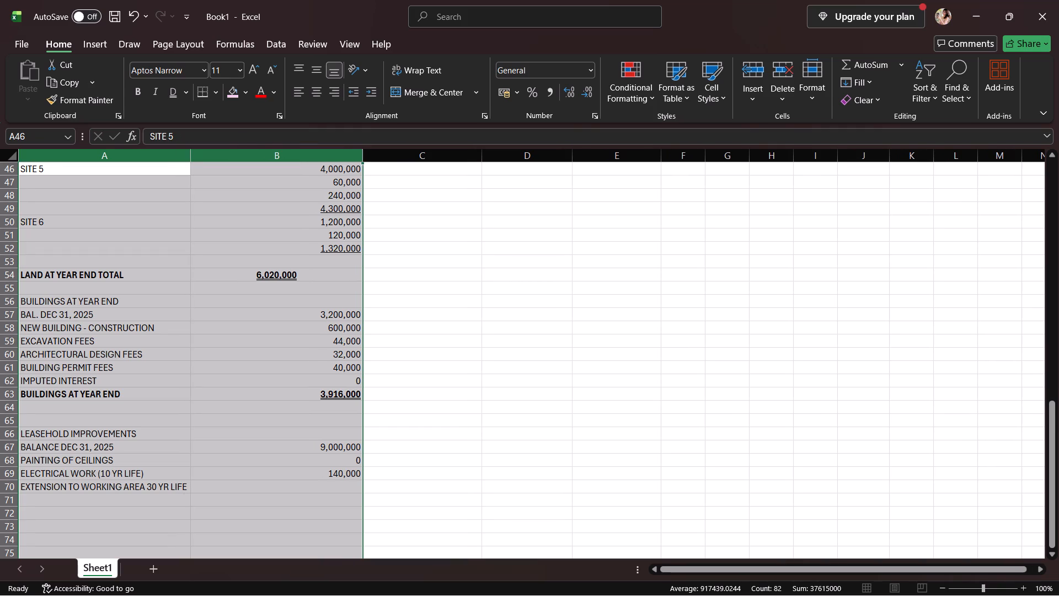
{"action": "left_click", "coordinate": [217, 480]}
{"action": "left_click", "coordinate": [217, 495]}
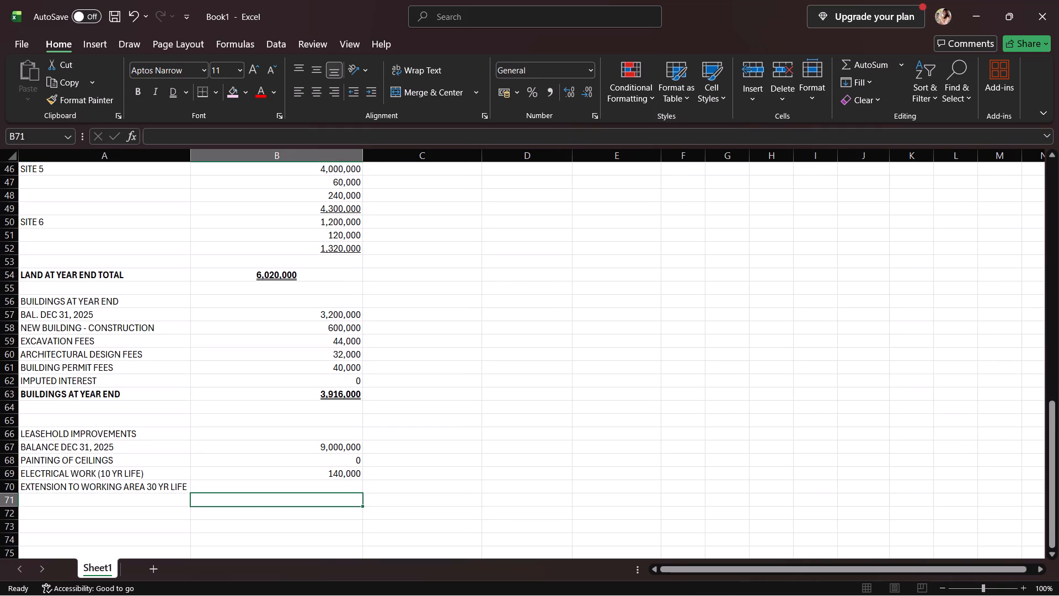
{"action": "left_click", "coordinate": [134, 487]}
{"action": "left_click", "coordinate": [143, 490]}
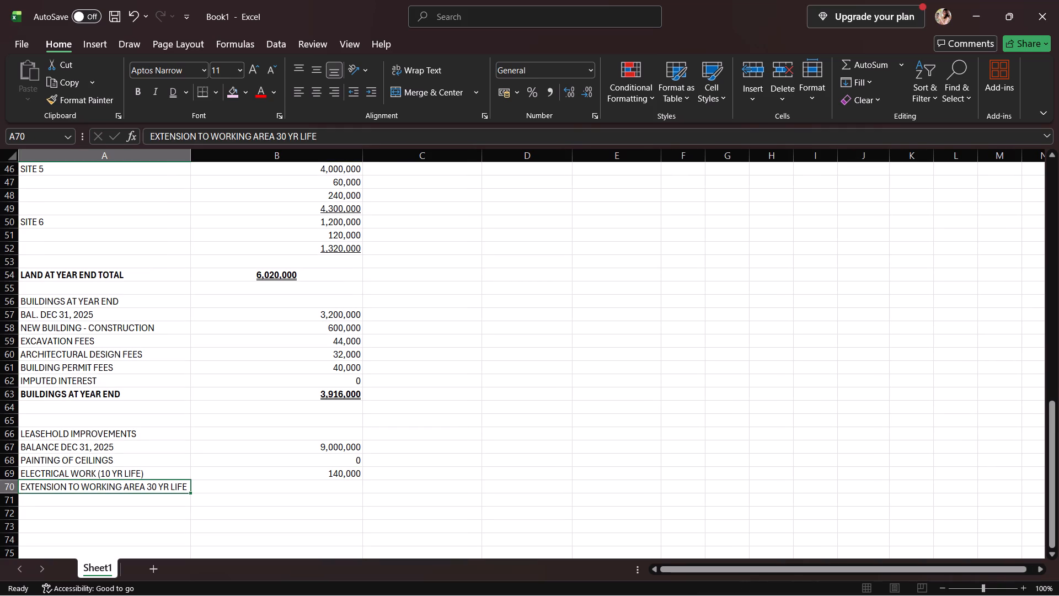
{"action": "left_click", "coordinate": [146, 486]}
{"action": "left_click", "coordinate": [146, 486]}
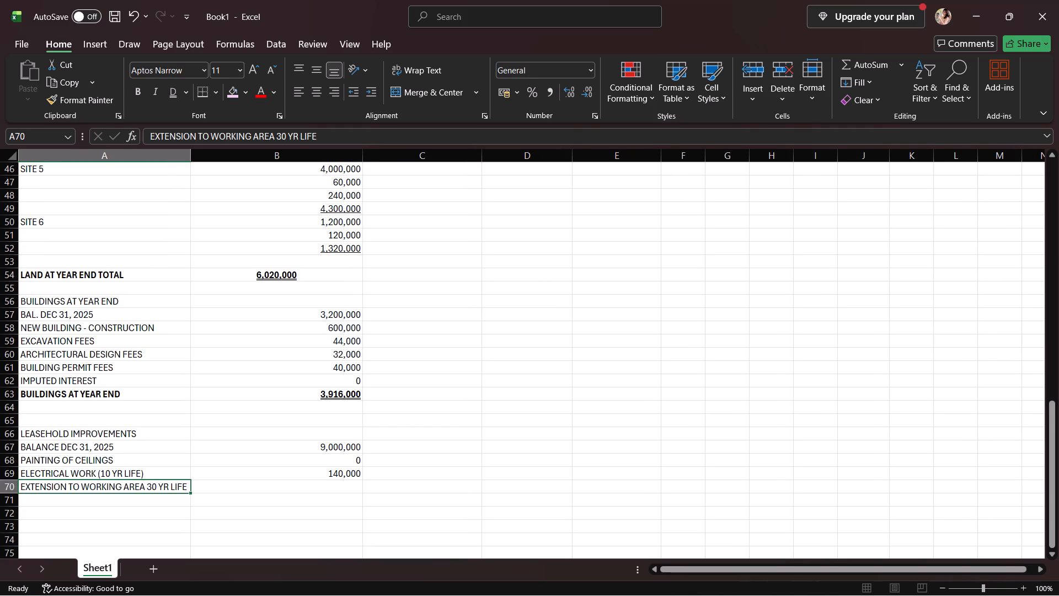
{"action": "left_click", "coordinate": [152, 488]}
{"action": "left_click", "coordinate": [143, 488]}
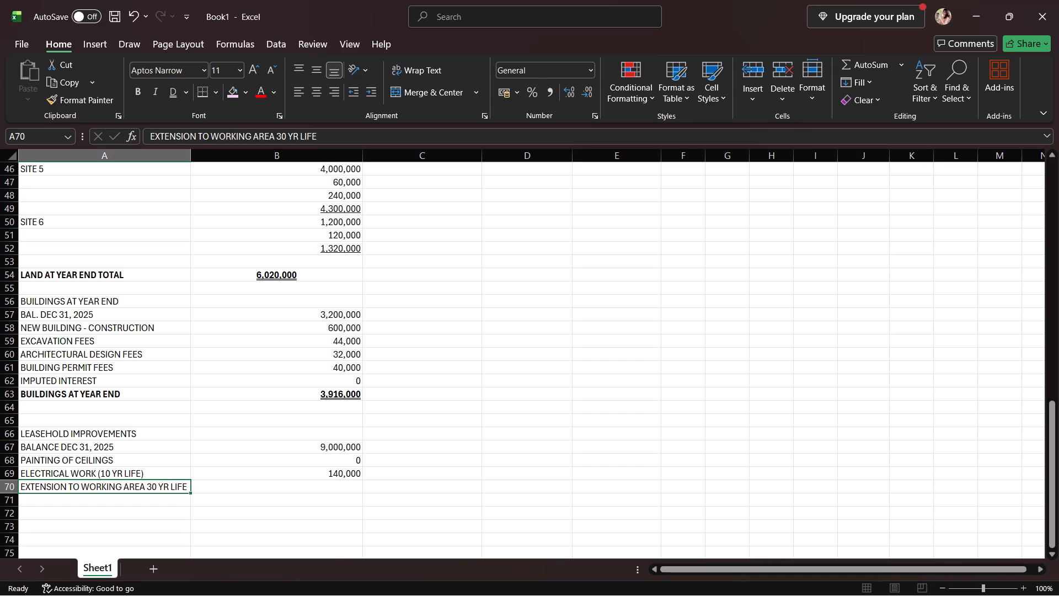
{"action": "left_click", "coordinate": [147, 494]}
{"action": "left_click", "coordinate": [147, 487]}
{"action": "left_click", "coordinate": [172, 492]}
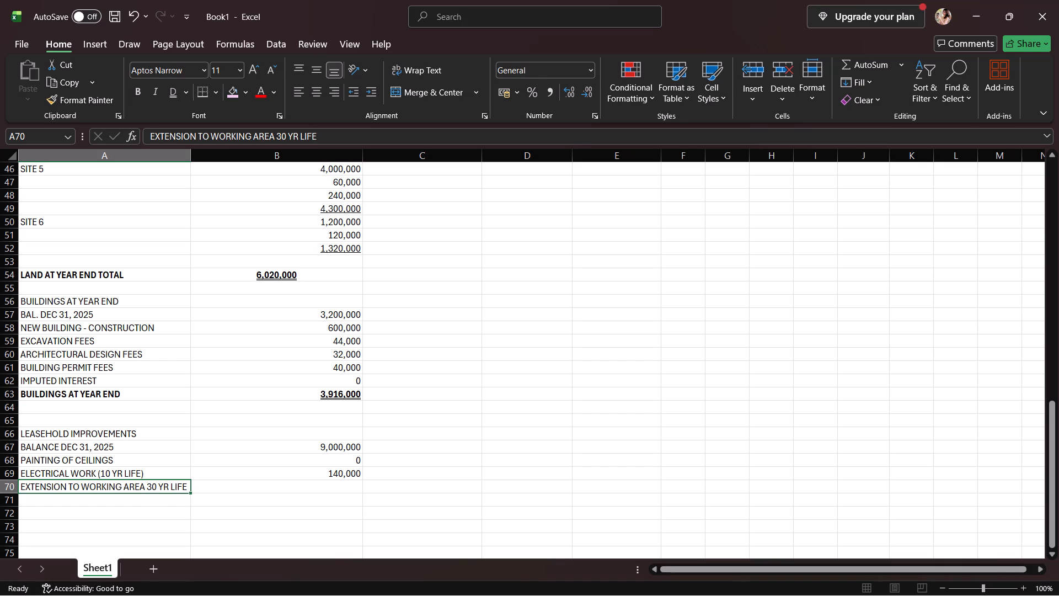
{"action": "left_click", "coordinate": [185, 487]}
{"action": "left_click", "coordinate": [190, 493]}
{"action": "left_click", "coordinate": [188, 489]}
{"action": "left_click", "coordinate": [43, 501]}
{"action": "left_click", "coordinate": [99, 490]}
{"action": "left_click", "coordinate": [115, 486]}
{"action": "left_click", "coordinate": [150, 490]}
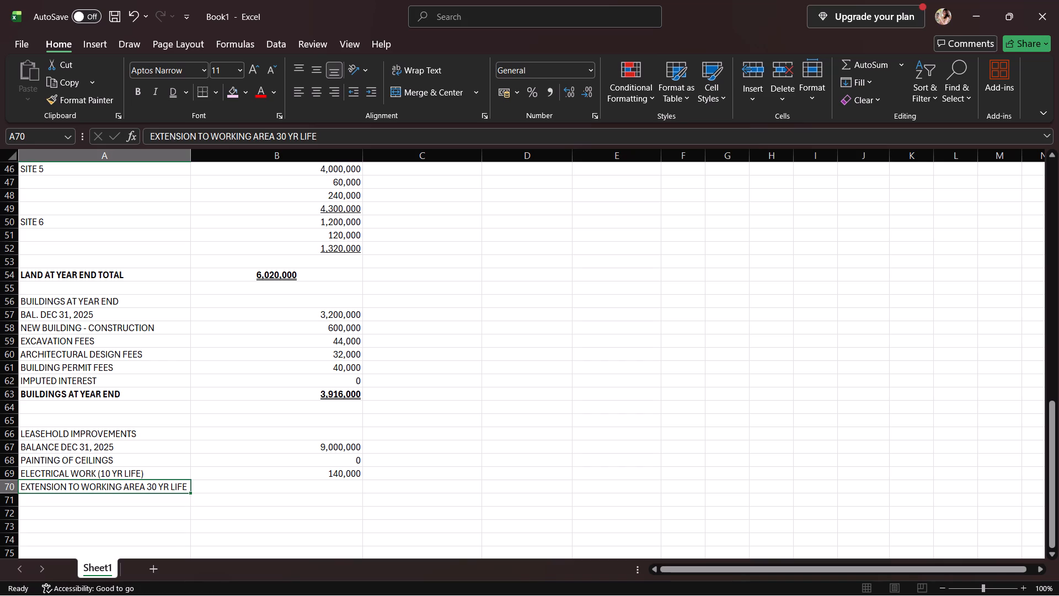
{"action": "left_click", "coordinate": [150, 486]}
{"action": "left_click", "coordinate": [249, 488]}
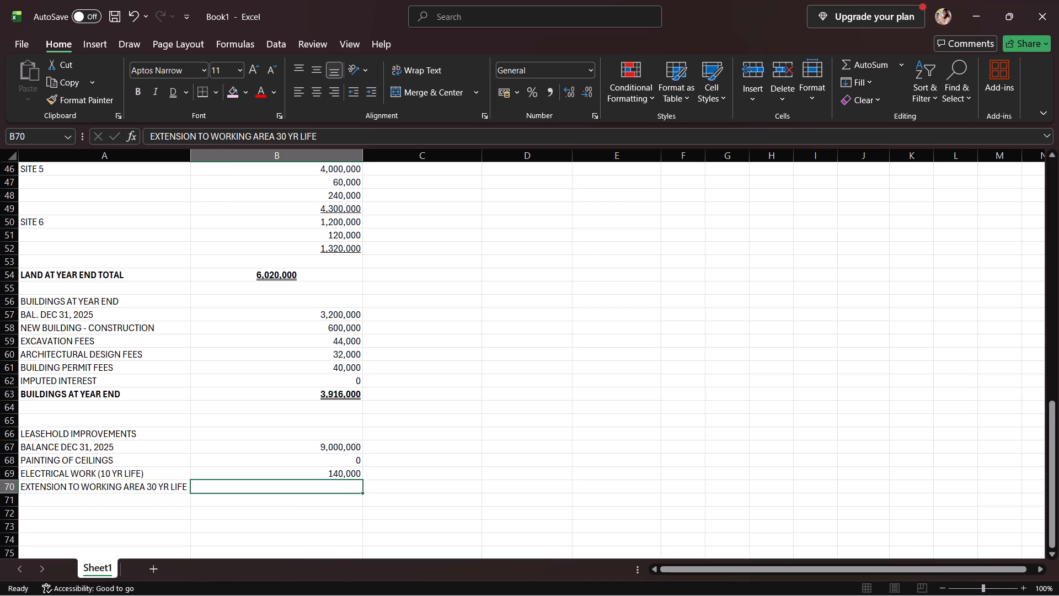
Put parentheses around 30 YR LIFE in the working area extension label in cell A70.
{"action": "left_click", "coordinate": [153, 492]}
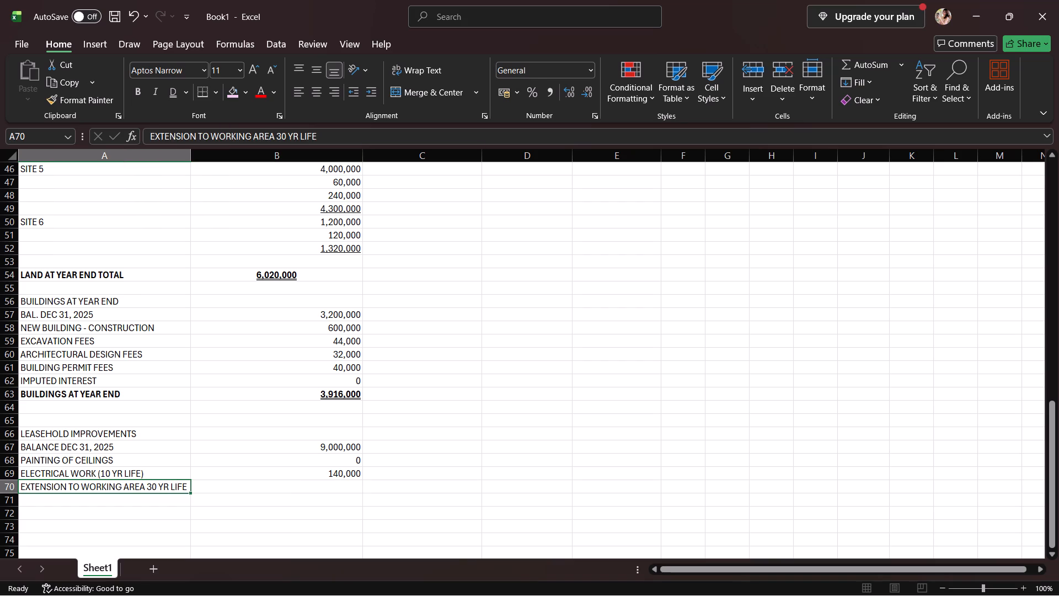
{"action": "left_click", "coordinate": [275, 136]}
{"action": "key", "text": "shift+parenleft"}
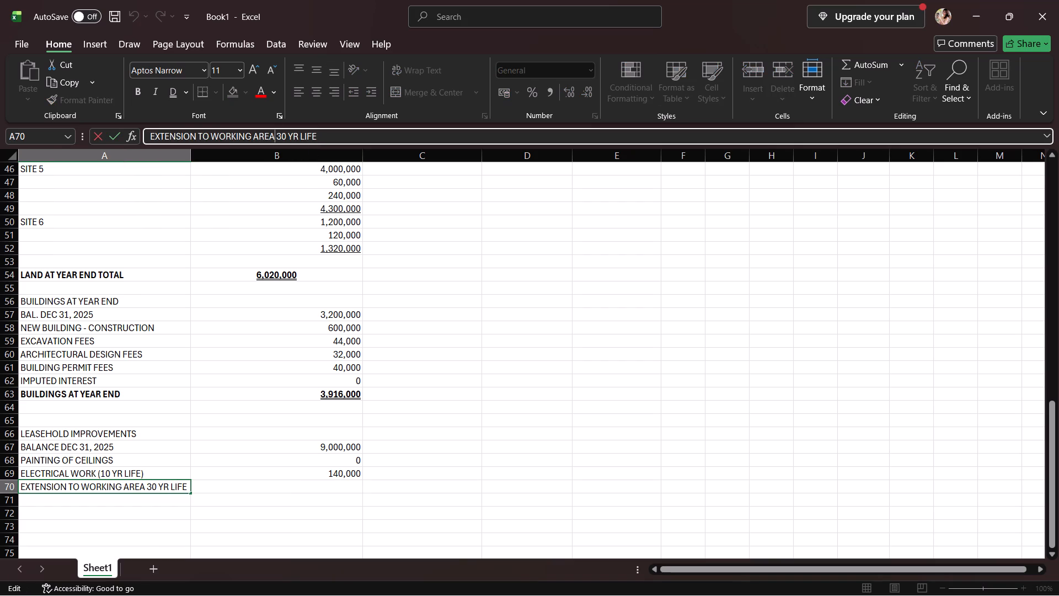
{"action": "key", "text": "BackSpace"}
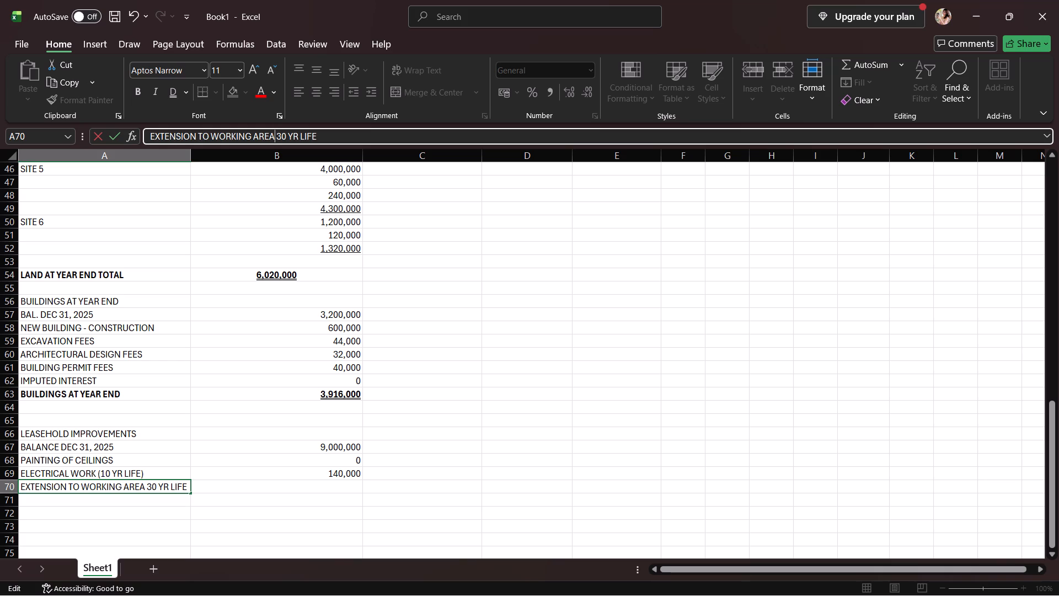
{"action": "left_click", "coordinate": [277, 135]}
{"action": "key", "text": "shift+parenleft"}
{"action": "left_click", "coordinate": [334, 140]}
{"action": "key", "text": "shift+parenright"}
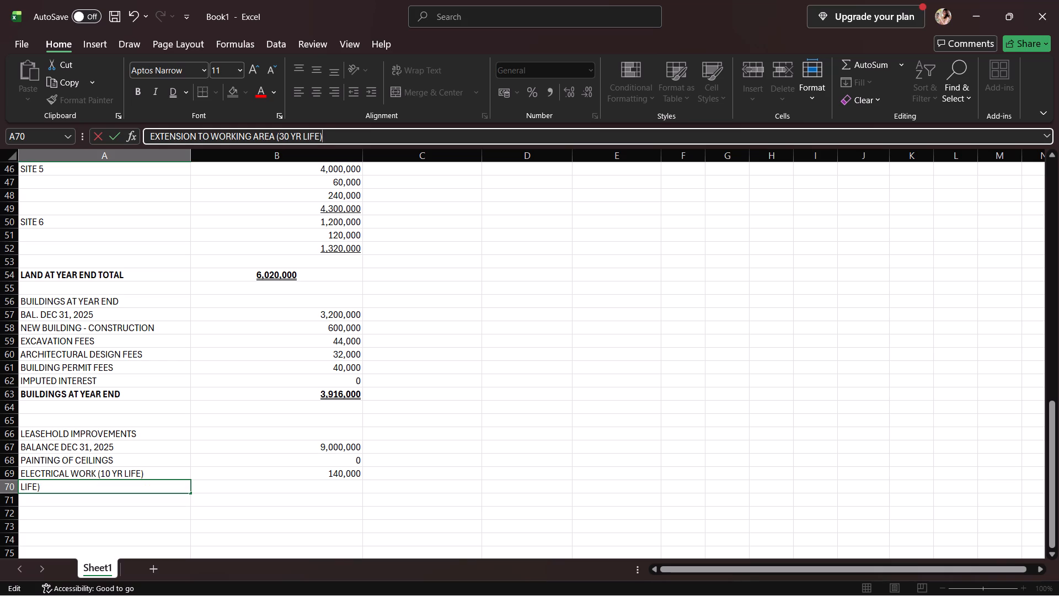
Widen column A further to fit the full extension label in row 70.
{"action": "left_click", "coordinate": [180, 152]}
{"action": "left_click_drag", "start_coordinate": [190, 156], "coordinate": [202, 157]}
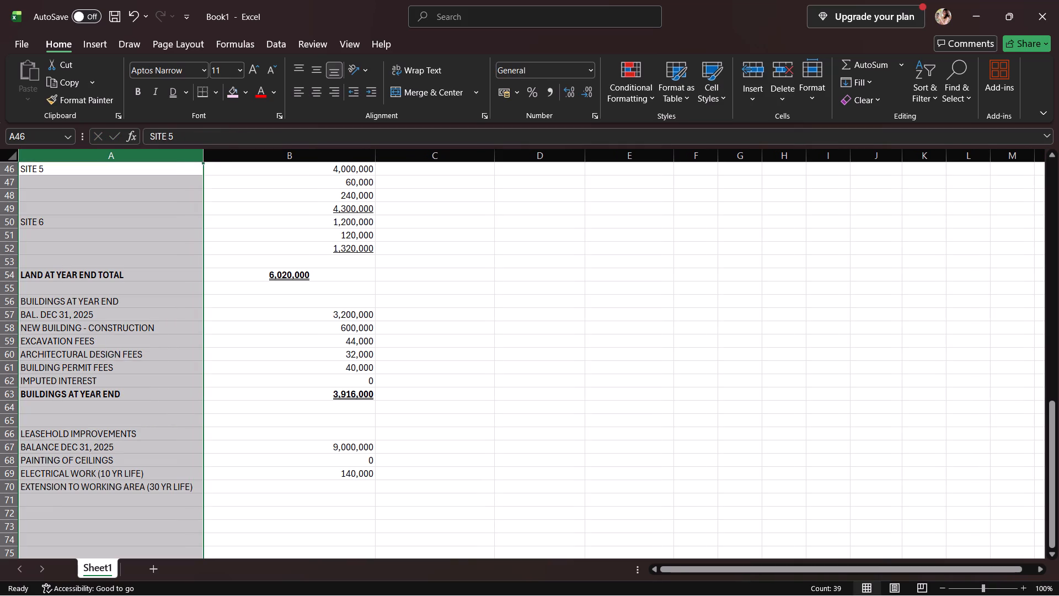
{"action": "left_click", "coordinate": [196, 480]}
Enter 320,000 in cell B70 as the working area extension amount.
{"action": "left_click", "coordinate": [228, 487]}
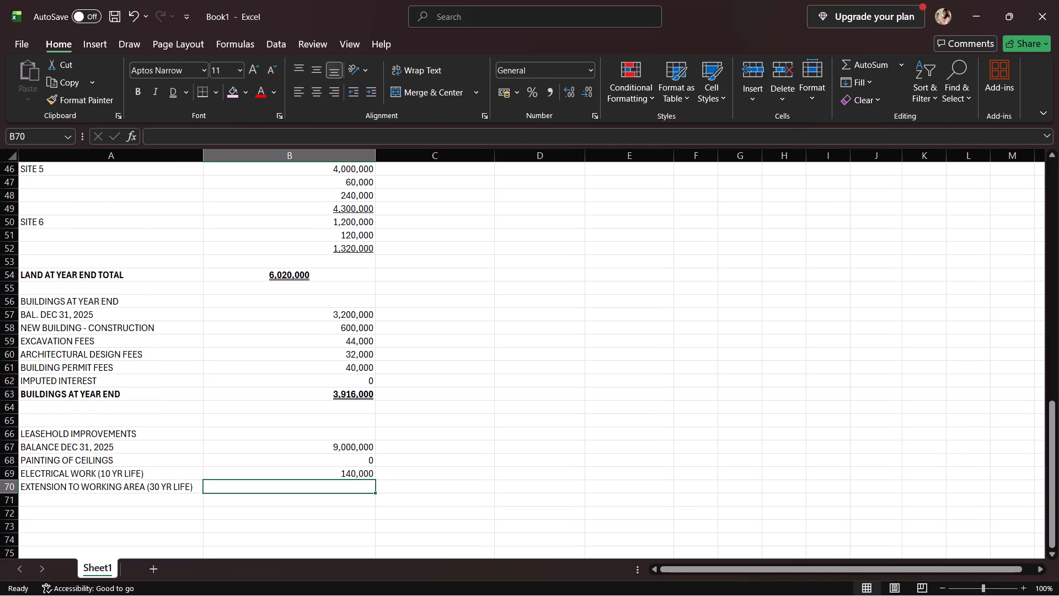
{"action": "type", "text": "32"}
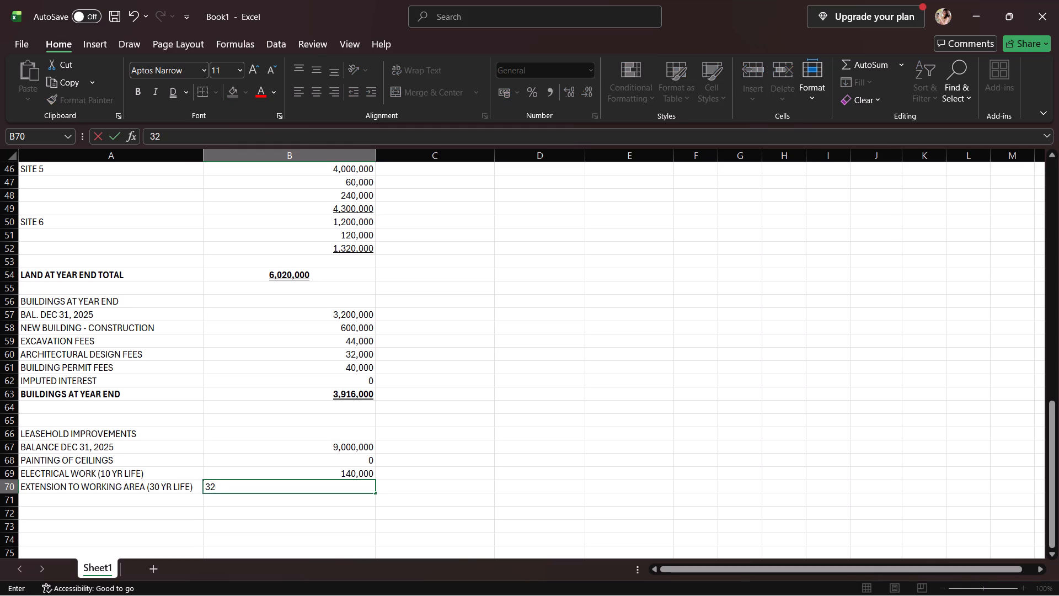
{"action": "type", "text": "0,000"}
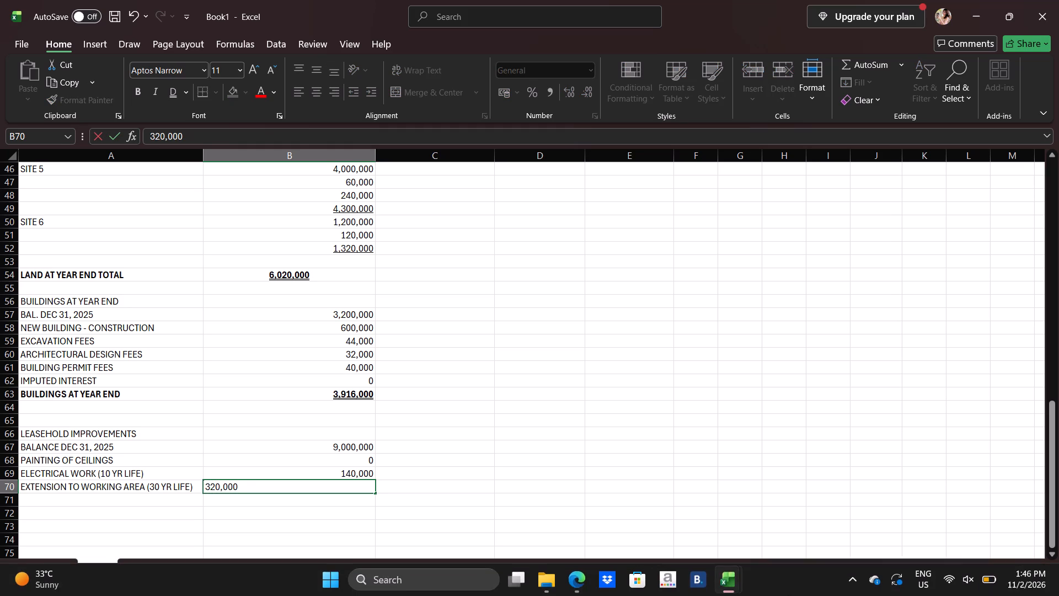
{"action": "left_click", "coordinate": [240, 494]}
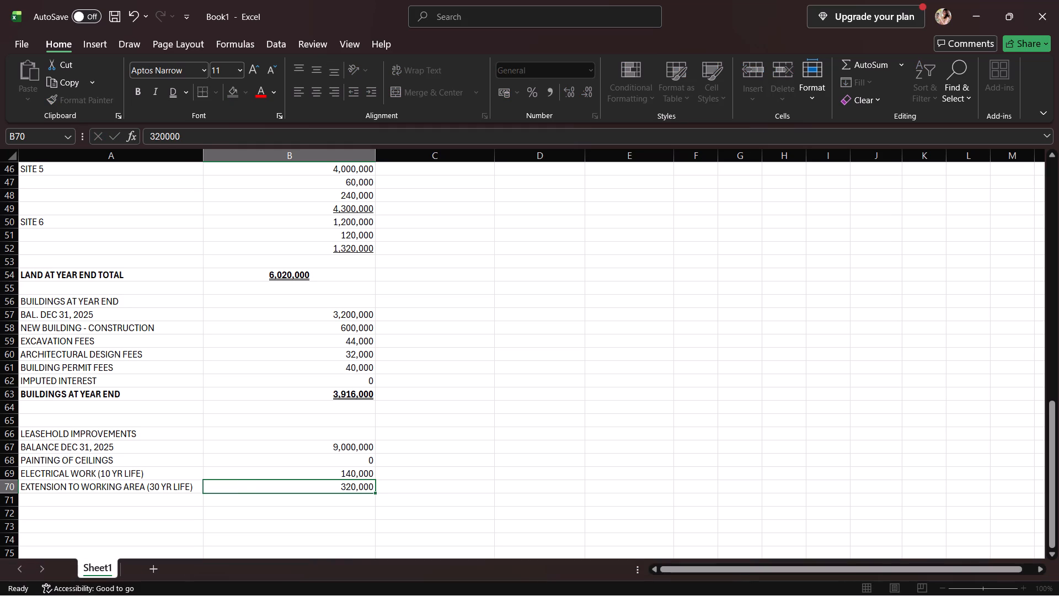
{"action": "left_click_drag", "start_coordinate": [121, 485], "coordinate": [127, 485]}
{"action": "left_click", "coordinate": [138, 505]}
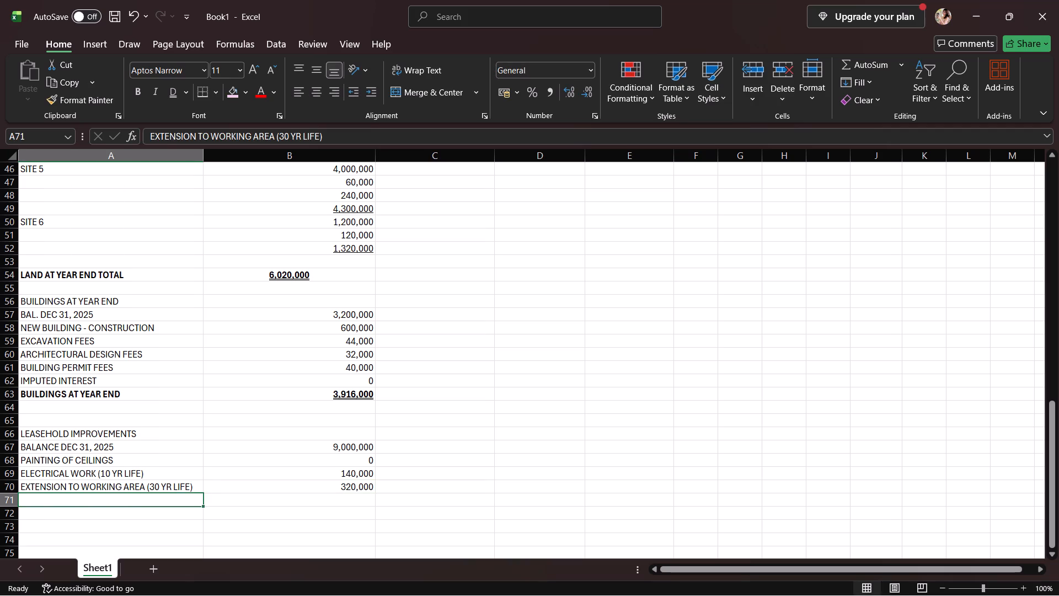
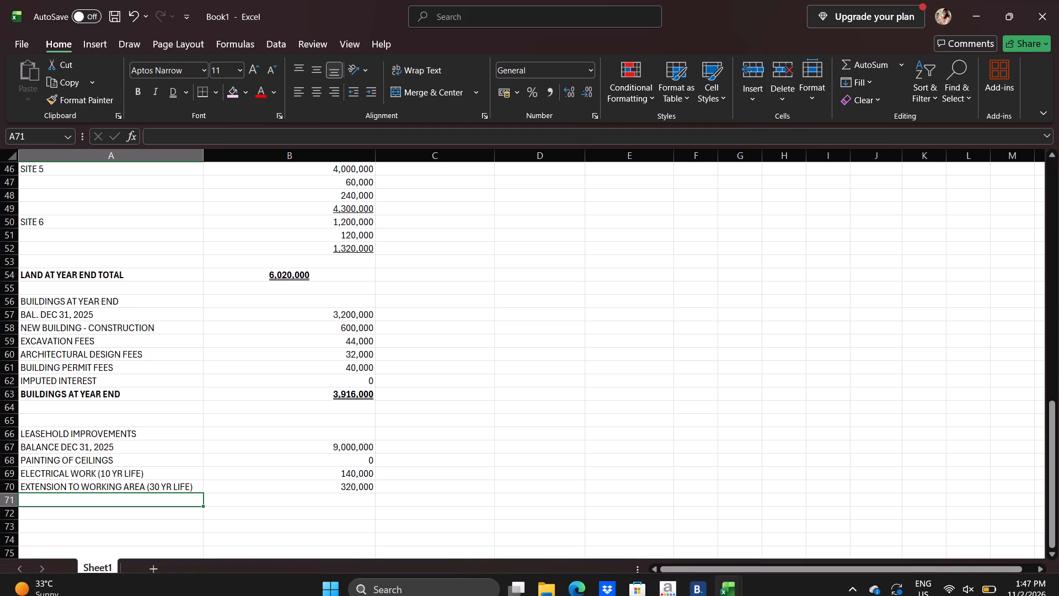
Enter the label LEASEHOLD IMPROVEMENTS in cell A71, below the working area extension row.
{"action": "type", "text": "LE"}
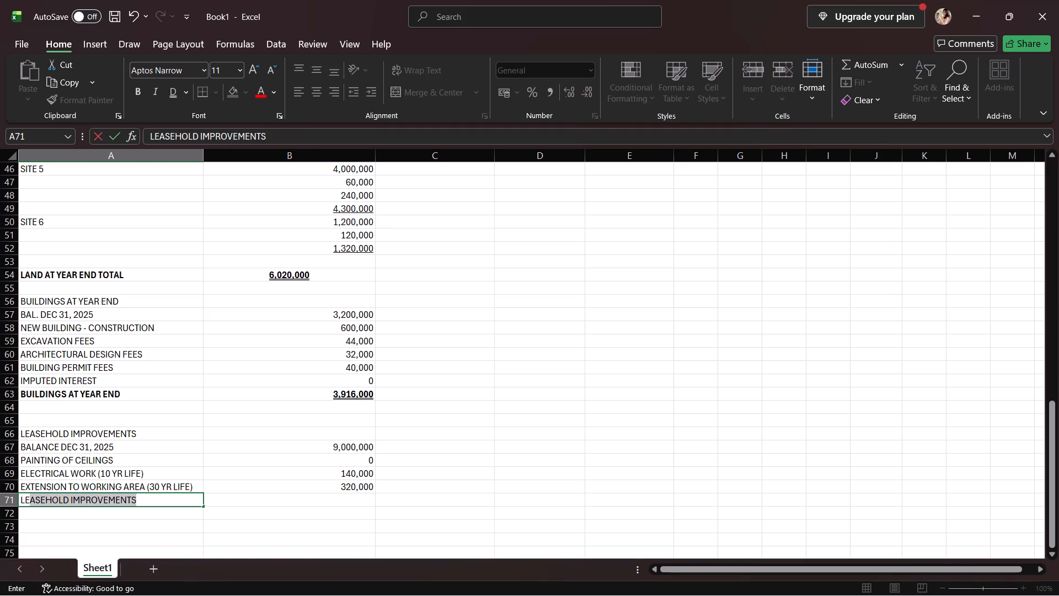
{"action": "key", "text": "Return"}
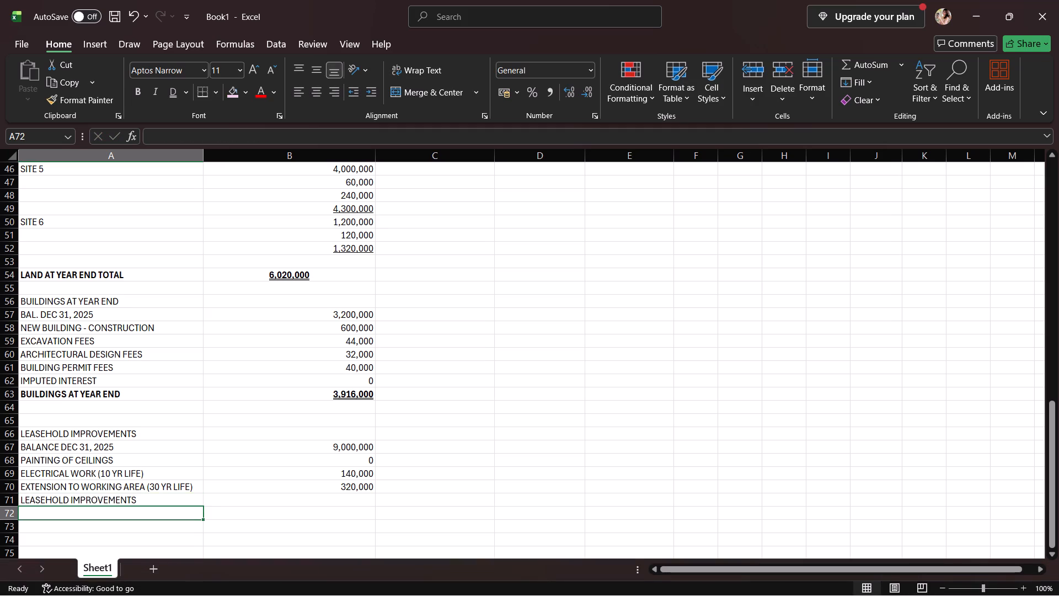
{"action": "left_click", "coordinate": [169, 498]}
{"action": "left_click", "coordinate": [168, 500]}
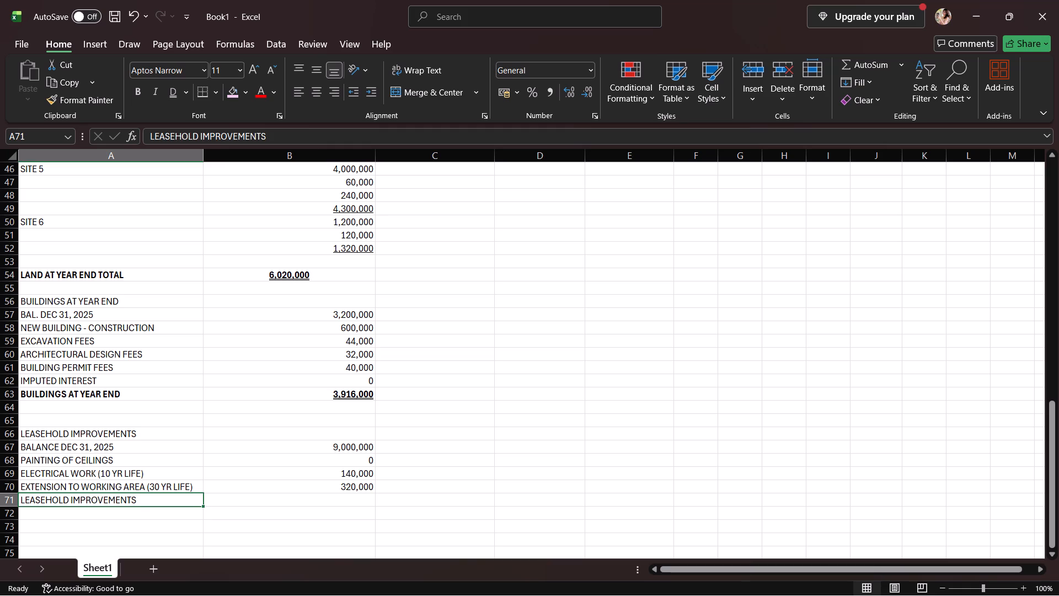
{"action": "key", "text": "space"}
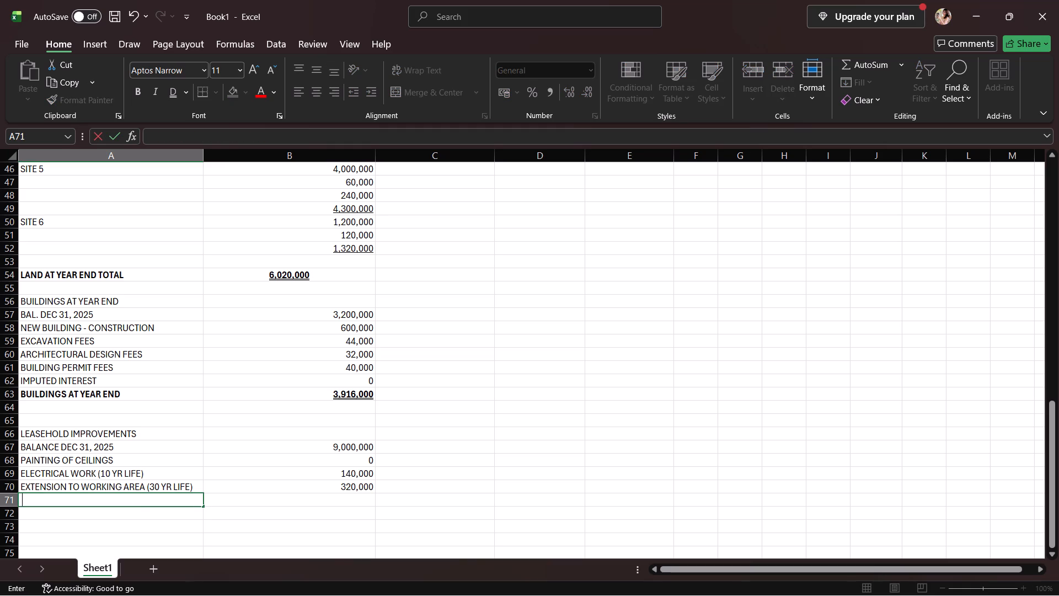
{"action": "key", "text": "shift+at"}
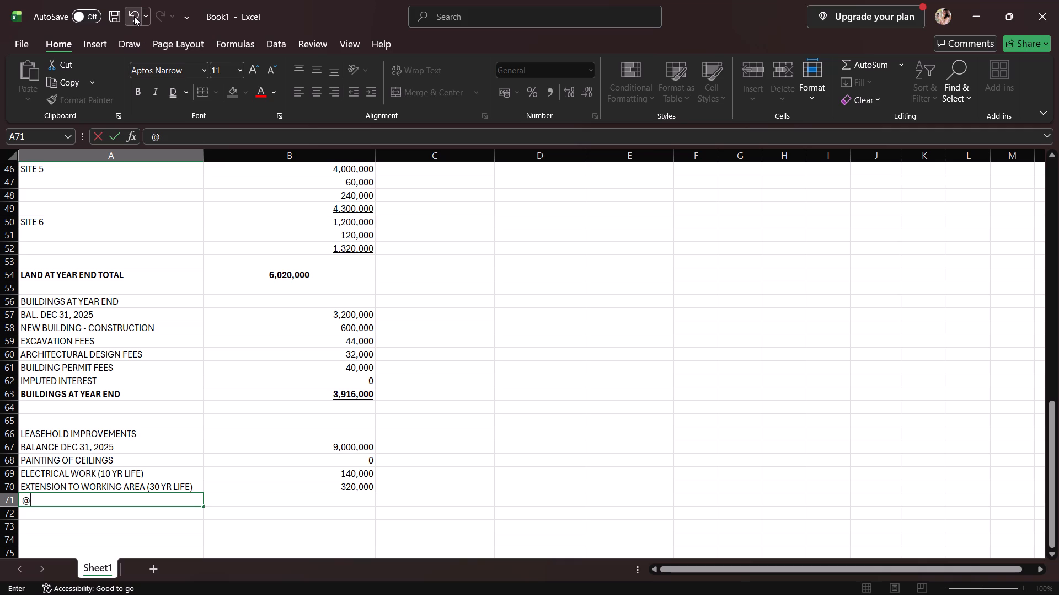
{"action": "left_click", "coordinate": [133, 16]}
Extend the label in cell A71 to read LEASEHOLD IMPROVEMENTS @ YR END.
{"action": "left_click", "coordinate": [190, 502]}
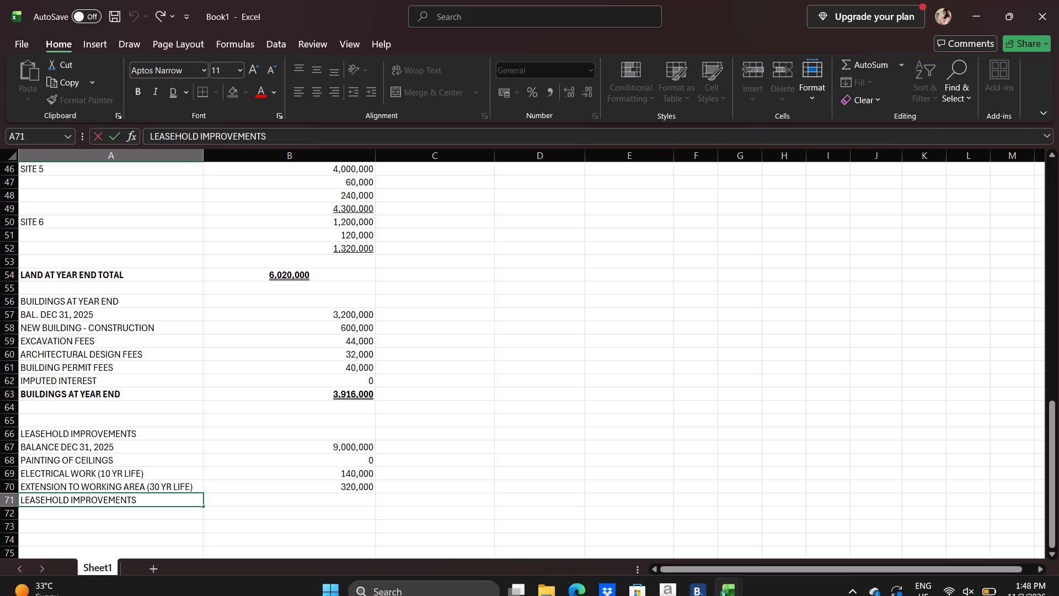
{"action": "key", "text": "space"}
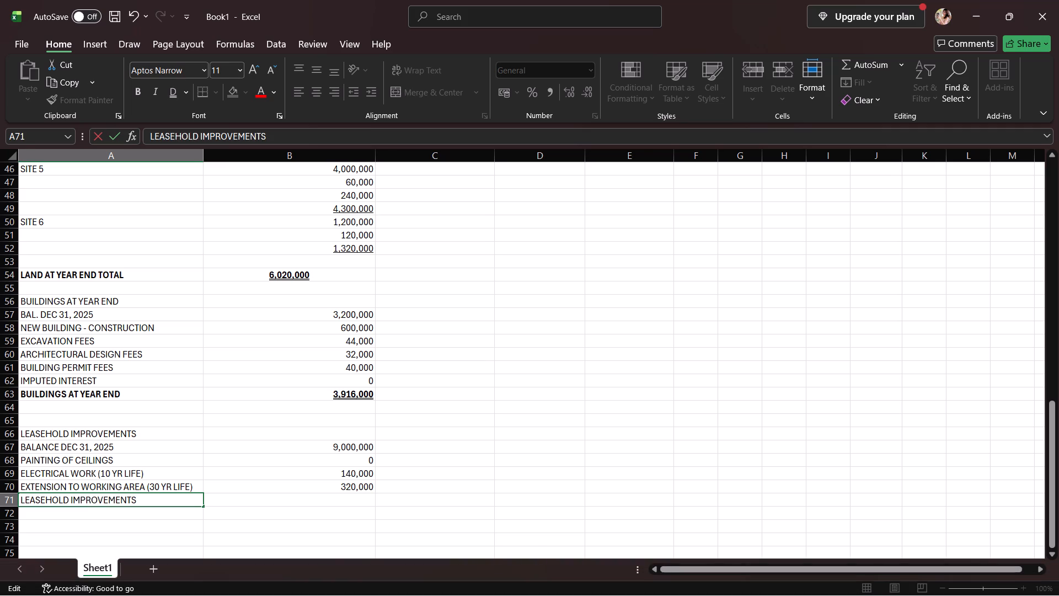
{"action": "key", "text": "shift+at"}
{"action": "key", "text": "space"}
{"action": "type", "text": "YR END"}
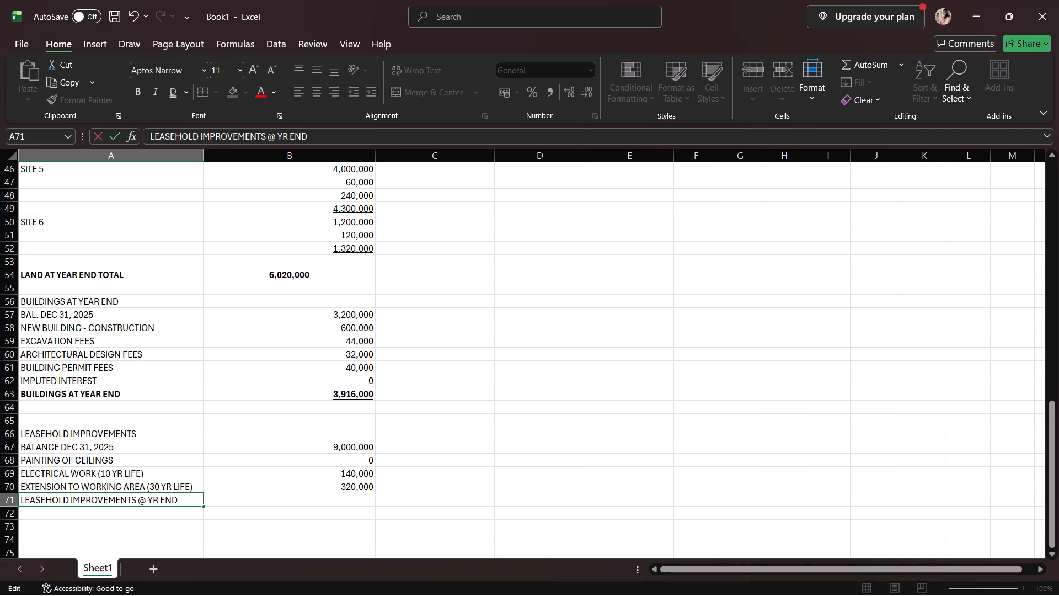
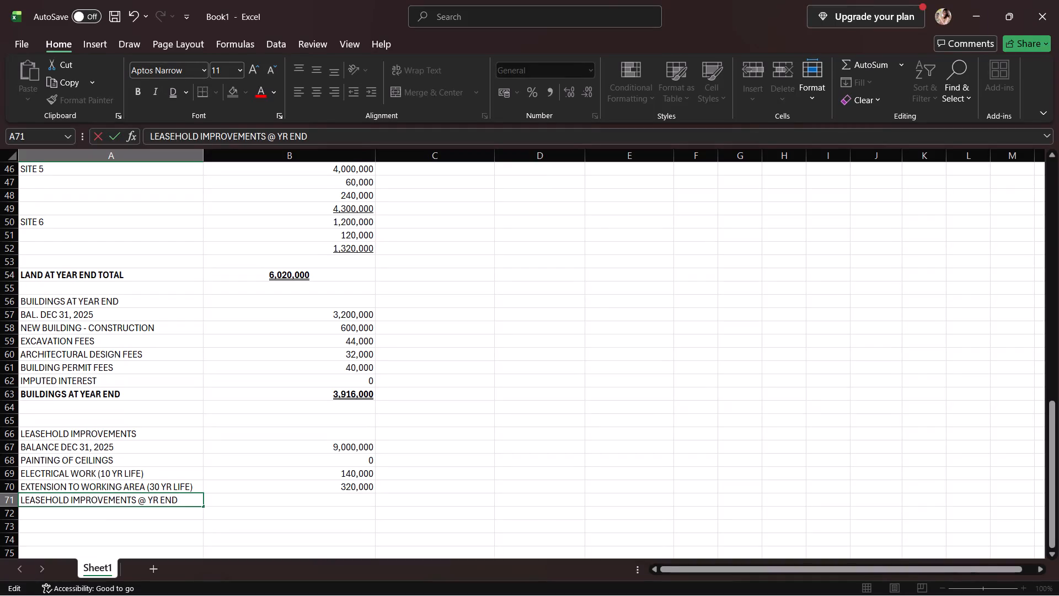
Total the leasehold improvements amounts B67:B70 with a SUM in cell B71, beside the year-end label.
{"action": "left_click", "coordinate": [261, 502]}
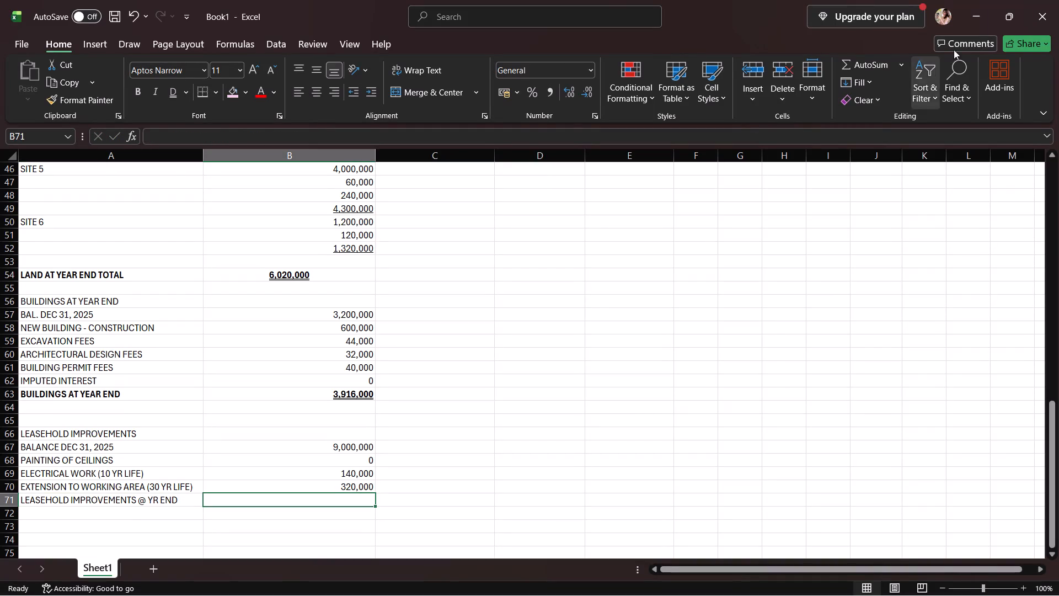
{"action": "left_click", "coordinate": [898, 62]}
{"action": "left_click", "coordinate": [896, 81]}
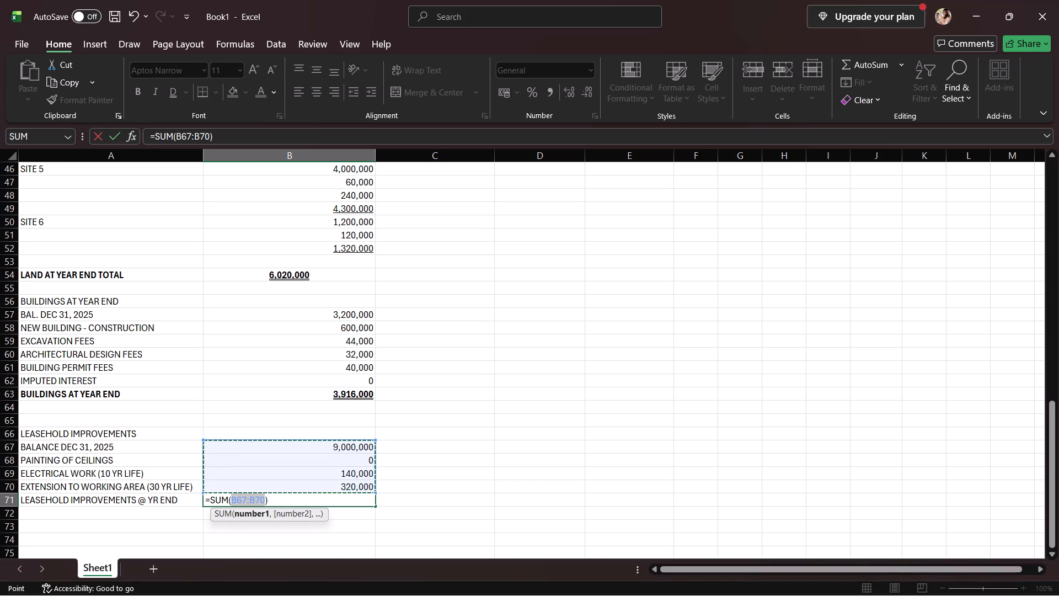
{"action": "key", "text": "Return"}
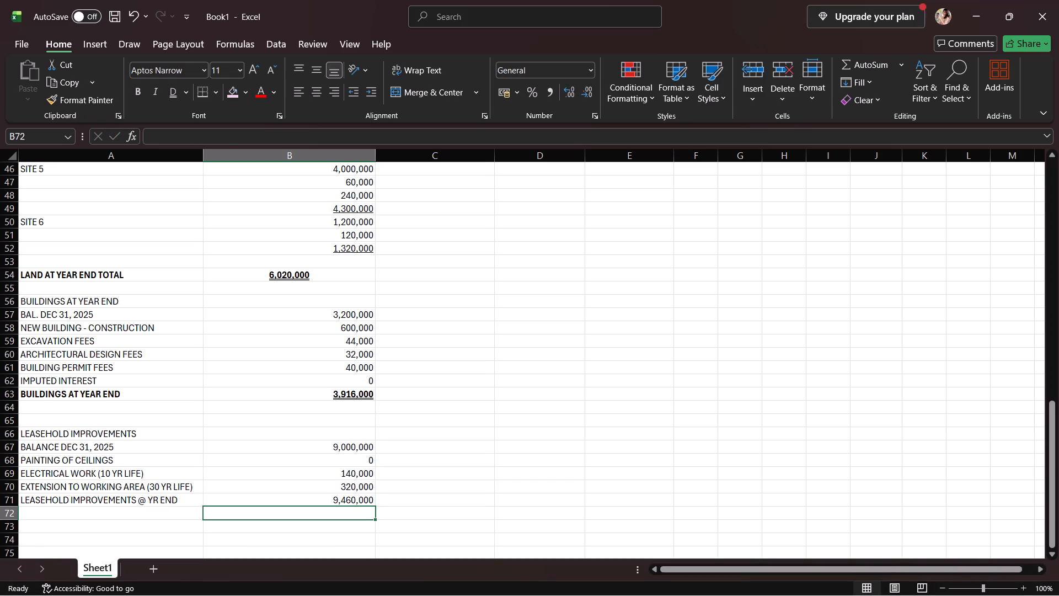
Make the year-end leasehold improvements total in cell B71 bold.
{"action": "scroll", "coordinate": [414, 515], "scroll_direction": "down", "scroll_amount": 1}
{"action": "left_click", "coordinate": [137, 464]}
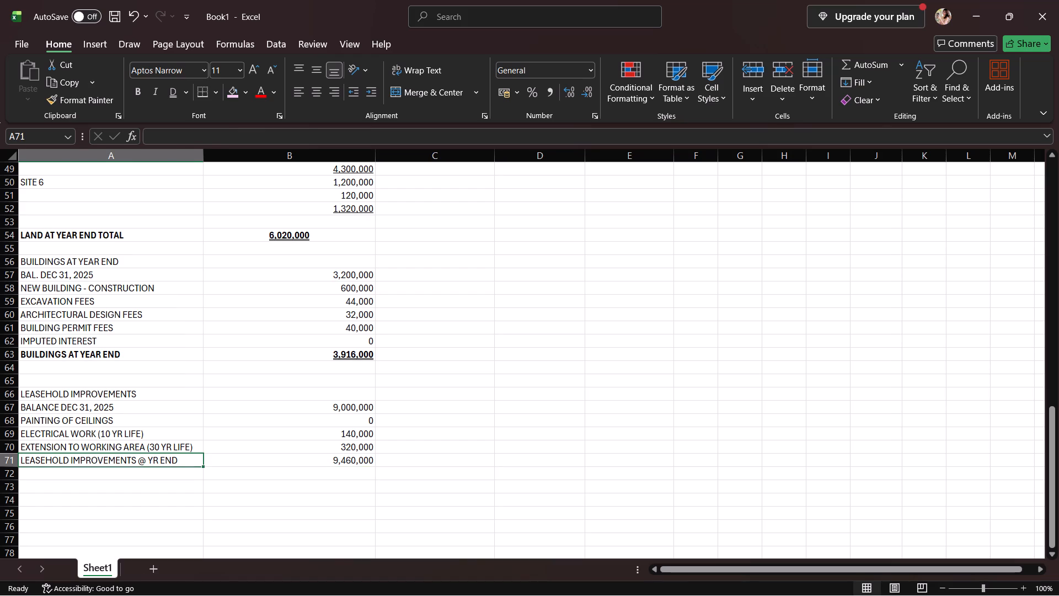
{"action": "left_click", "coordinate": [315, 463]}
{"action": "left_click", "coordinate": [354, 410]}
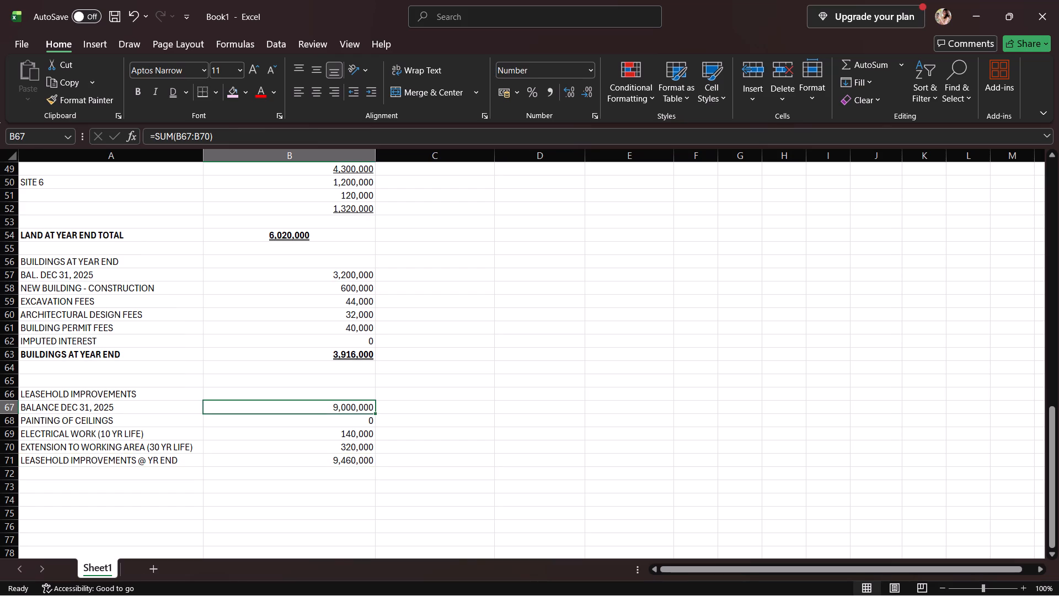
{"action": "left_click", "coordinate": [314, 467]}
{"action": "left_click", "coordinate": [318, 461]}
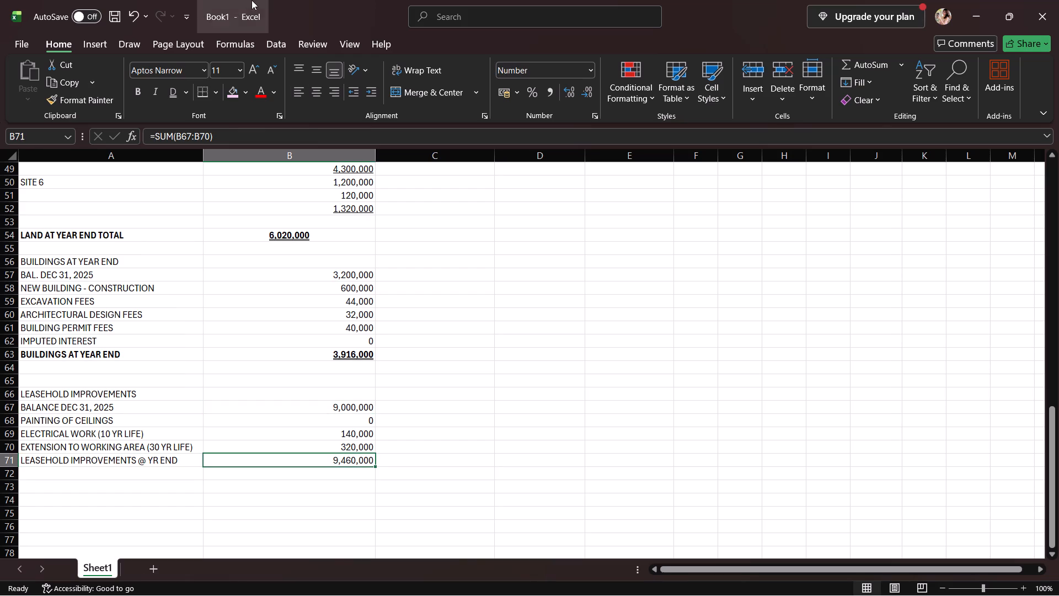
{"action": "left_click", "coordinate": [136, 99]}
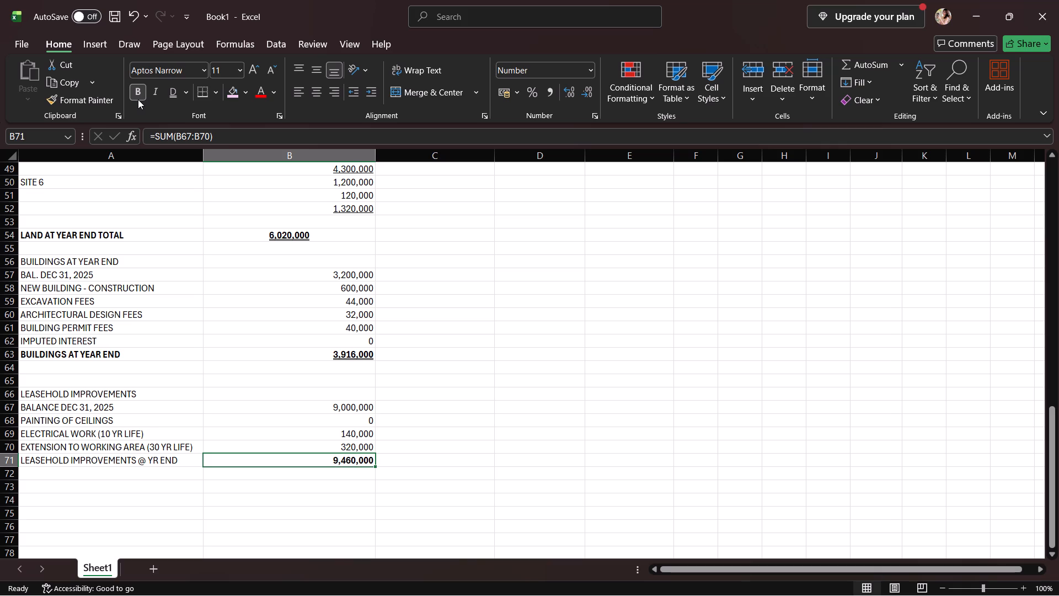
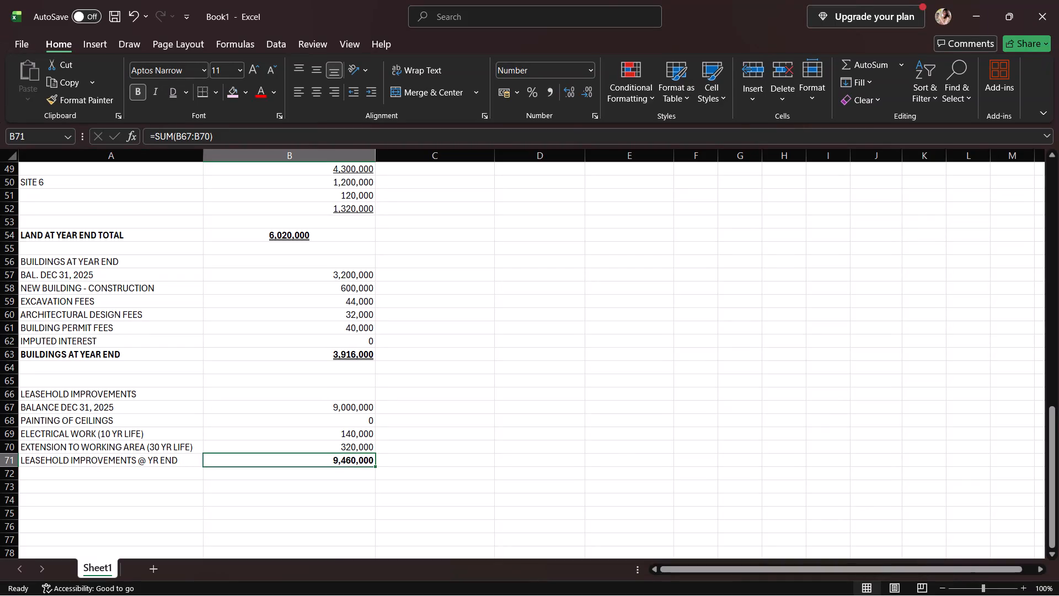
Make the LEASEHOLD IMPROVEMENTS @ YR END label in cell A71 bold.
{"action": "left_click", "coordinate": [112, 466]}
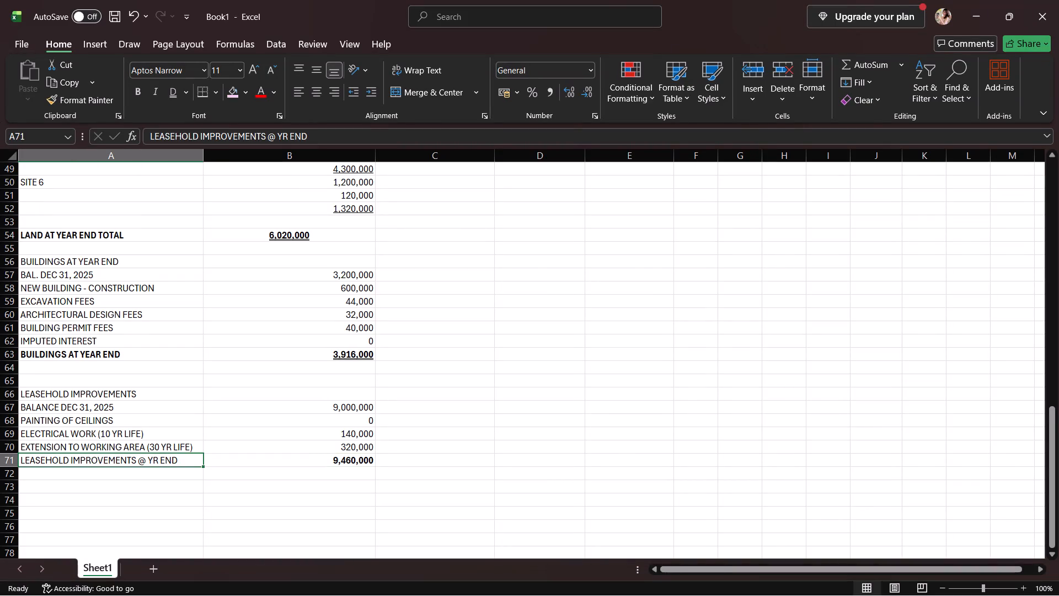
{"action": "left_click", "coordinate": [140, 88]}
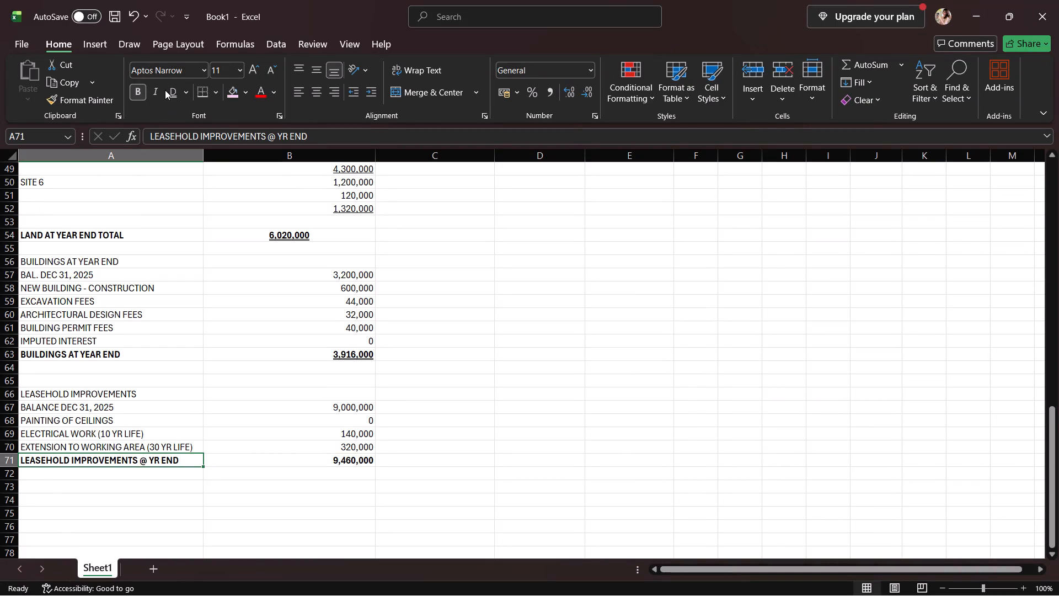
{"action": "left_click", "coordinate": [165, 90]}
{"action": "left_click", "coordinate": [173, 92]}
Apply a double underline to the year-end leasehold improvements total in cell B71.
{"action": "left_click", "coordinate": [314, 463]}
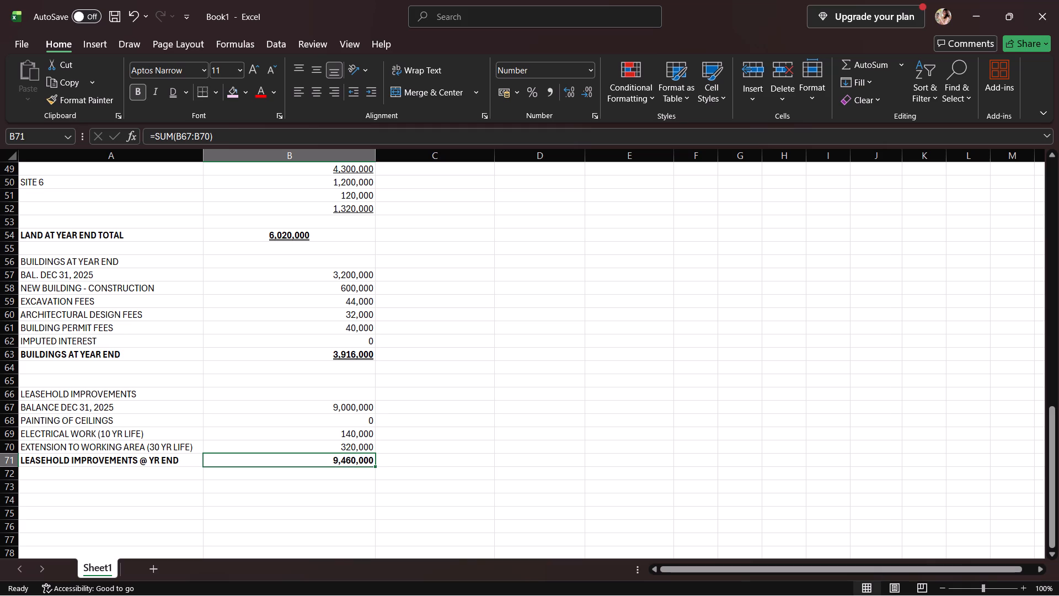
{"action": "left_click", "coordinate": [176, 97]}
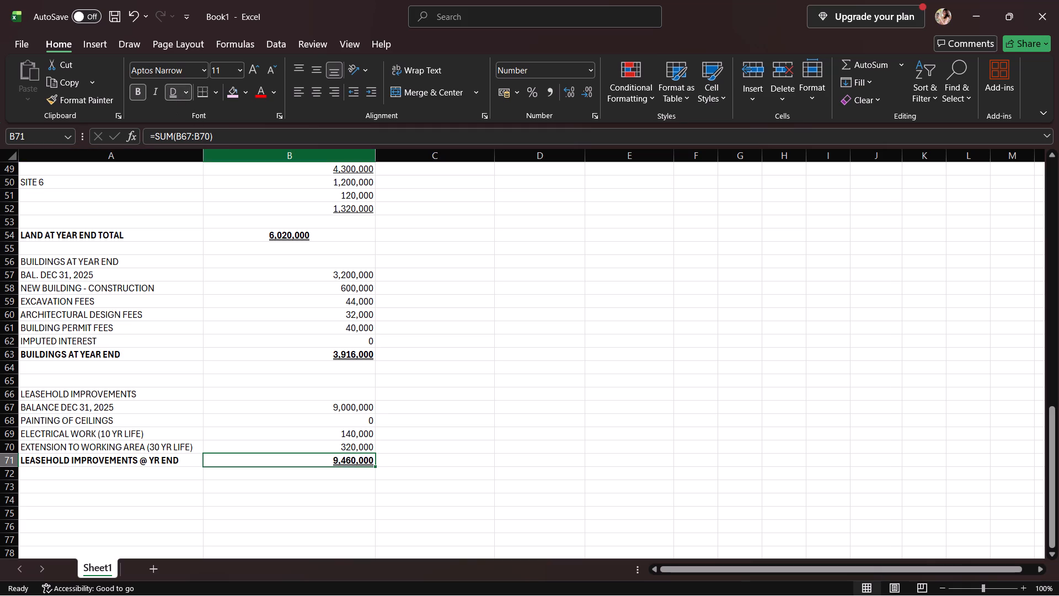
Look back over the finished workings, from the depreciation and adjusting entry sections to the year-end leasehold improvements.
{"action": "scroll", "coordinate": [375, 524], "scroll_direction": "up", "scroll_amount": 3}
{"action": "scroll", "coordinate": [376, 521], "scroll_direction": "down", "scroll_amount": 2}
{"action": "scroll", "coordinate": [377, 517], "scroll_direction": "up", "scroll_amount": 8}
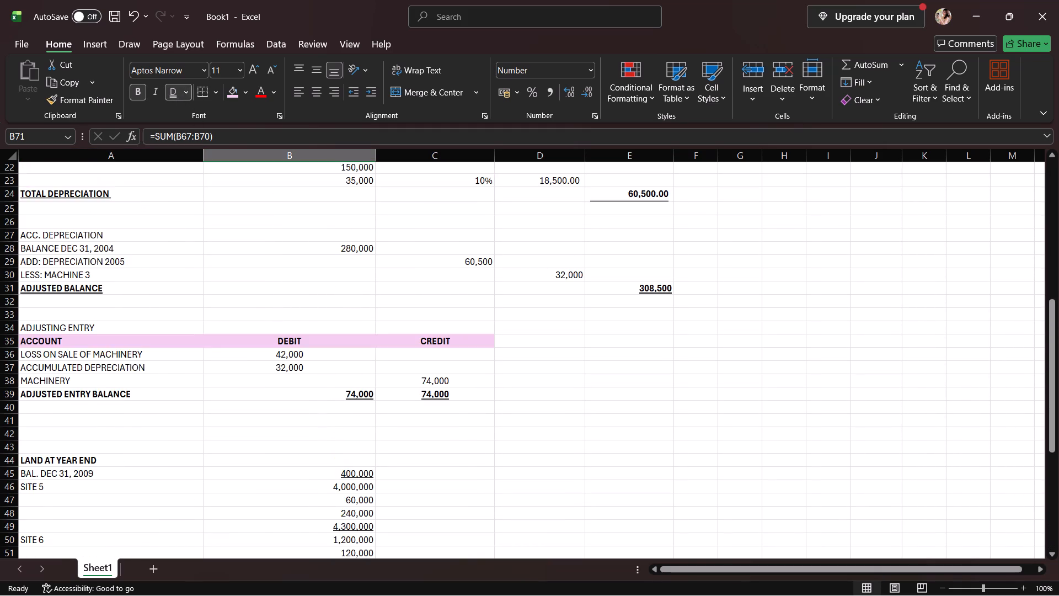
{"action": "scroll", "coordinate": [381, 514], "scroll_direction": "down", "scroll_amount": 7}
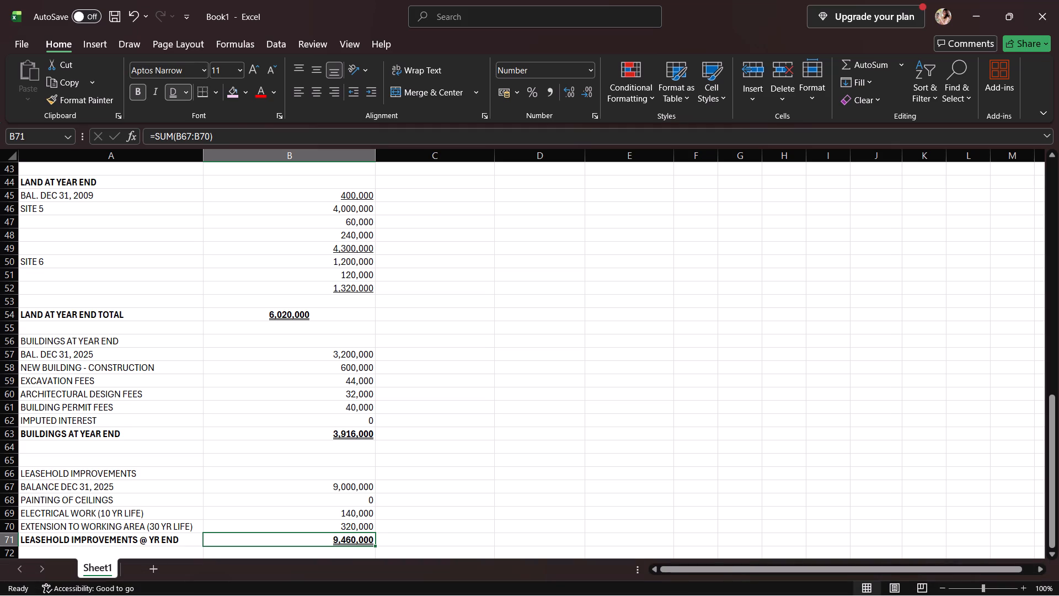
Save the workbook under the name PPE in the personal OneDrive Documents folder.
{"action": "left_click", "coordinate": [112, 9]}
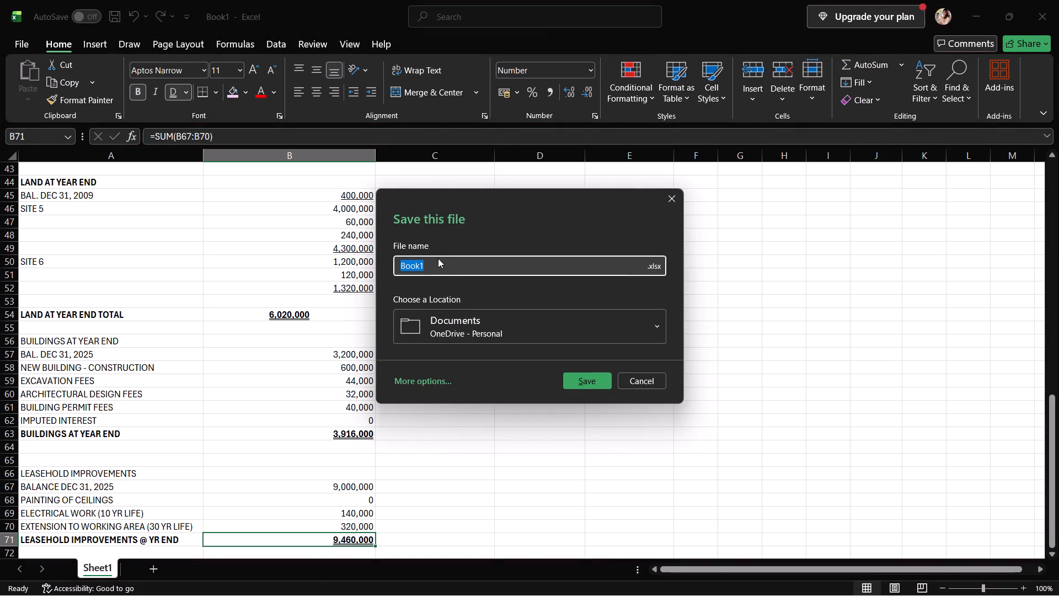
{"action": "left_click", "coordinate": [437, 258]}
{"action": "key", "text": "BackSpace"}
{"action": "key", "text": "BackSpace"}
{"action": "key", "text": "BackSpace"}
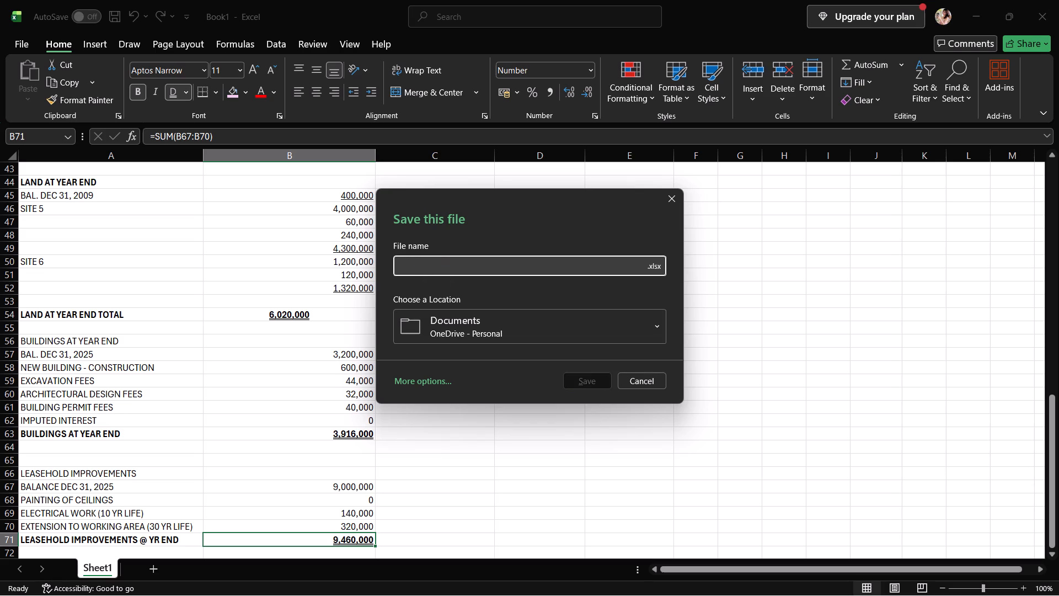
{"action": "type", "text": "PPE"}
{"action": "left_click", "coordinate": [576, 382]}
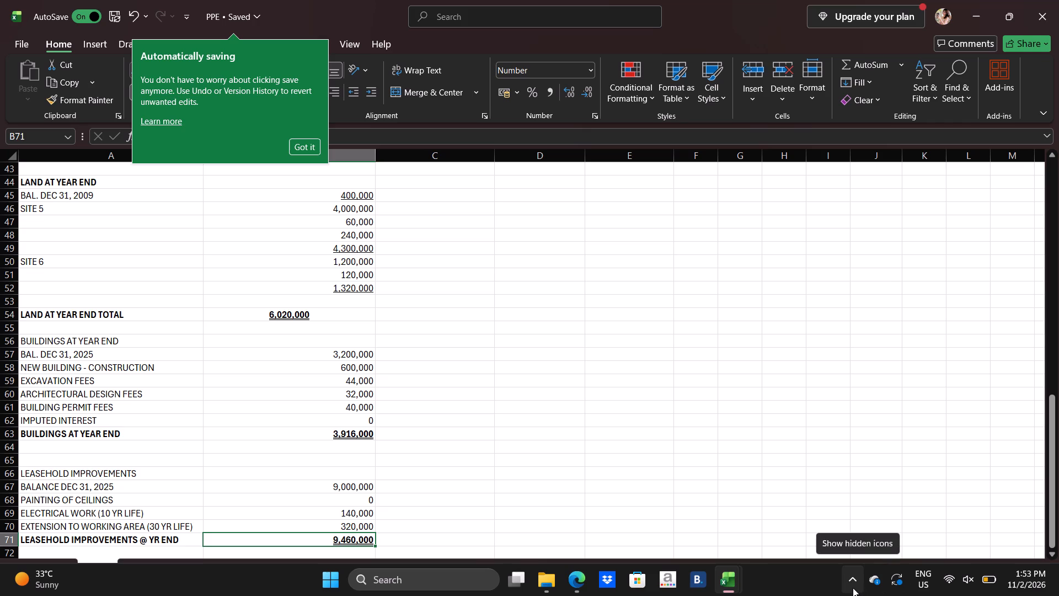
Close the PPE workbook and the COMPUTATION KEME workbook.
{"action": "left_click", "coordinate": [1045, 14]}
{"action": "left_click", "coordinate": [1039, 18]}
{"action": "left_click", "coordinate": [1040, 18]}
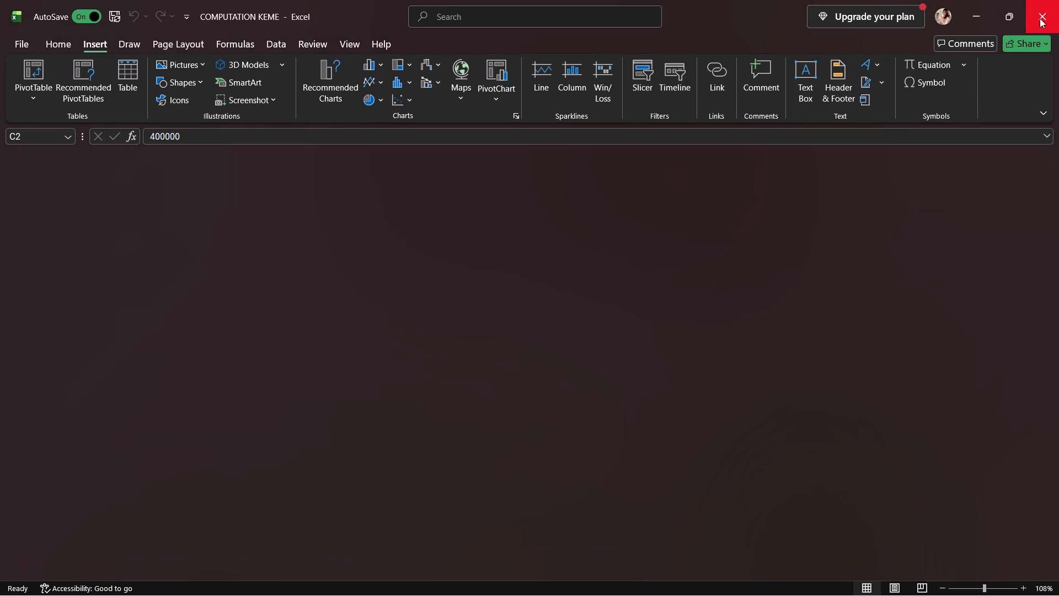
Close the Edge window holding the SQL project and solutions PDF, leaving the site without saving its changes.
{"action": "left_click", "coordinate": [1040, 18]}
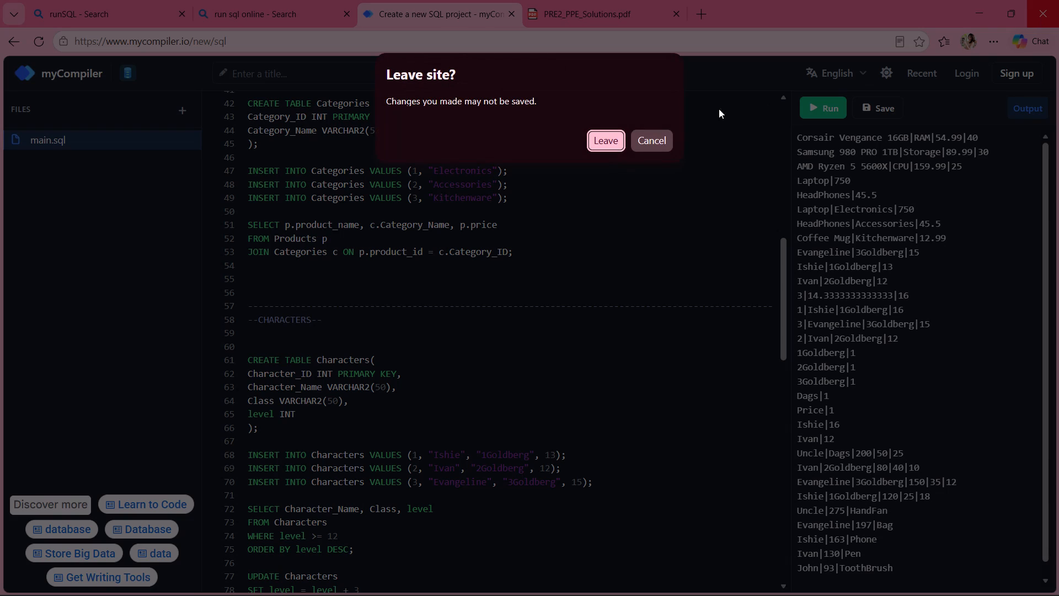
{"action": "left_click", "coordinate": [610, 135]}
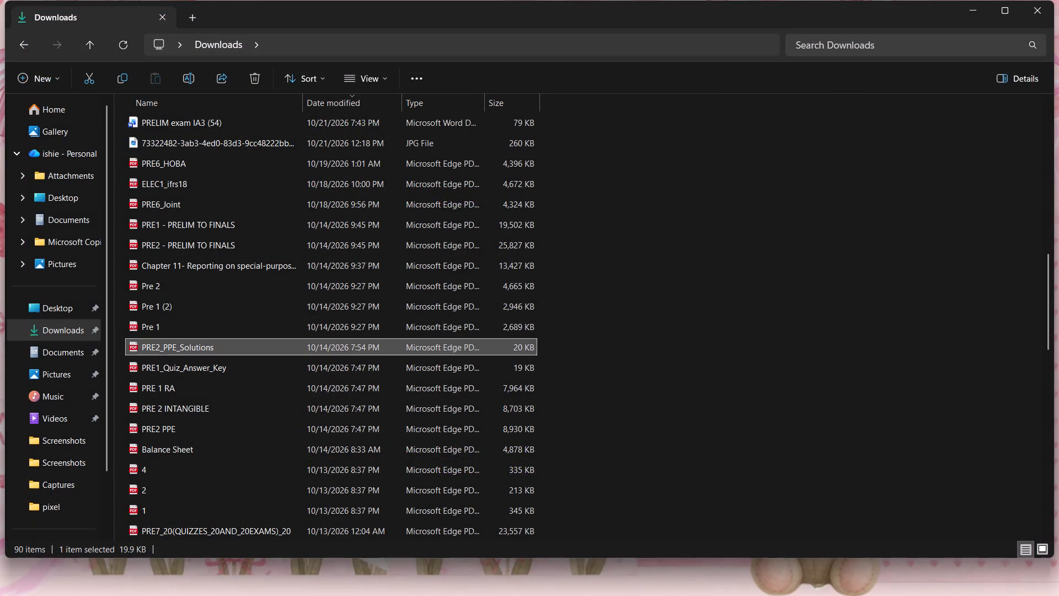
Close the File Explorer window showing the Downloads folder.
{"action": "left_click", "coordinate": [1047, 24]}
{"action": "left_click", "coordinate": [1040, 14]}
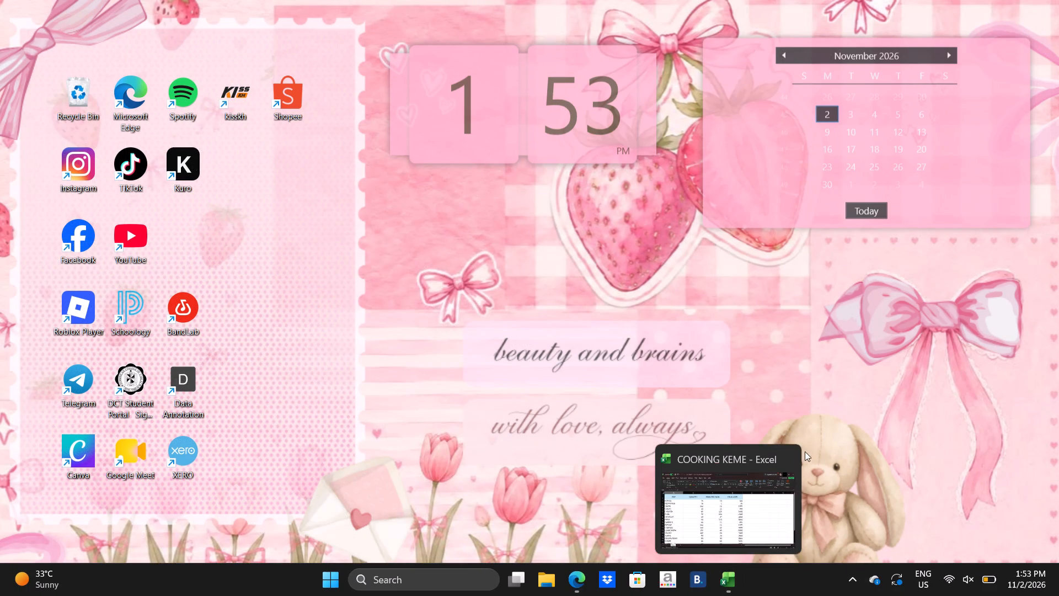
Close the remaining COOKING KEME workbook and the Edge window with the new tab.
{"action": "left_click", "coordinate": [794, 457]}
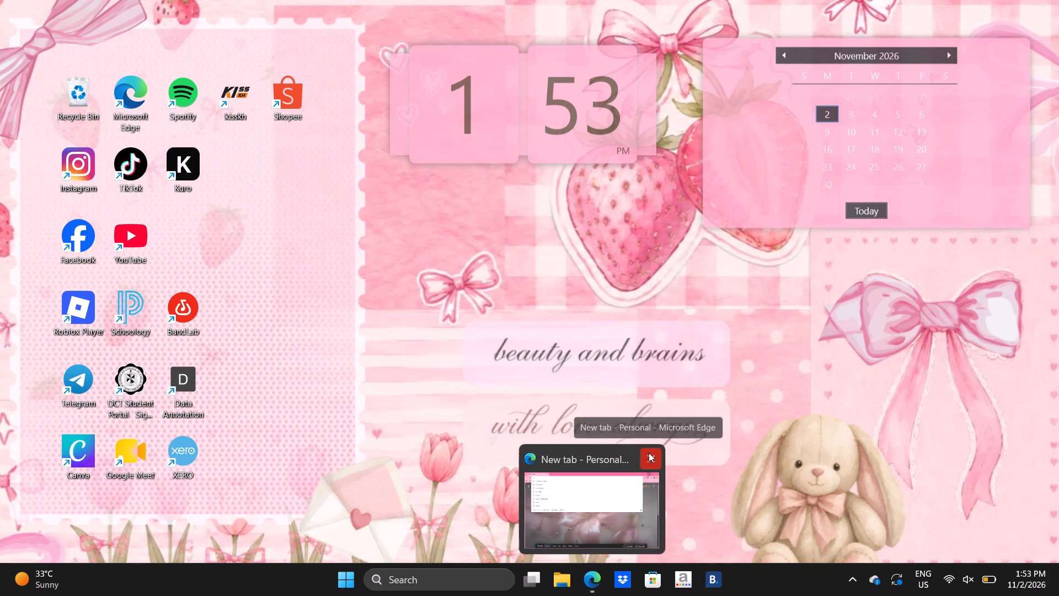
{"action": "left_click", "coordinate": [649, 453]}
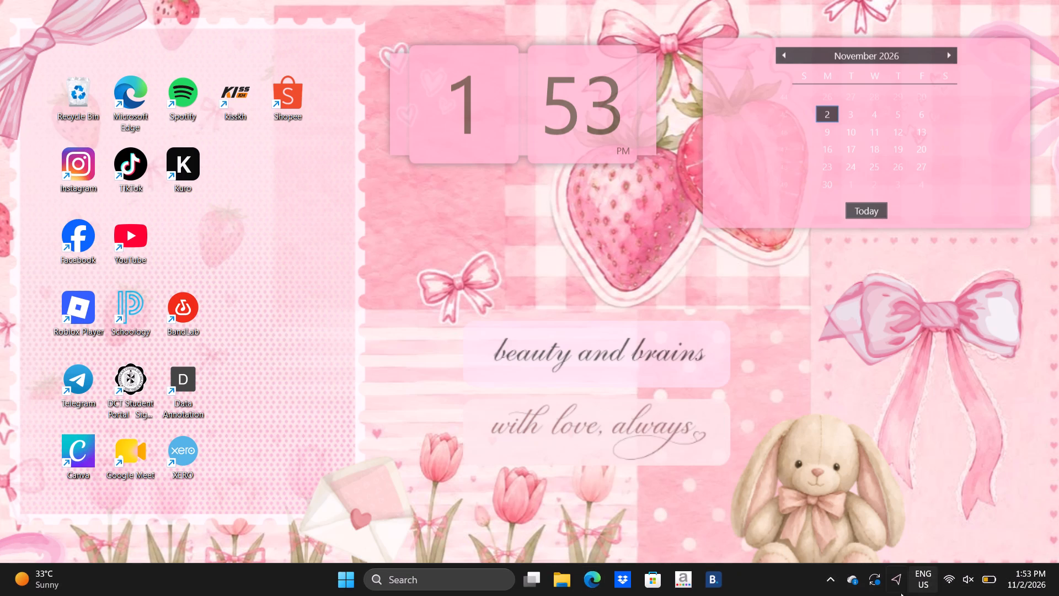
Show the hidden background-app icons in the system tray.
{"action": "left_click", "coordinate": [833, 577]}
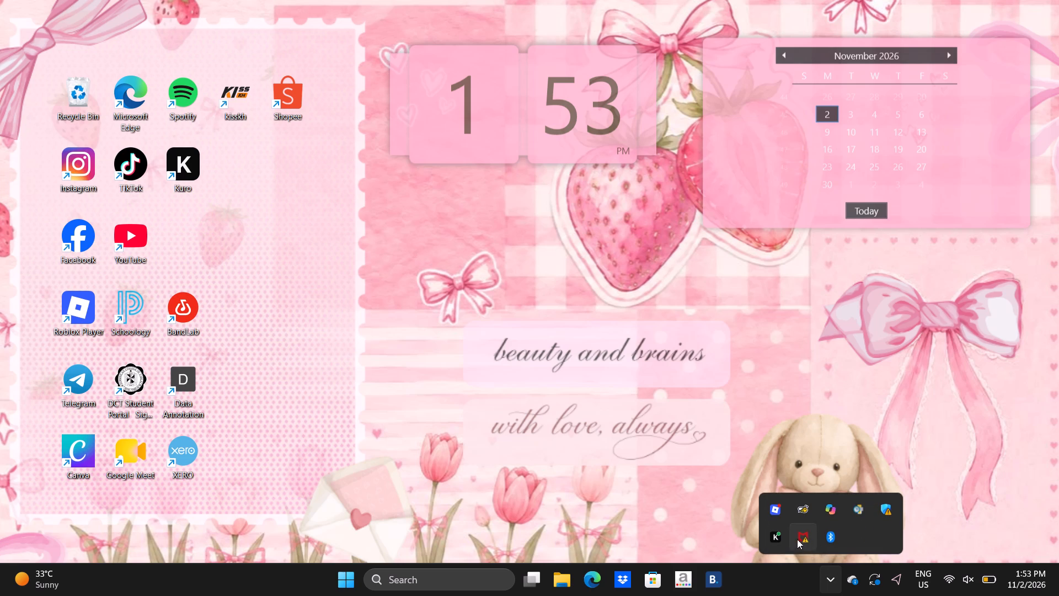
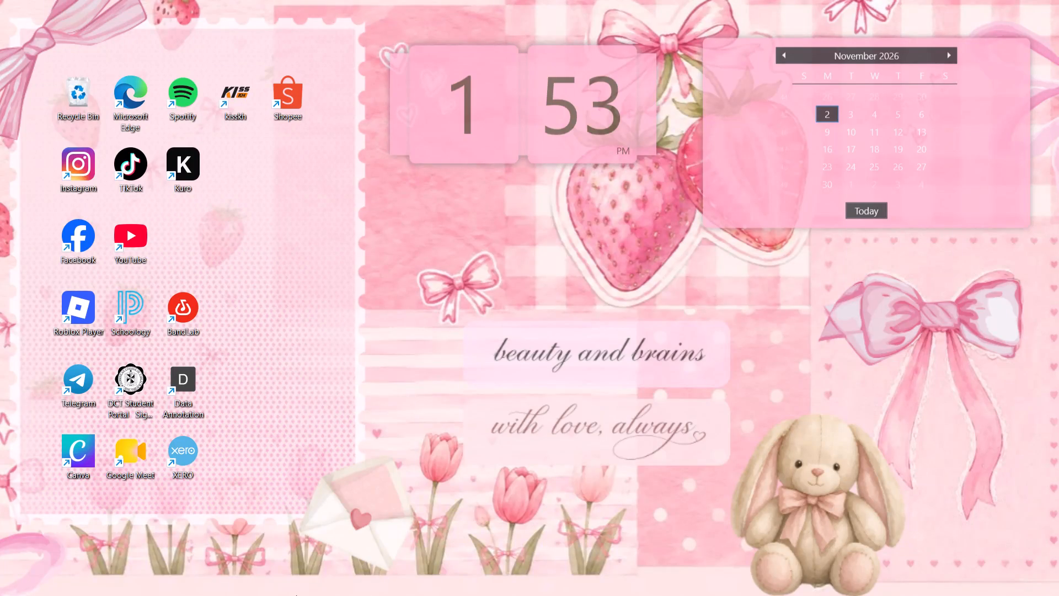
Launch Excel, maximize its window and reopen the recent PPE workbook.
{"action": "left_click", "coordinate": [349, 576]}
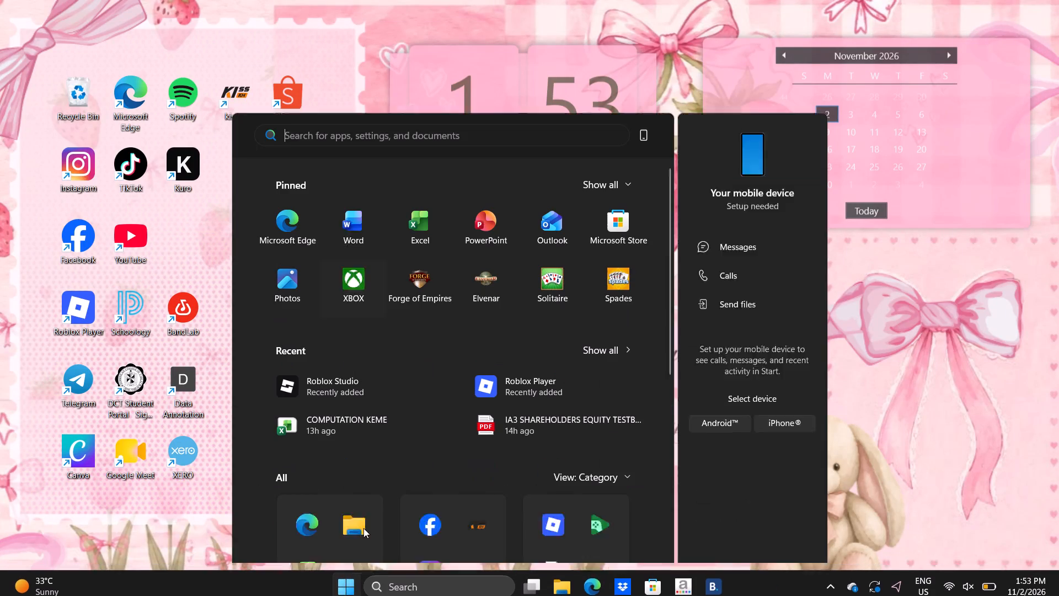
{"action": "left_click", "coordinate": [407, 176]}
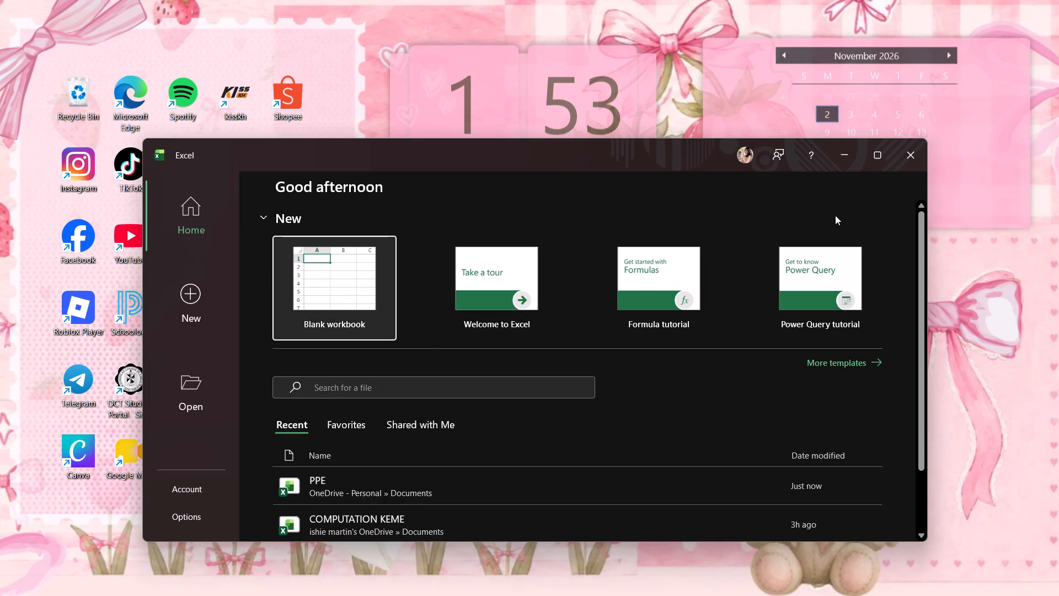
{"action": "left_click", "coordinate": [873, 163]}
{"action": "left_click", "coordinate": [357, 339]}
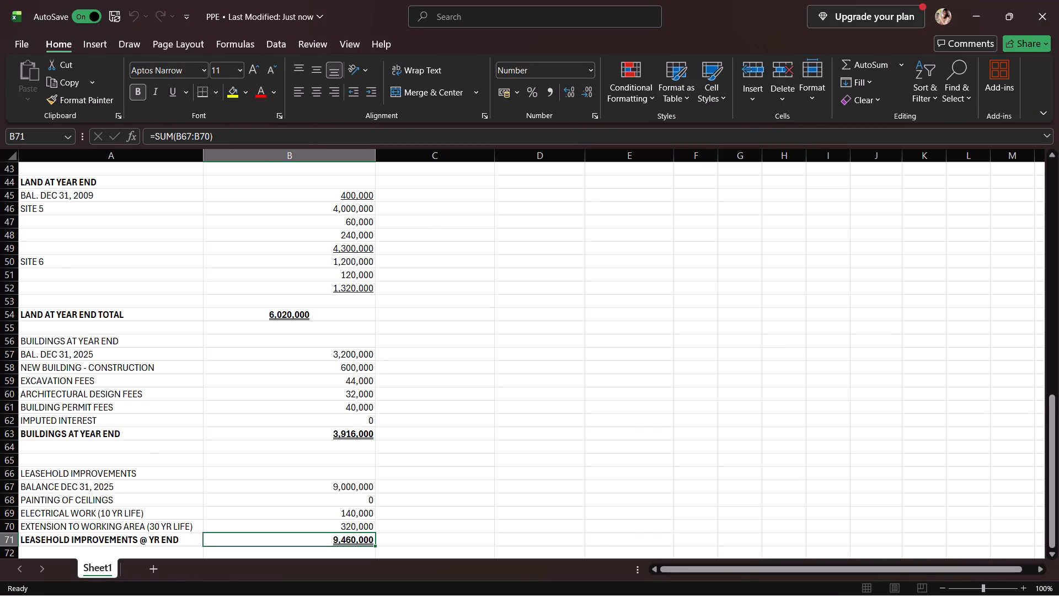
Review the year-end buildings and leasehold improvements workings, then select empty cell A73 below the leasehold improvements section.
{"action": "scroll", "coordinate": [309, 358], "scroll_direction": "down", "scroll_amount": 2}
{"action": "scroll", "coordinate": [308, 357], "scroll_direction": "left", "scroll_amount": 1}
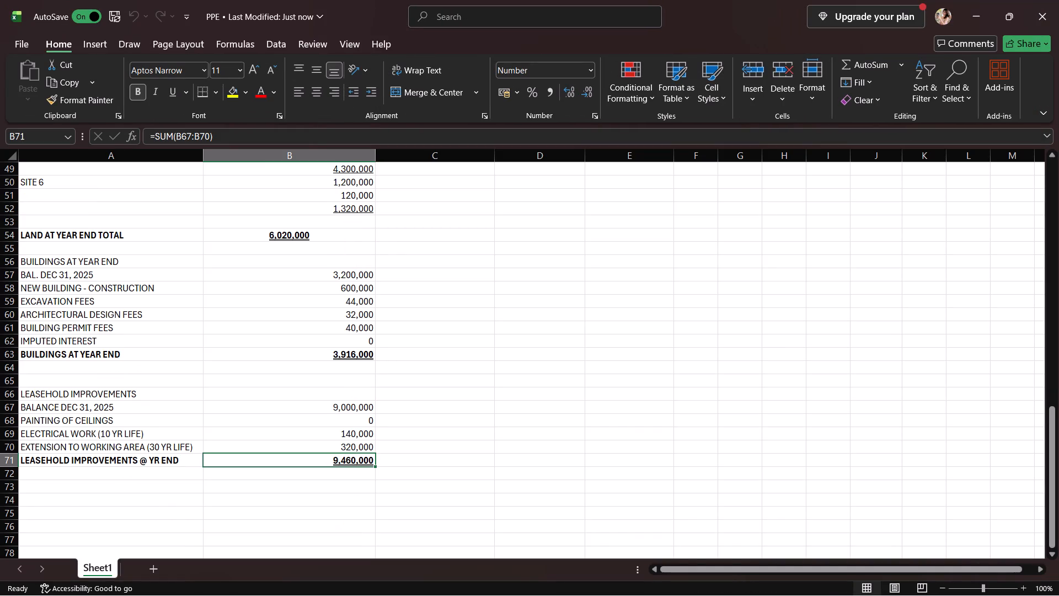
{"action": "scroll", "coordinate": [308, 357], "scroll_direction": "left", "scroll_amount": 2}
{"action": "scroll", "coordinate": [308, 353], "scroll_direction": "down", "scroll_amount": 1}
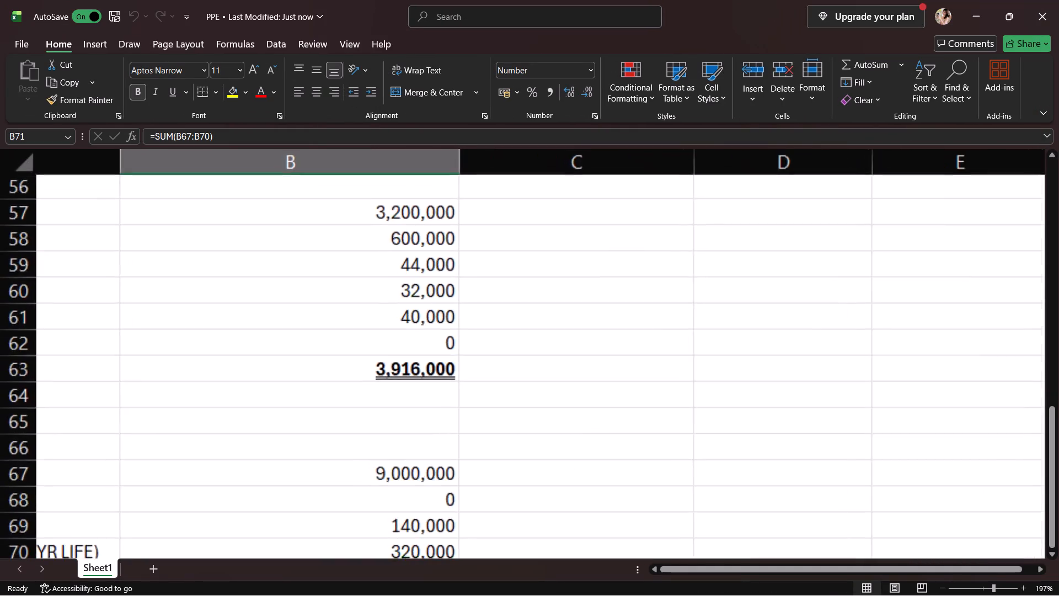
{"action": "scroll", "coordinate": [308, 353], "scroll_direction": "right", "scroll_amount": 4}
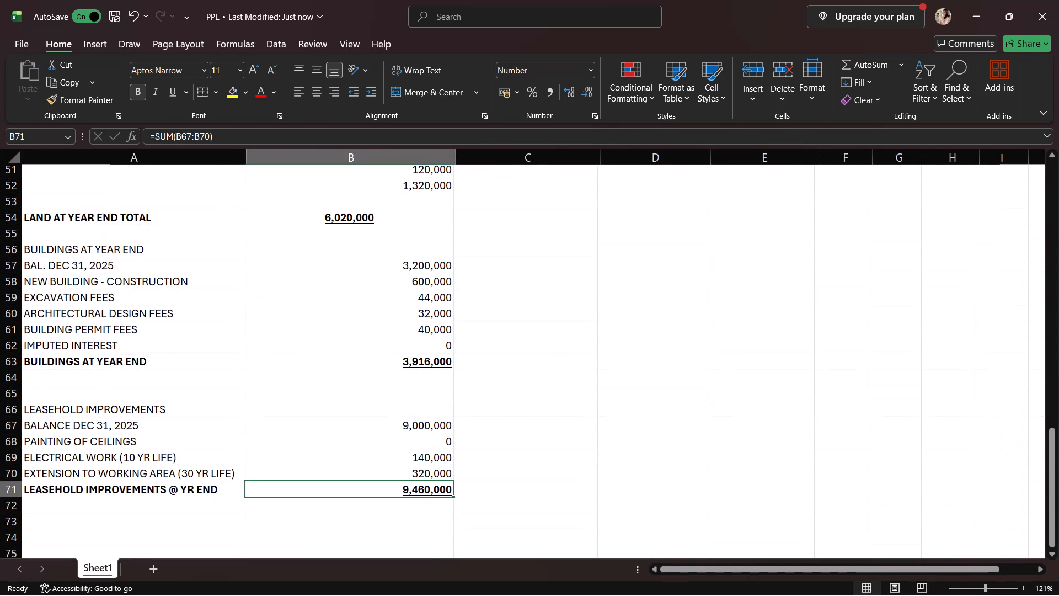
{"action": "scroll", "coordinate": [338, 354], "scroll_direction": "up", "scroll_amount": 4}
{"action": "scroll", "coordinate": [272, 361], "scroll_direction": "up", "scroll_amount": 3}
{"action": "scroll", "coordinate": [275, 365], "scroll_direction": "down", "scroll_amount": 9}
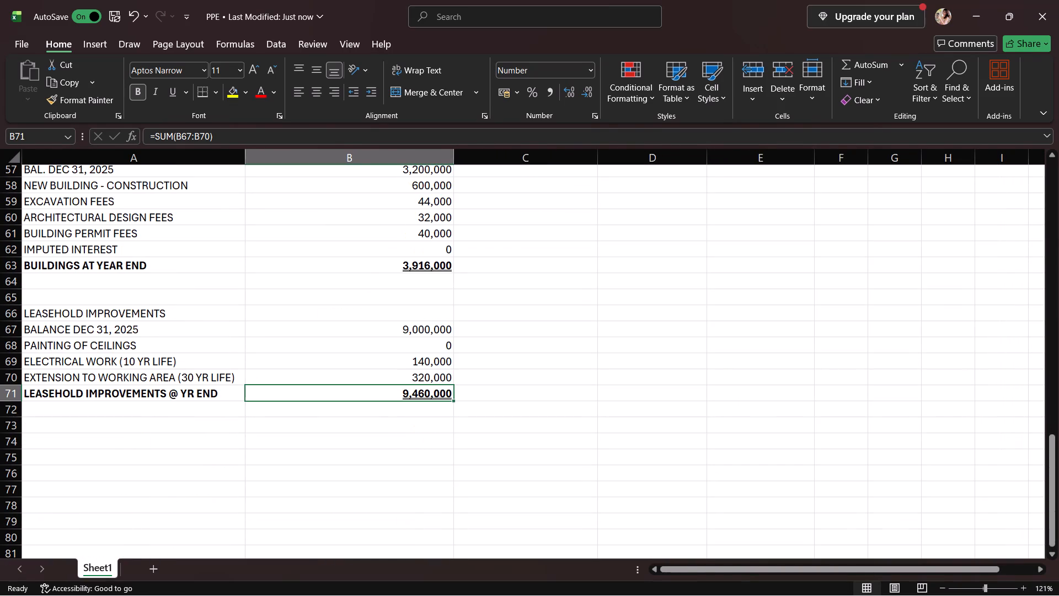
{"action": "scroll", "coordinate": [250, 381], "scroll_direction": "down", "scroll_amount": 1}
{"action": "left_click", "coordinate": [169, 417]}
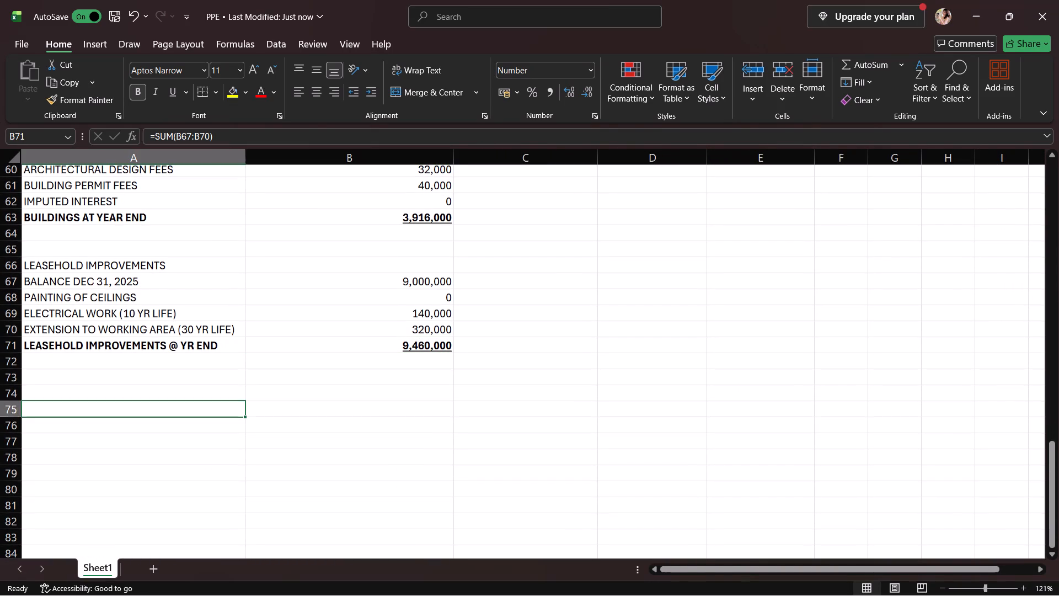
{"action": "left_click_drag", "start_coordinate": [172, 384], "coordinate": [181, 383]}
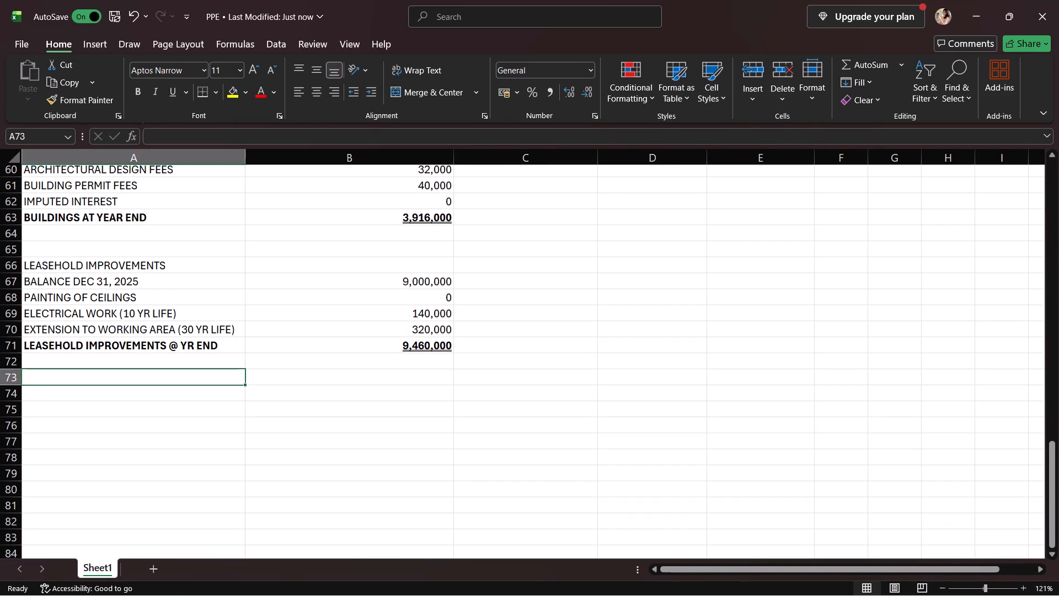
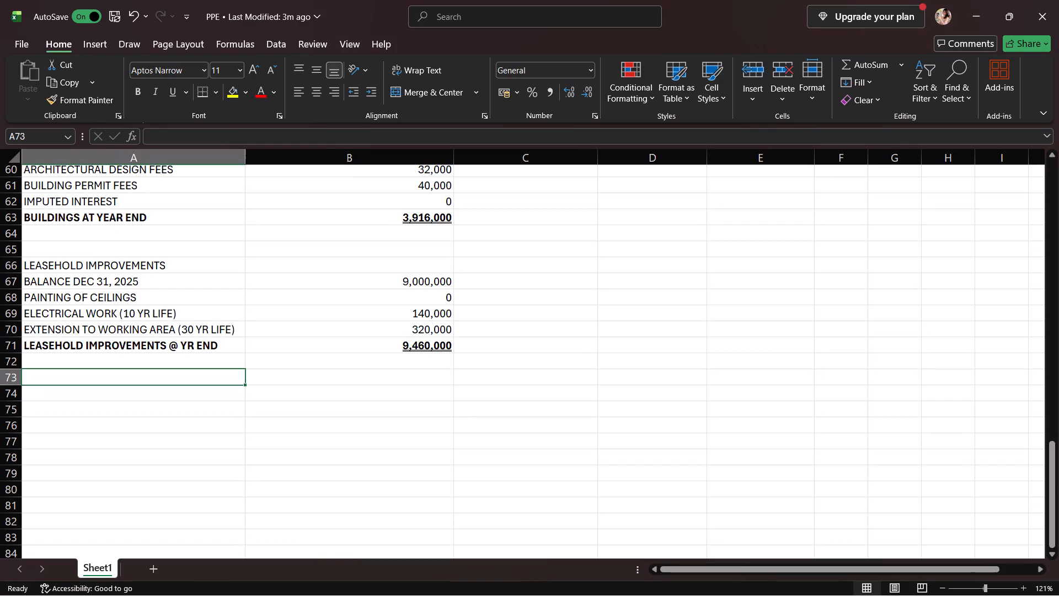
Enter the section heading MACHINERY AND EQUIPMENT @ YR END in cell A74, below the leasehold improvements workings.
{"action": "left_click_drag", "start_coordinate": [192, 397], "coordinate": [199, 398]}
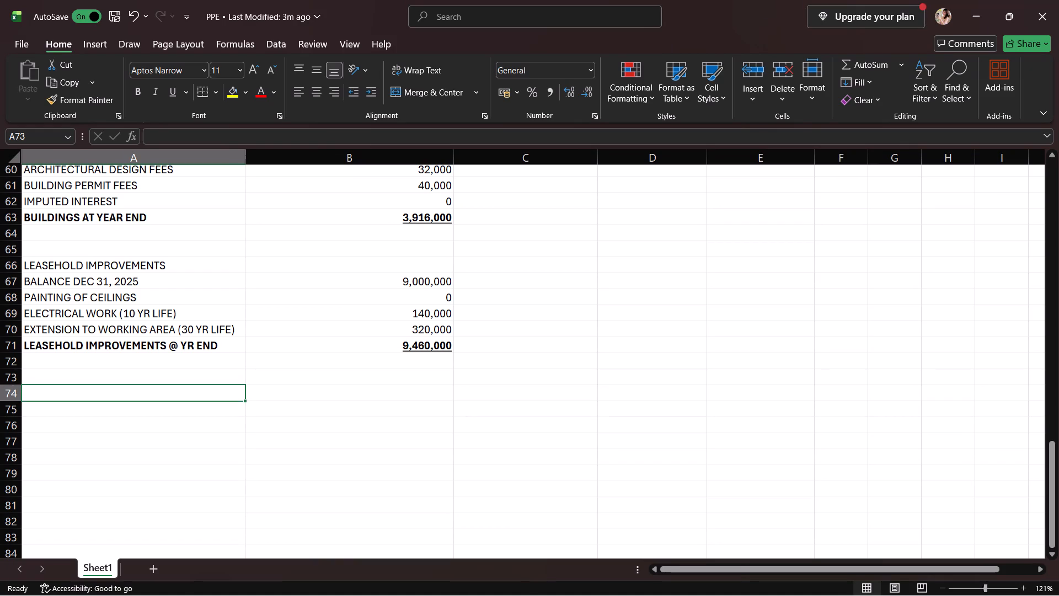
{"action": "type", "text": "MACHINERY"}
{"action": "key", "text": "space"}
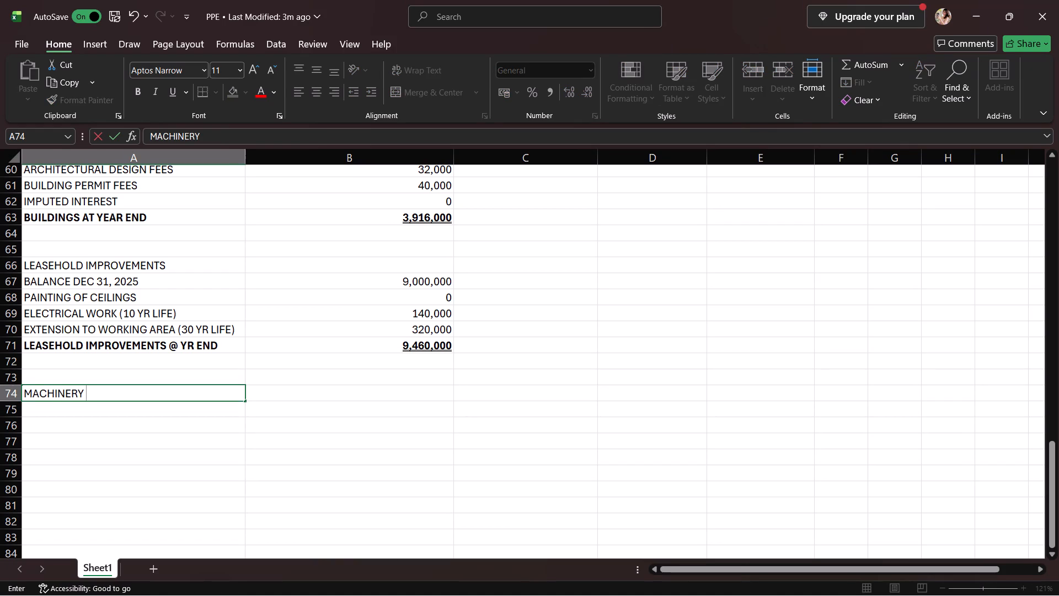
{"action": "type", "text": "AND"}
{"action": "key", "text": "space"}
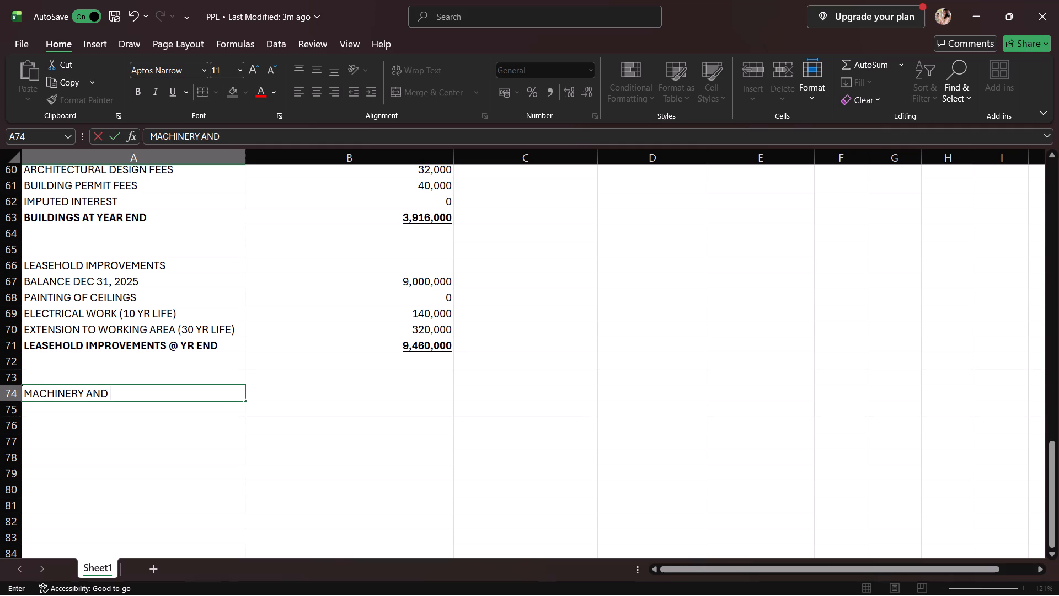
{"action": "type", "text": "EQUIPMENT"}
{"action": "key", "text": "space"}
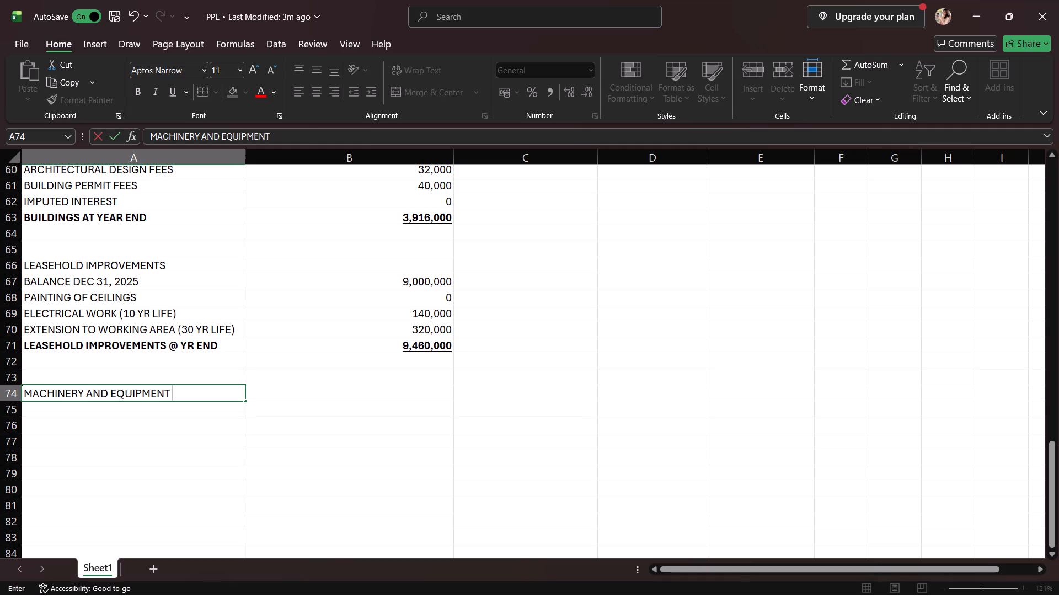
{"action": "key", "text": "shift+at"}
{"action": "key", "text": "space"}
{"action": "type", "text": "YR END"}
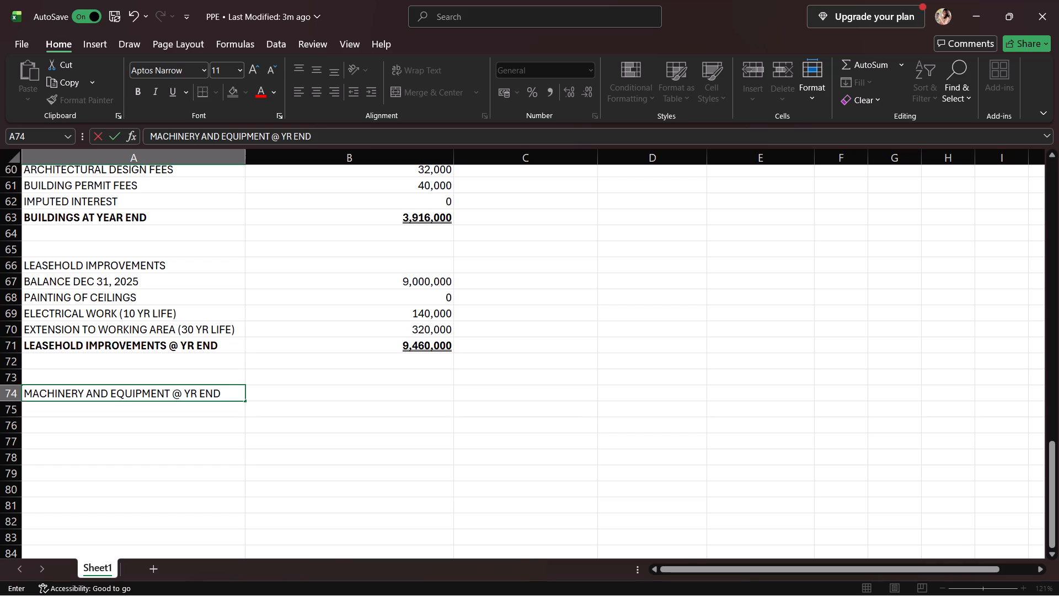
Add the row label BALANCE DEC 31, 2024 in cell A75 under the machinery and equipment heading.
{"action": "left_click", "coordinate": [160, 405]}
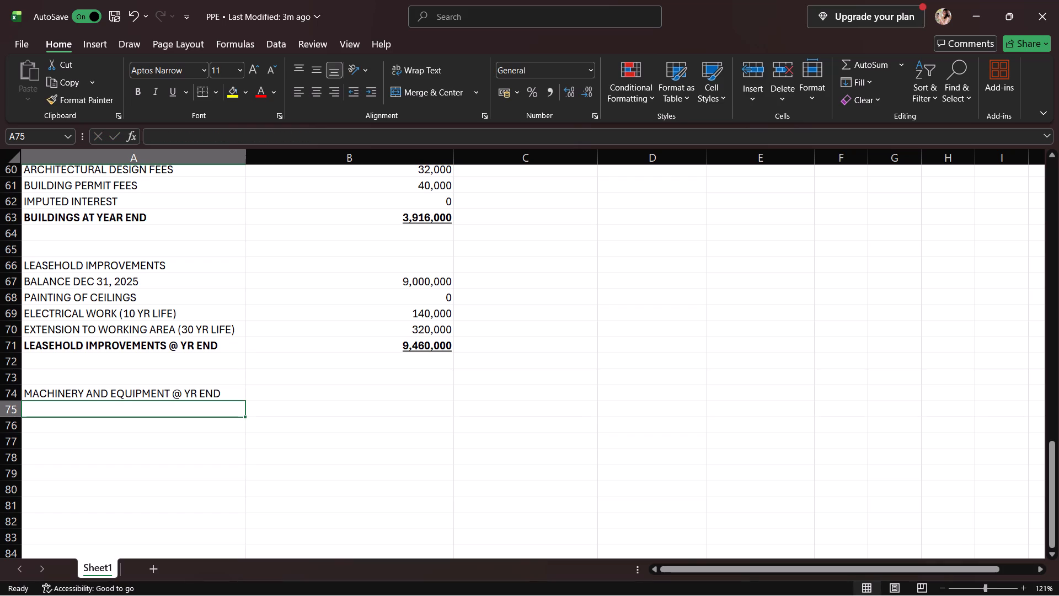
{"action": "type", "text": "BALANNVE"}
{"action": "key", "text": "BackSpace"}
{"action": "key", "text": "BackSpace"}
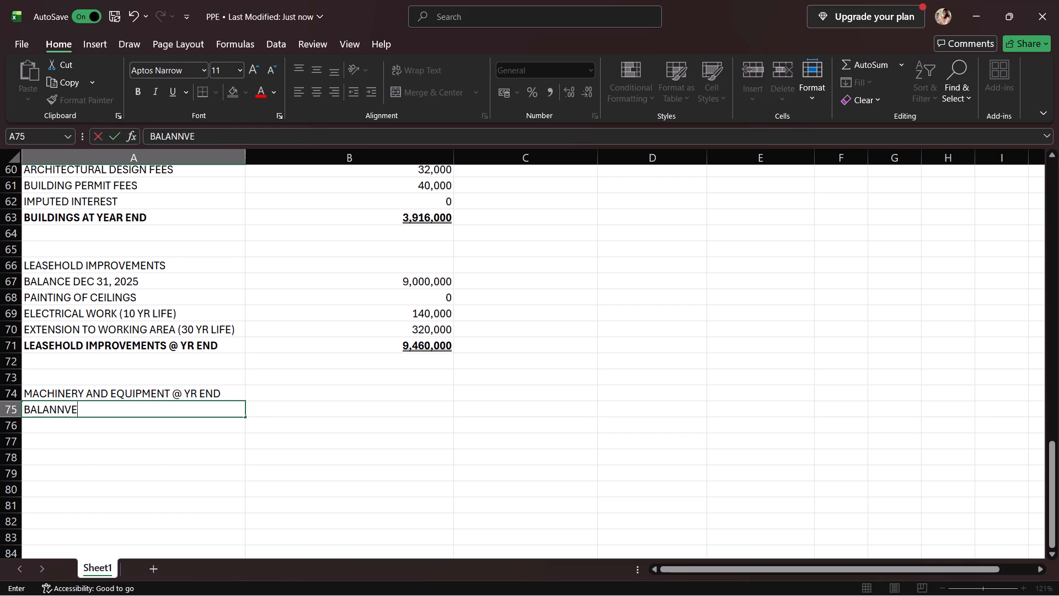
{"action": "key", "text": "BackSpace"}
{"action": "type", "text": "CE"}
{"action": "key", "text": "space"}
{"action": "type", "text": "DEC"}
{"action": "key", "text": "space"}
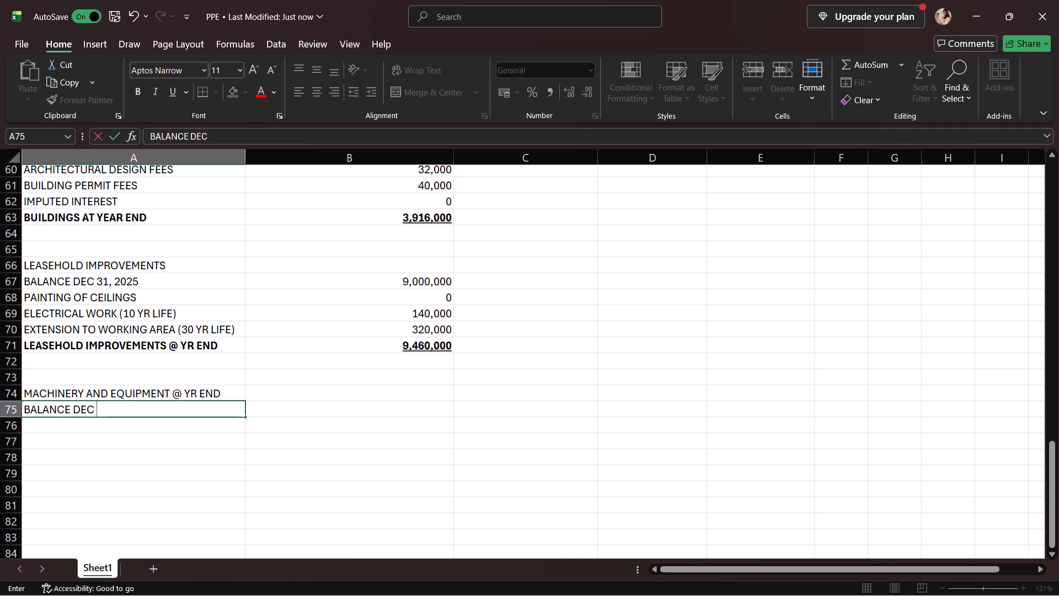
{"action": "type", "text": "31, 2002"}
{"action": "key", "text": "BackSpace"}
{"action": "key", "text": "BackSpace"}
{"action": "key", "text": "2"}
{"action": "key", "text": "8"}
{"action": "key", "text": "BackSpace"}
{"action": "key", "text": "6"}
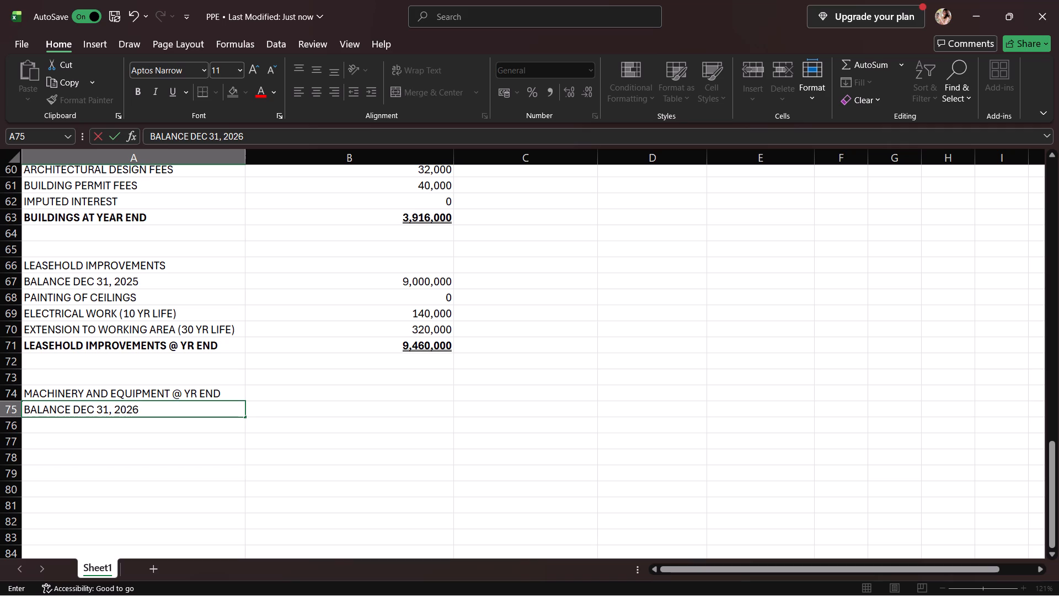
{"action": "key", "text": "BackSpace"}
{"action": "key", "text": "4"}
Enter 7,800,000 in cell B75 as the machinery and equipment balance.
{"action": "left_click", "coordinate": [298, 412]}
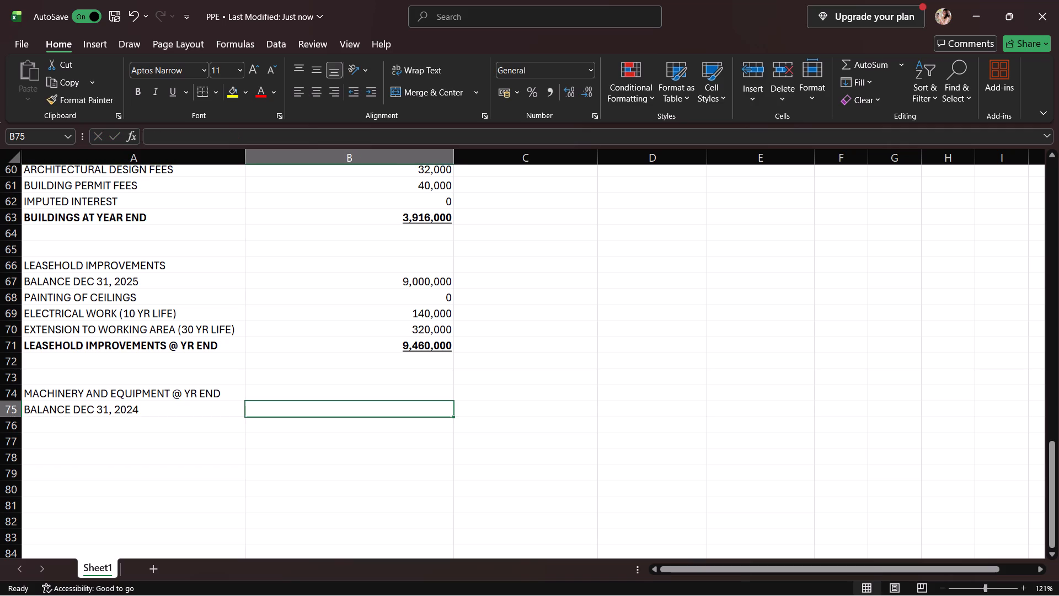
{"action": "type", "text": "7,"}
{"action": "type", "text": "800,000"}
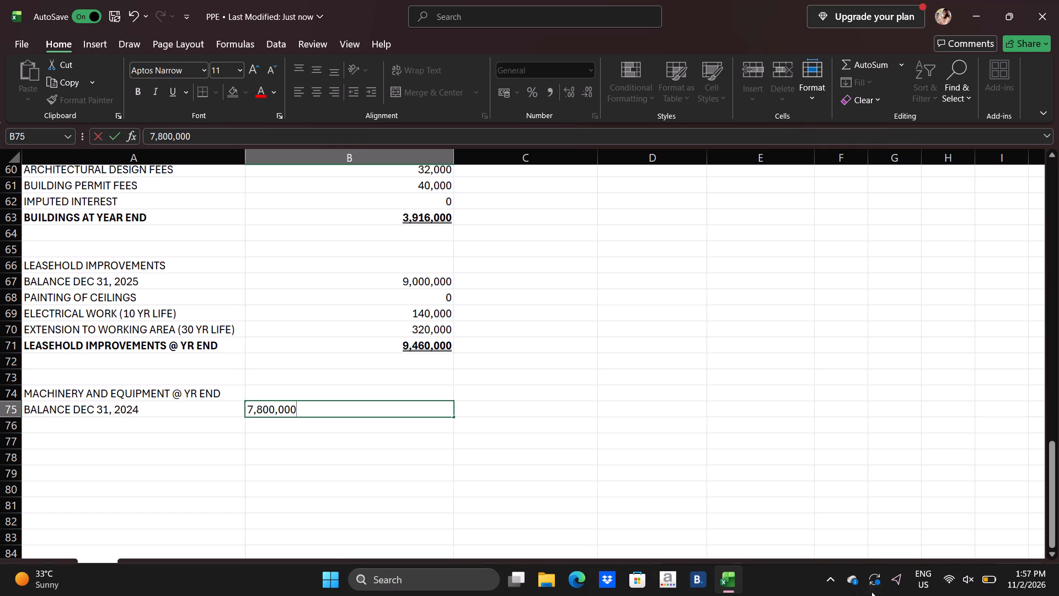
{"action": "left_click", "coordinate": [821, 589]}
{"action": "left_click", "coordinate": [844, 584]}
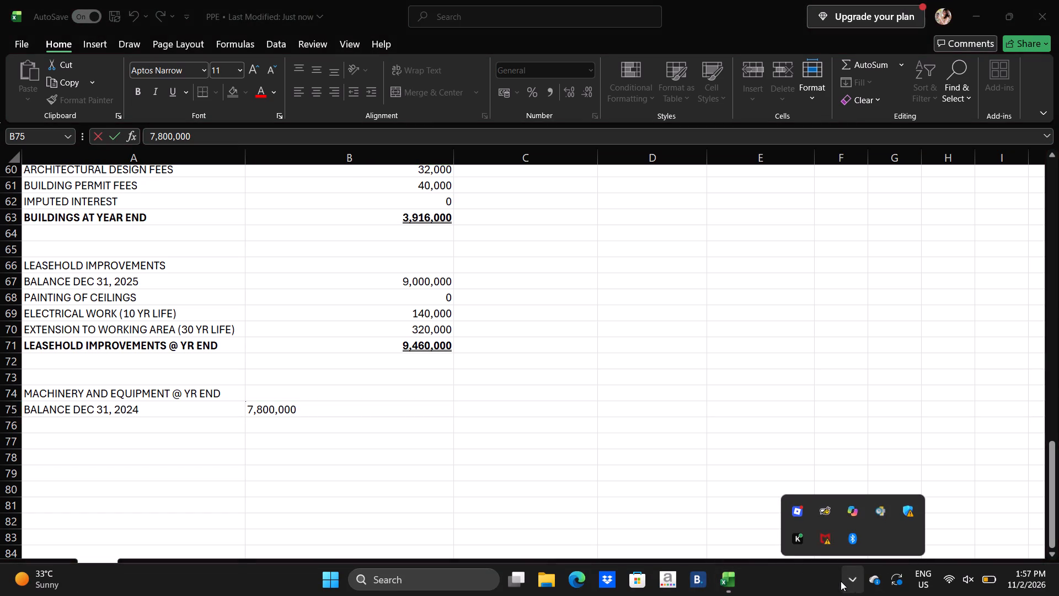
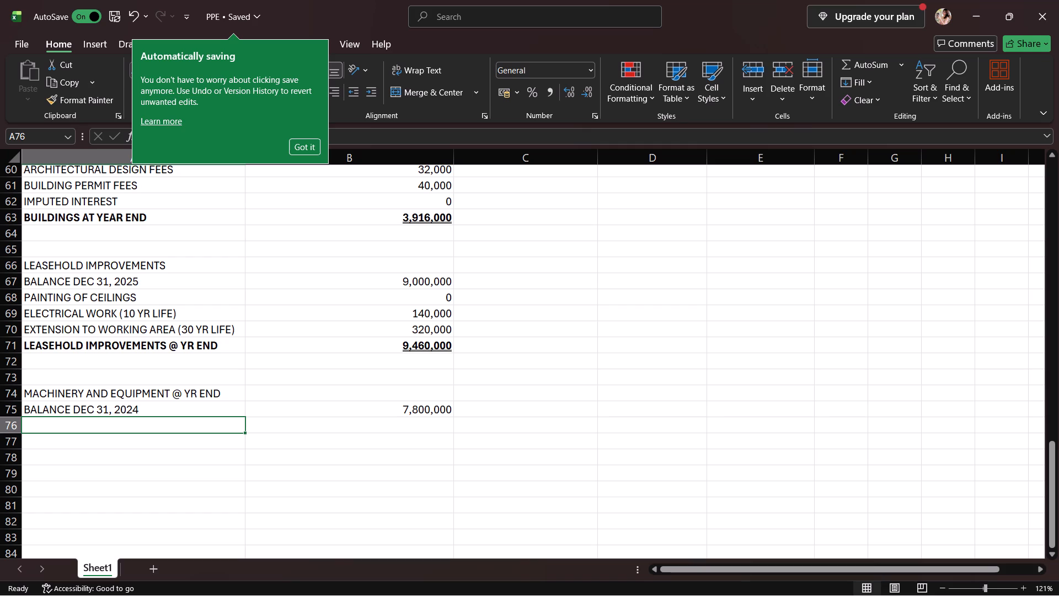
Add the row INVOICE PRICE OF NEW MACHINES in cell A76 with the amount 300,000 in B76.
{"action": "type", "text": "INVOICE PRICE"}
{"action": "key", "text": "space"}
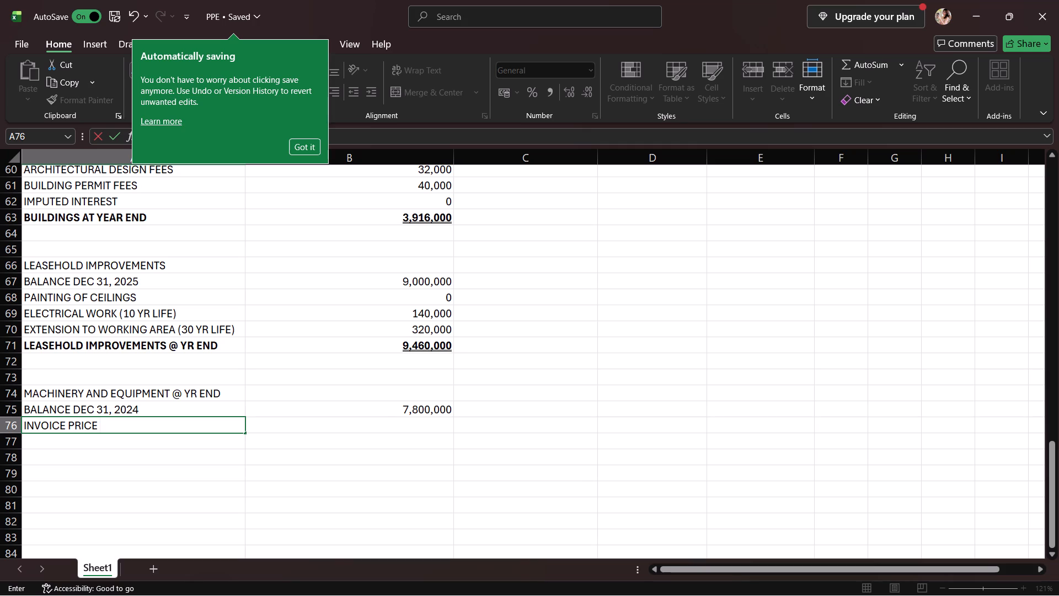
{"action": "type", "text": "OF N"}
{"action": "type", "text": "EW MACHINES"}
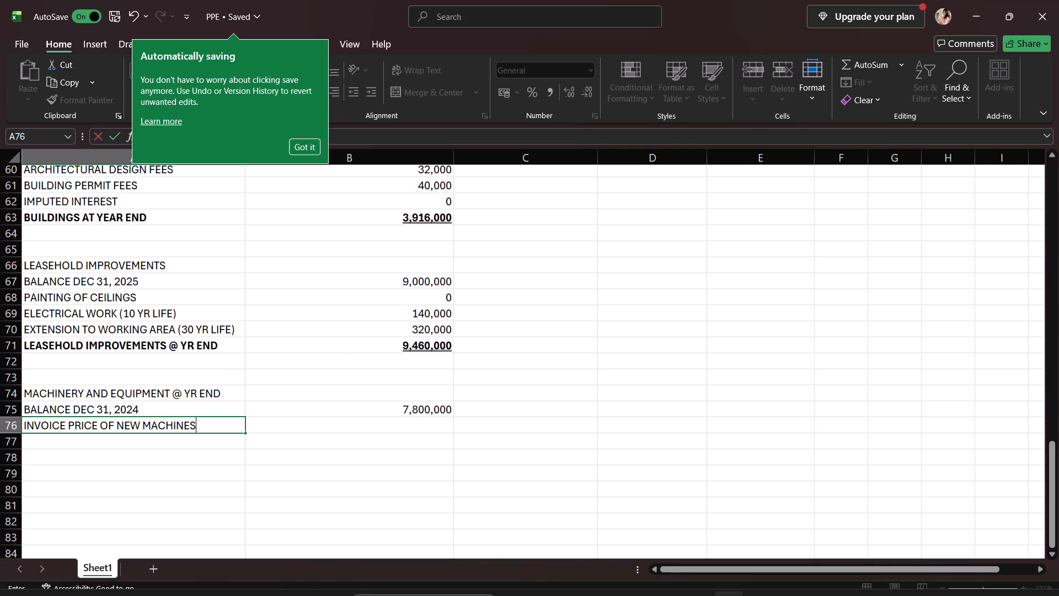
{"action": "left_click", "coordinate": [327, 430]}
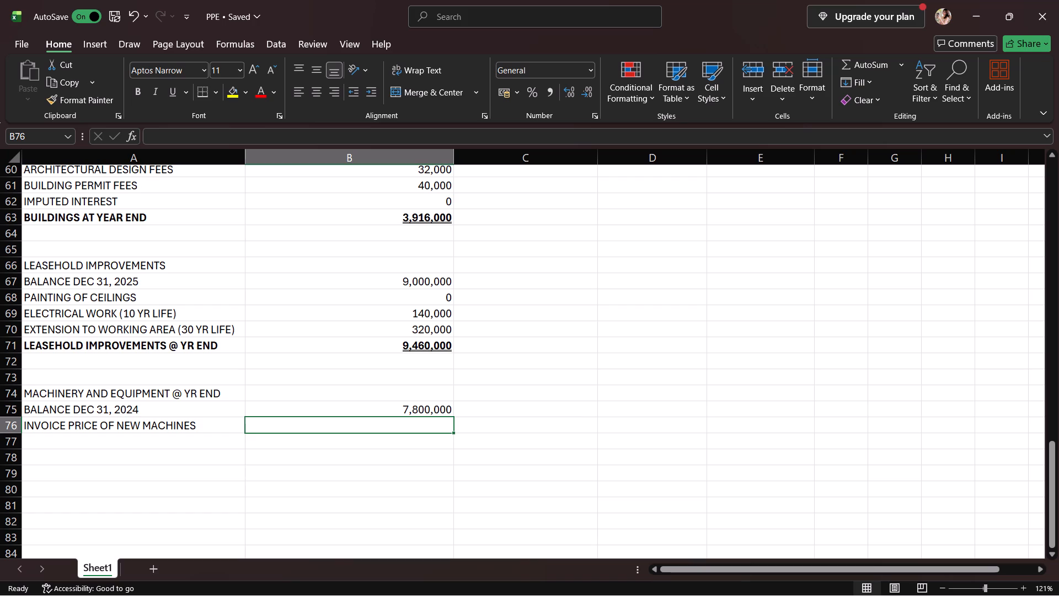
{"action": "type", "text": "300,"}
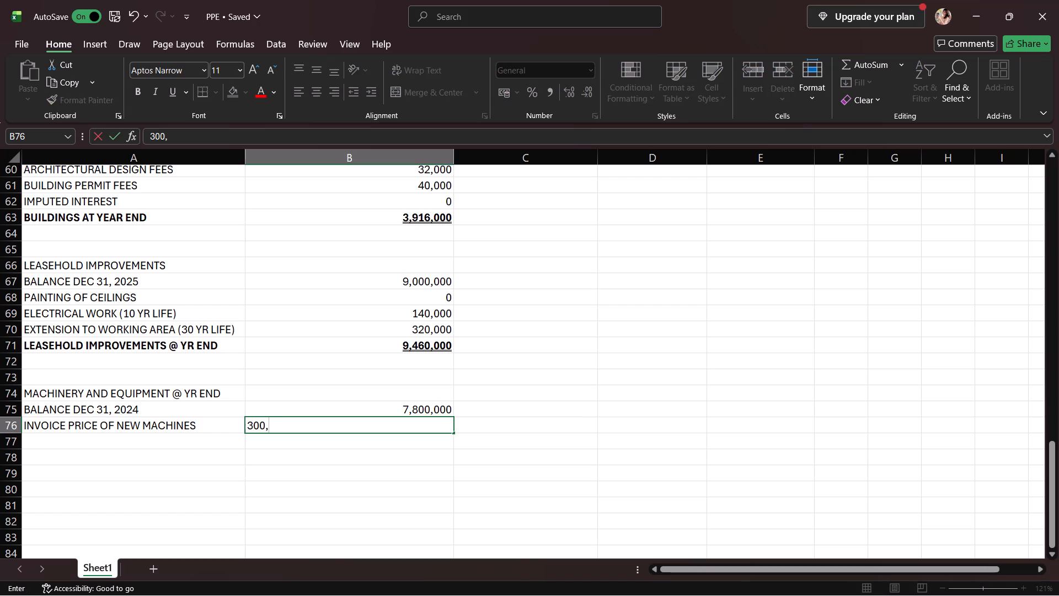
{"action": "type", "text": "000"}
Enter the row label FREIGHT in cell A77, below the invoice price of new machines.
{"action": "left_click", "coordinate": [155, 445]}
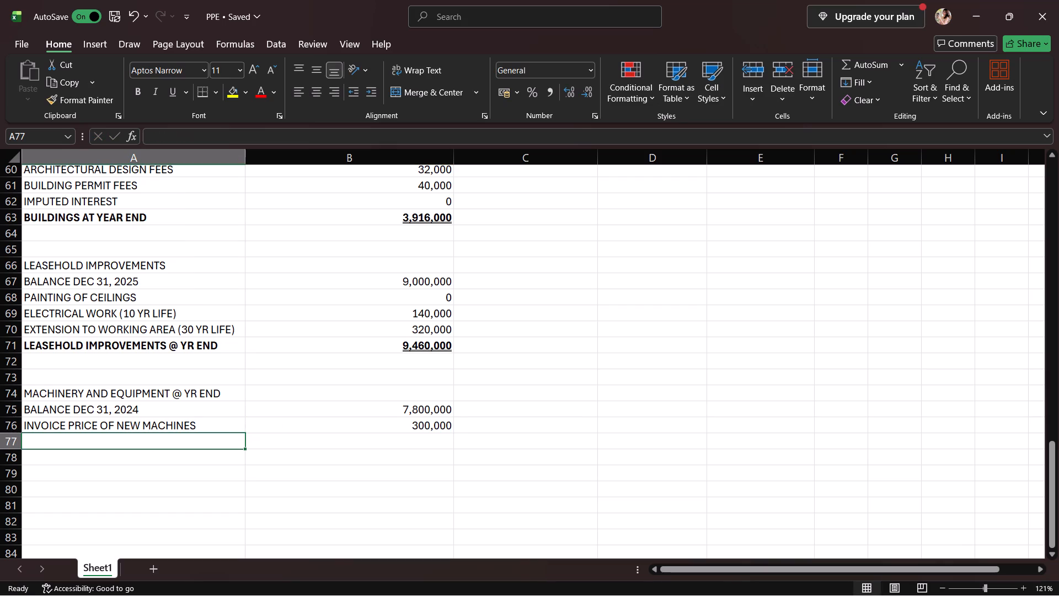
{"action": "type", "text": "FREIGHT"}
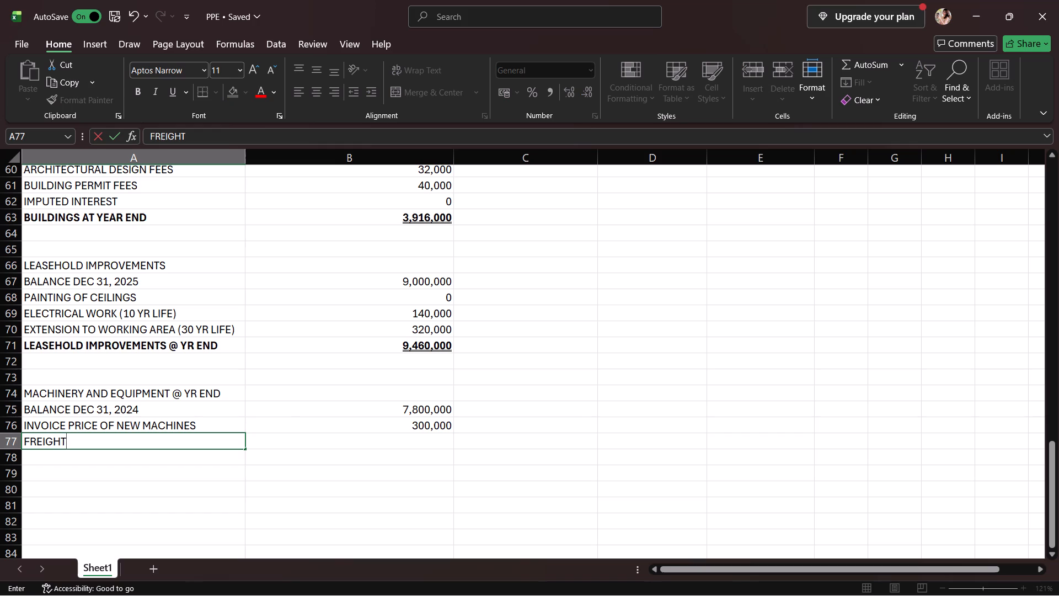
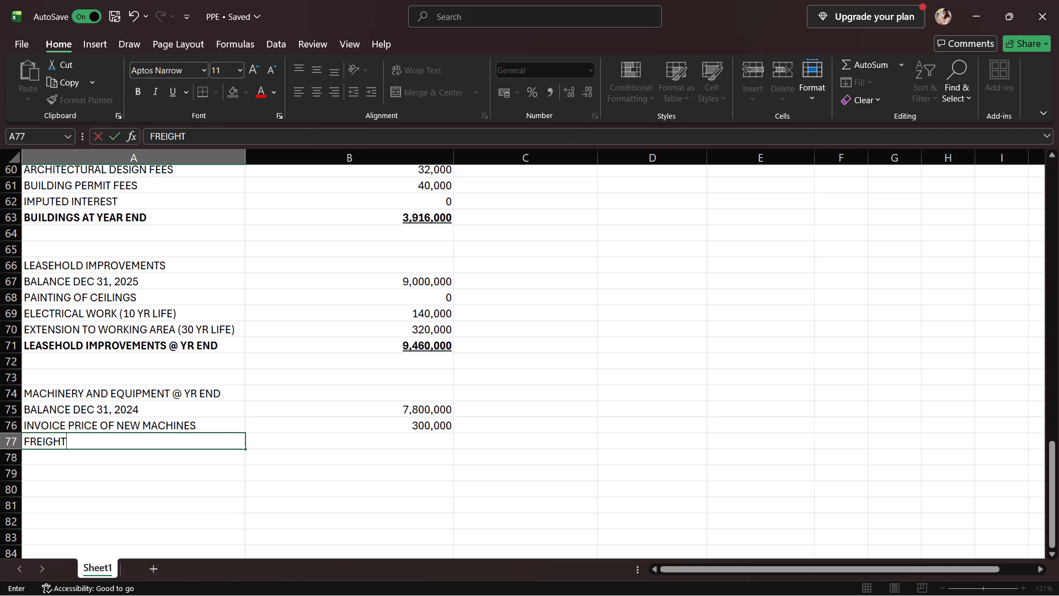
Extend the label in cell A77 to FREIGHT COSTS and enter the amount 10,000 for it in B77.
{"action": "left_click", "coordinate": [92, 441]}
{"action": "key", "text": "space"}
{"action": "type", "text": "COST"}
{"action": "key", "text": "space"}
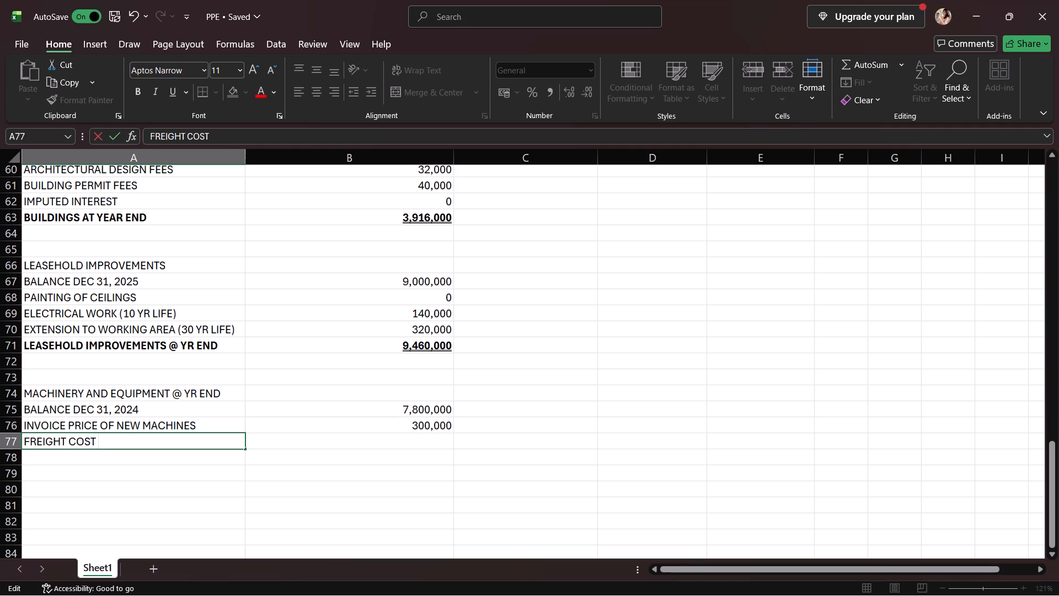
{"action": "key", "text": "BackSpace"}
{"action": "key", "text": "s"}
{"action": "left_click", "coordinate": [349, 444]}
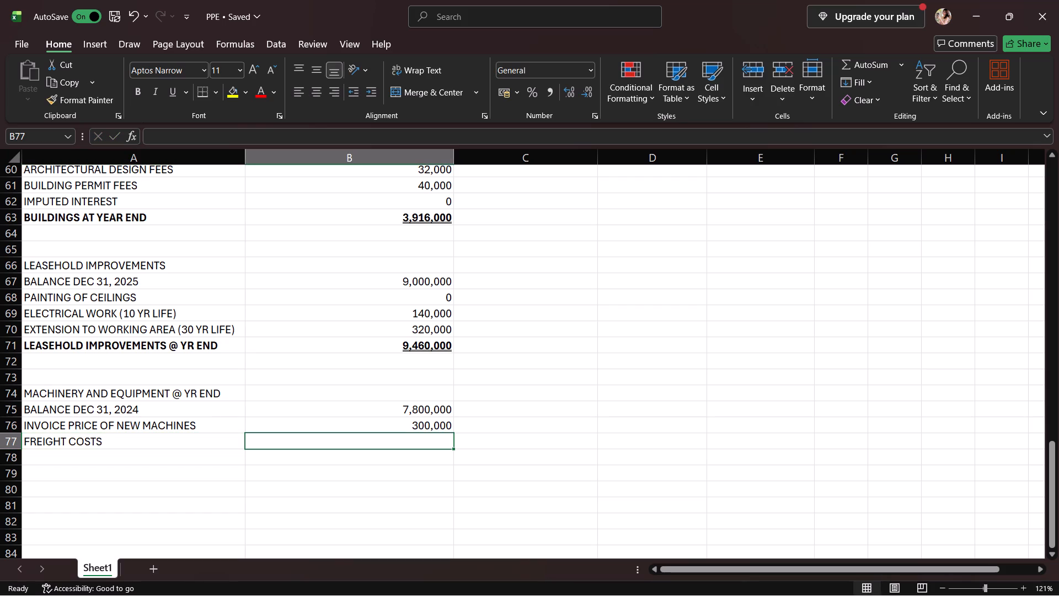
{"action": "type", "text": "10,000"}
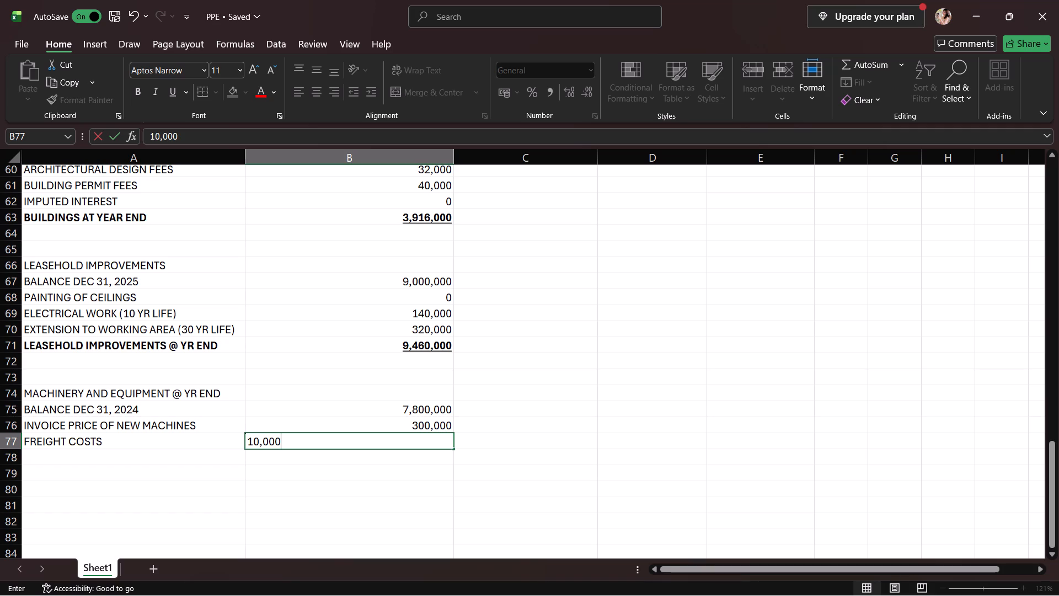
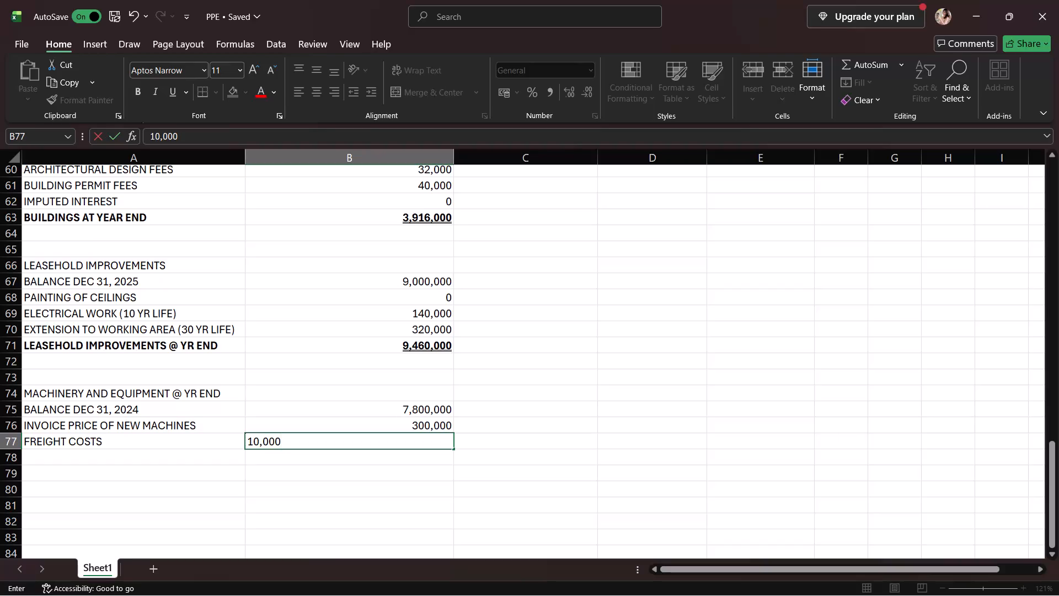
Label cell A78 IMPUTED INTEREST and enter 0 as its amount in B78.
{"action": "key", "text": "Return"}
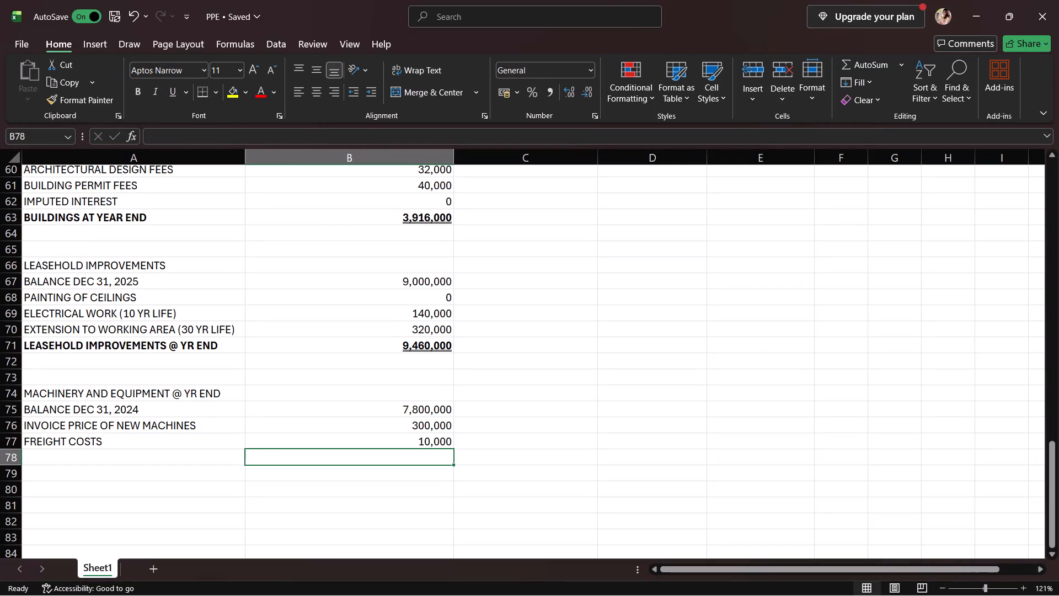
{"action": "left_click", "coordinate": [117, 457]}
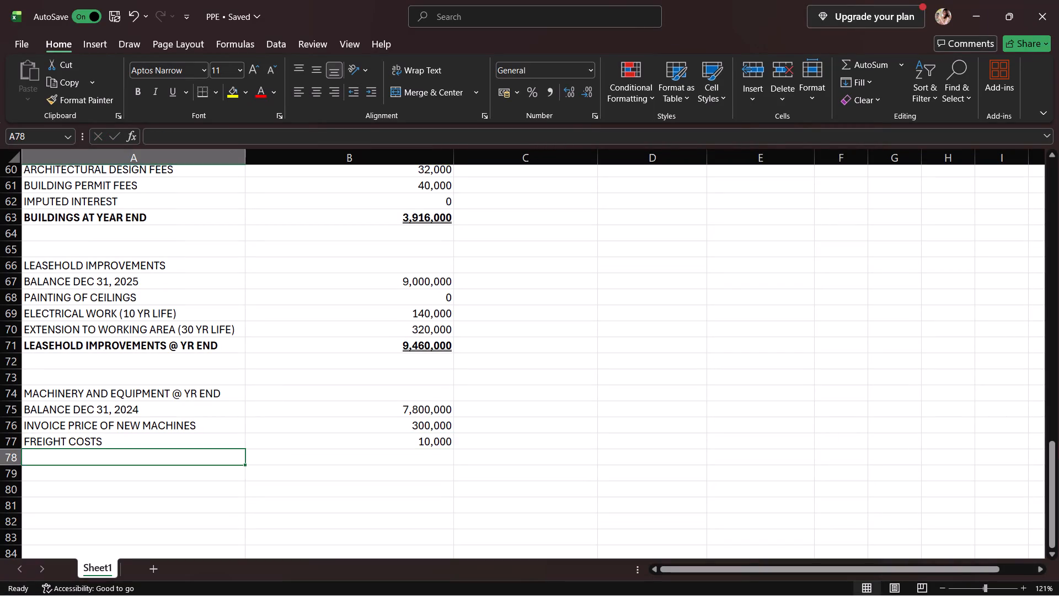
{"action": "type", "text": "IMP"}
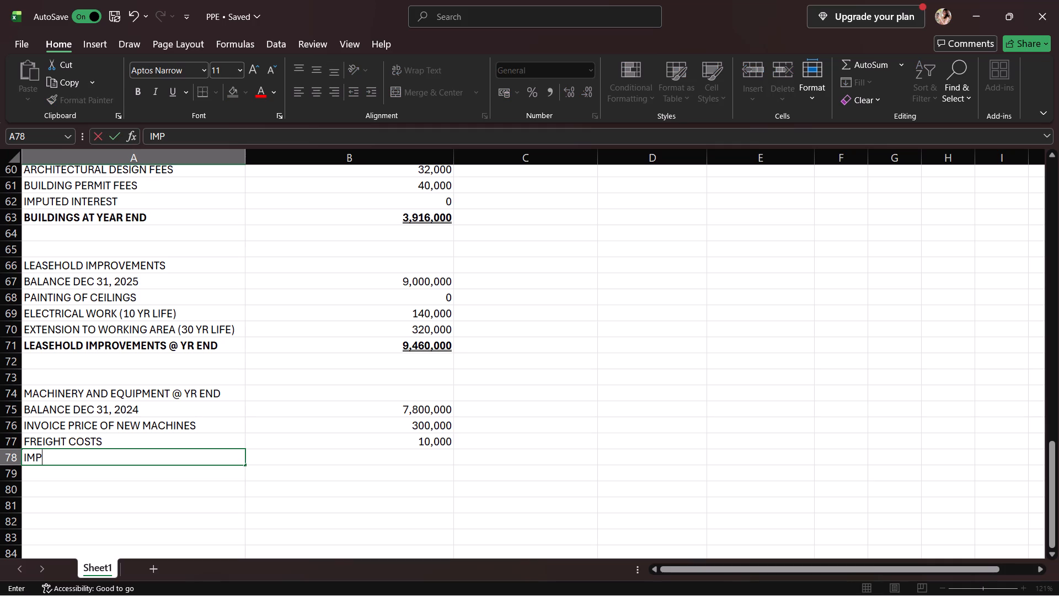
{"action": "type", "text": "UTED INTER"}
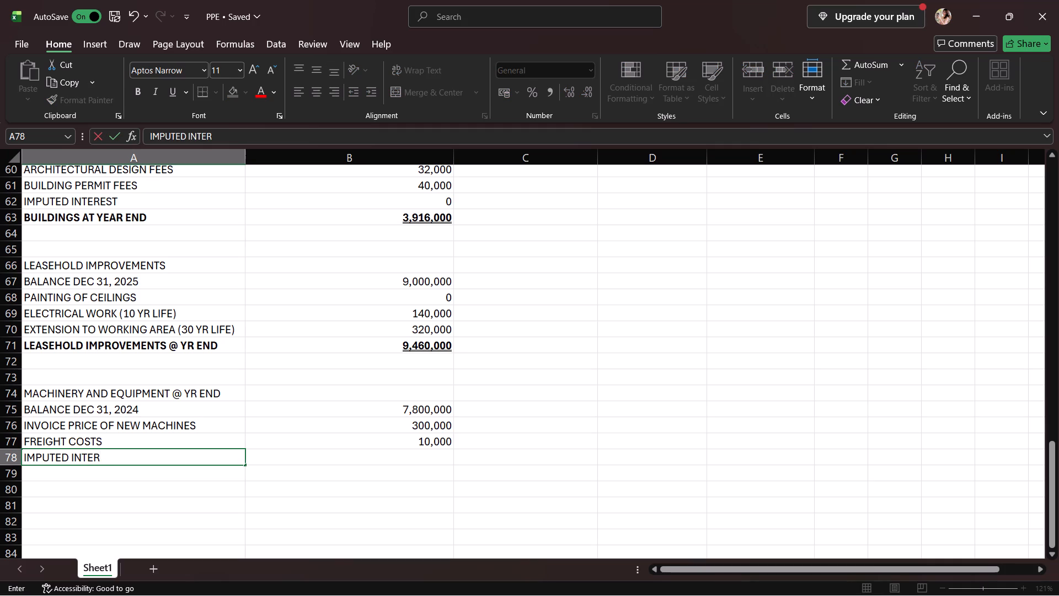
{"action": "key", "text": "e"}
{"action": "type", "text": "ST"}
{"action": "key", "text": "space"}
{"action": "left_click", "coordinate": [274, 455]}
{"action": "key", "text": "0"}
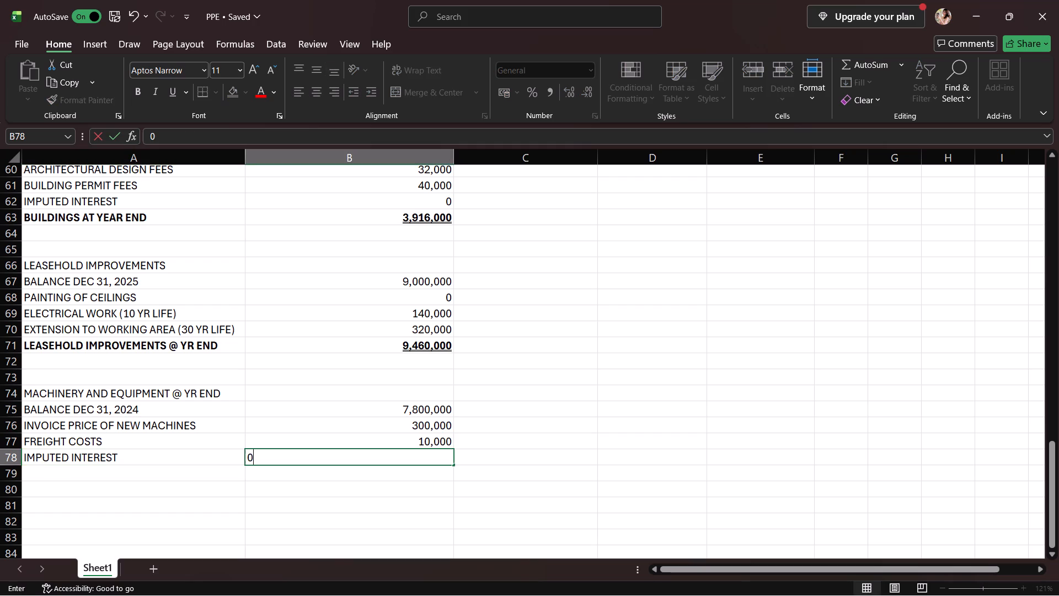
Label cell A79 MACHINERY AND EQUIPMENT @ YR END TOTAL below the imputed interest row.
{"action": "left_click", "coordinate": [214, 472]}
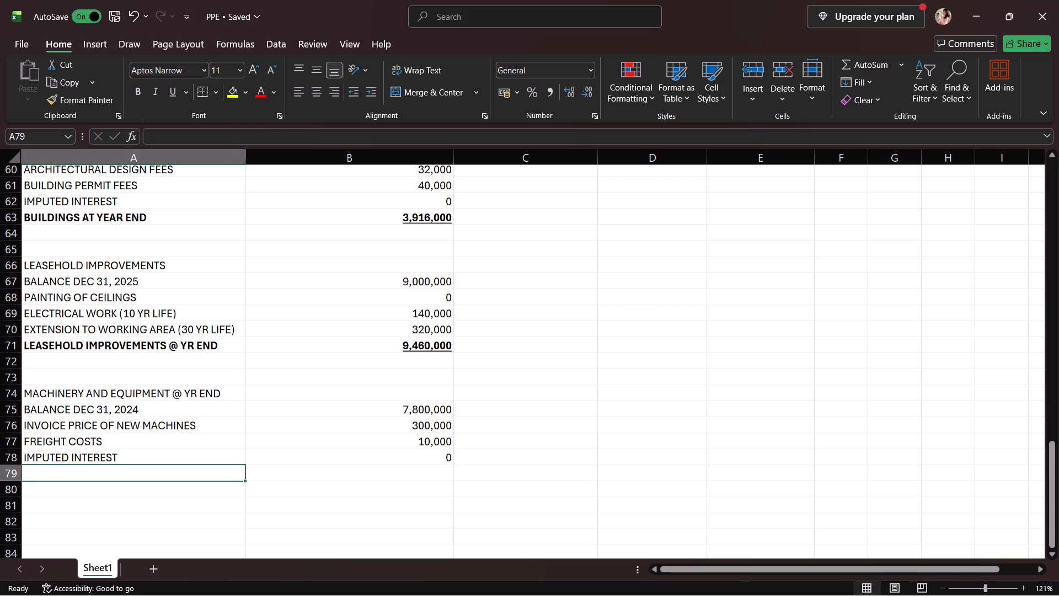
{"action": "type", "text": "MACHINERY"}
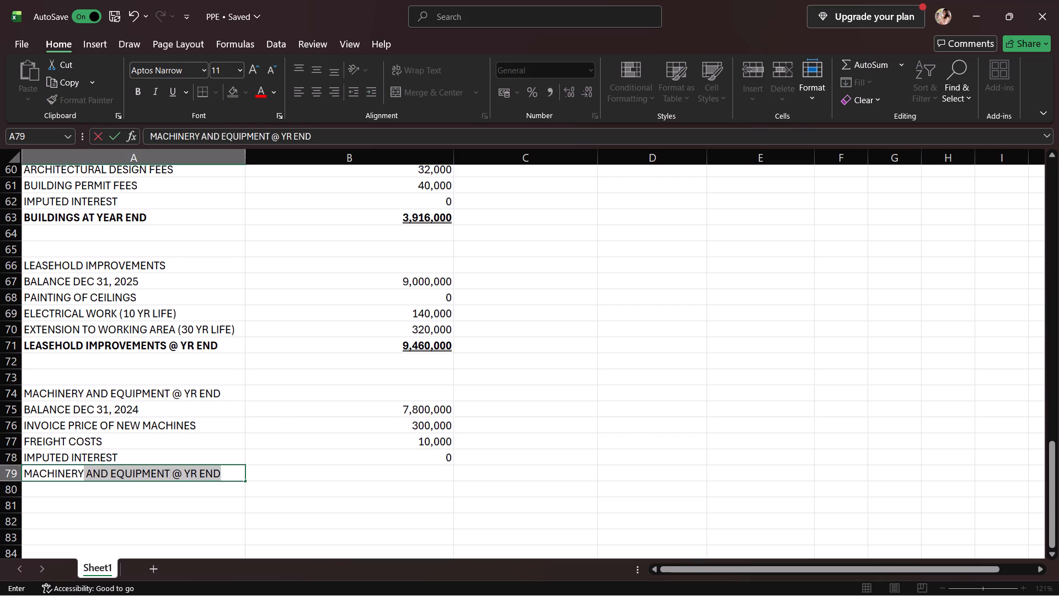
{"action": "key", "text": "Return"}
{"action": "left_click", "coordinate": [230, 469]}
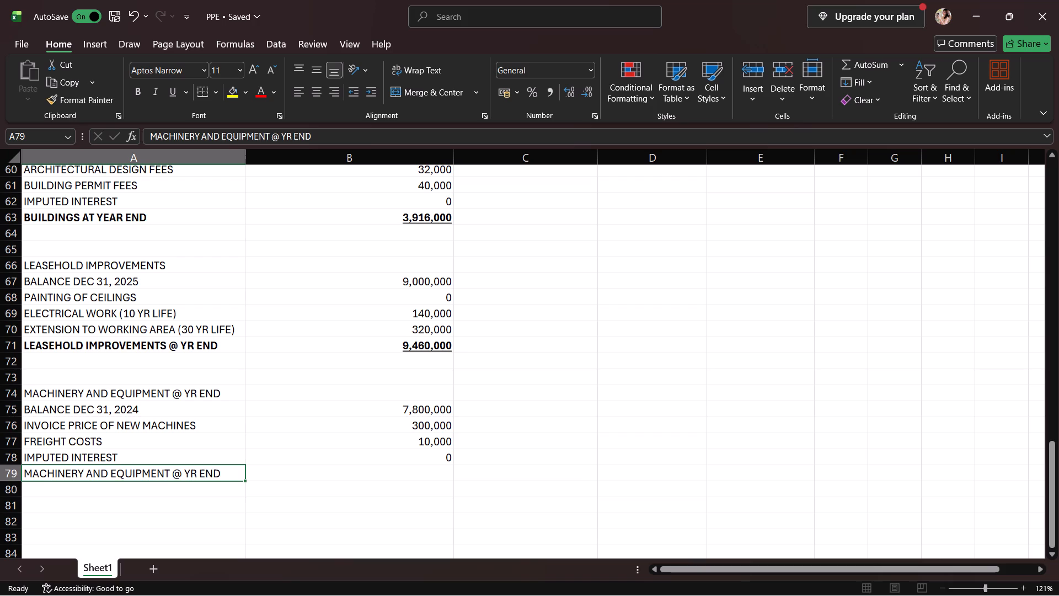
{"action": "left_click", "coordinate": [226, 475]}
{"action": "left_click", "coordinate": [349, 139]}
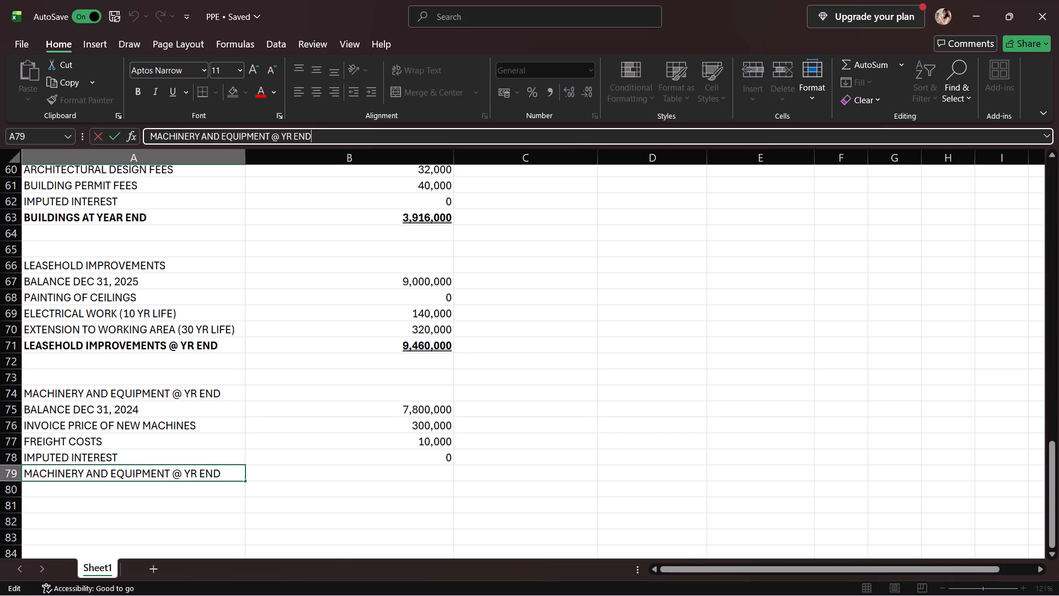
{"action": "key", "text": "space"}
{"action": "type", "text": "TOT"}
{"action": "type", "text": "AL"}
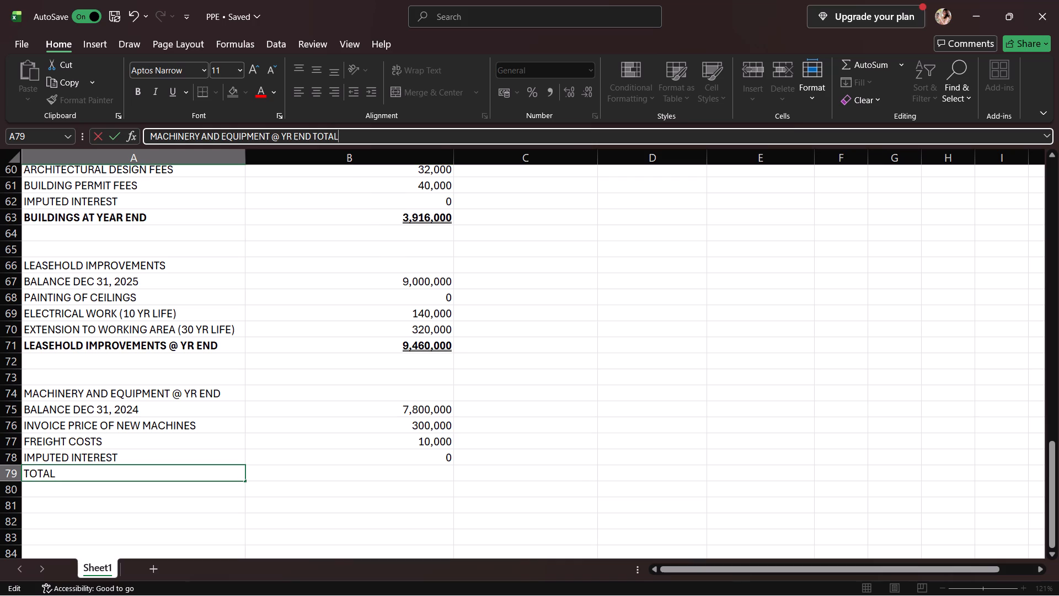
Widen column A so that the full machinery and equipment total label fits within it.
{"action": "left_click_drag", "start_coordinate": [243, 157], "coordinate": [253, 156]}
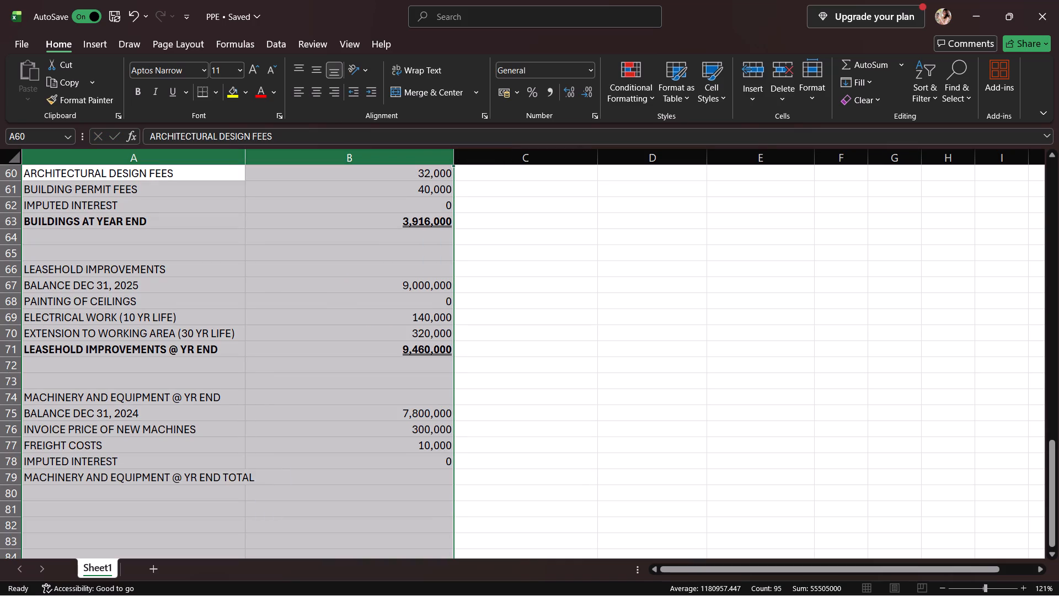
{"action": "left_click", "coordinate": [333, 146]}
{"action": "left_click", "coordinate": [281, 199]}
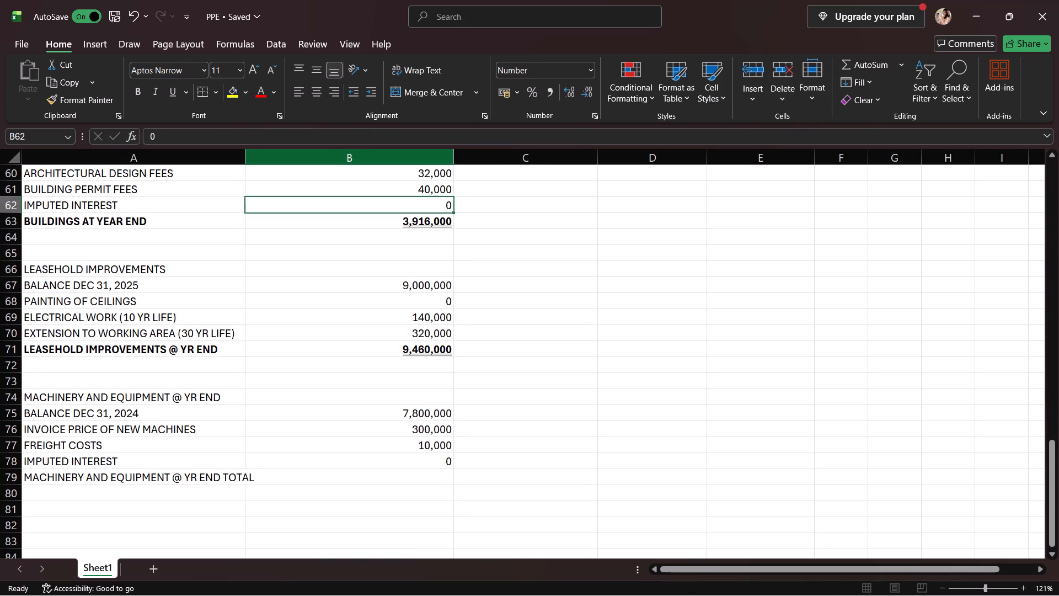
{"action": "left_click_drag", "start_coordinate": [245, 155], "coordinate": [265, 155]}
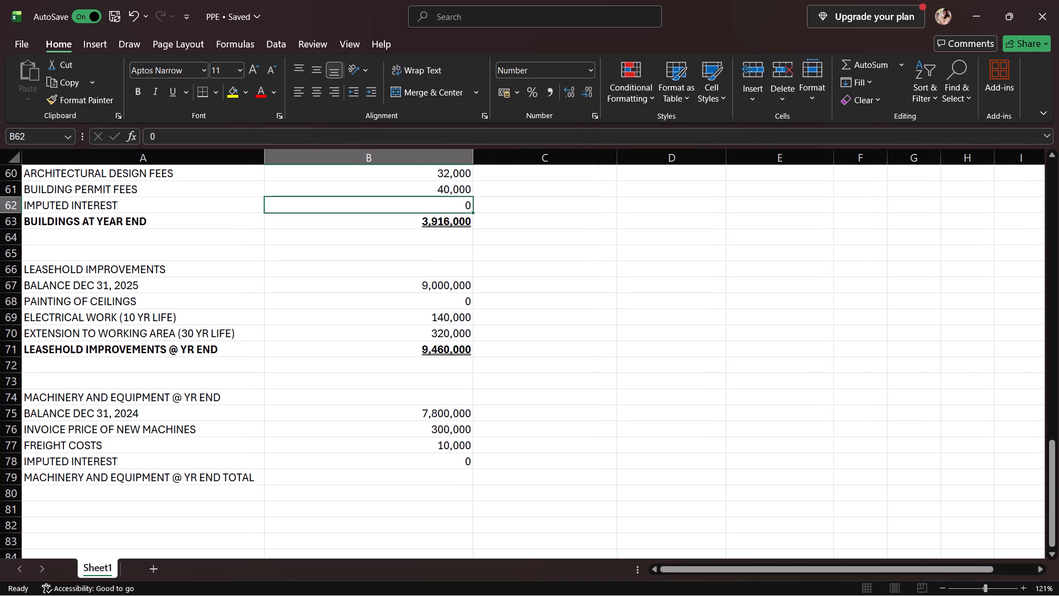
Make the MACHINERY AND EQUIPMENT @ YR END TOTAL label in A79 bold, without underline.
{"action": "left_click", "coordinate": [310, 486]}
{"action": "left_click", "coordinate": [309, 477]}
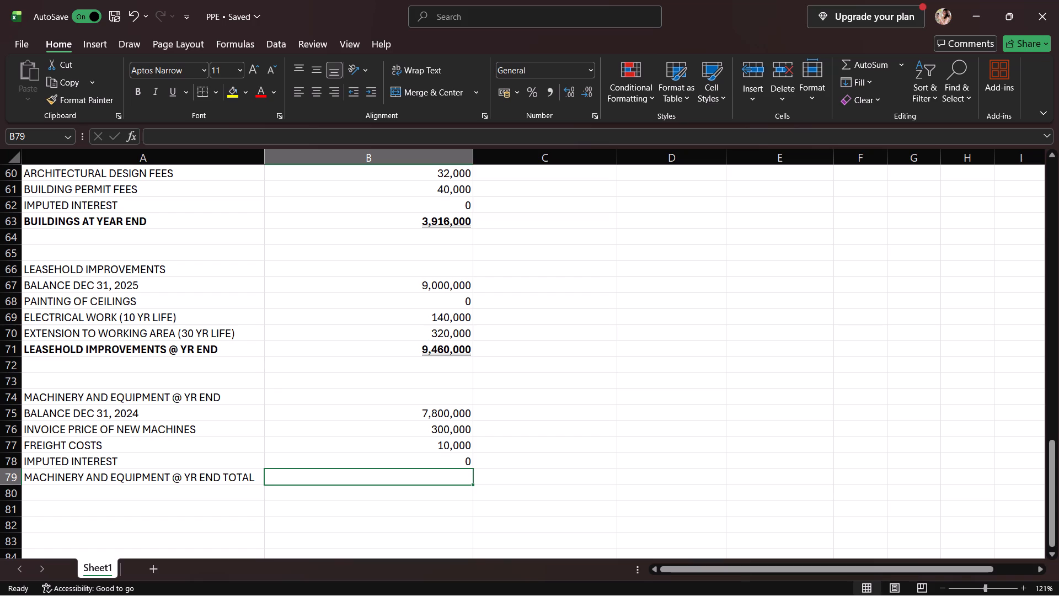
{"action": "left_click", "coordinate": [103, 478]}
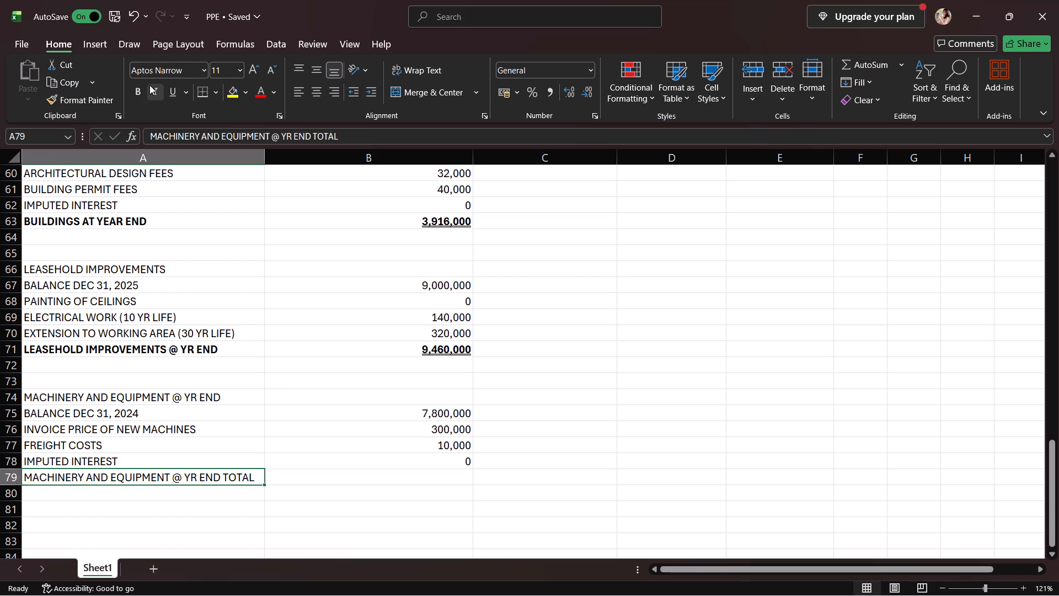
{"action": "left_click", "coordinate": [142, 87]}
{"action": "left_click", "coordinate": [168, 88]}
{"action": "left_click", "coordinate": [165, 88]}
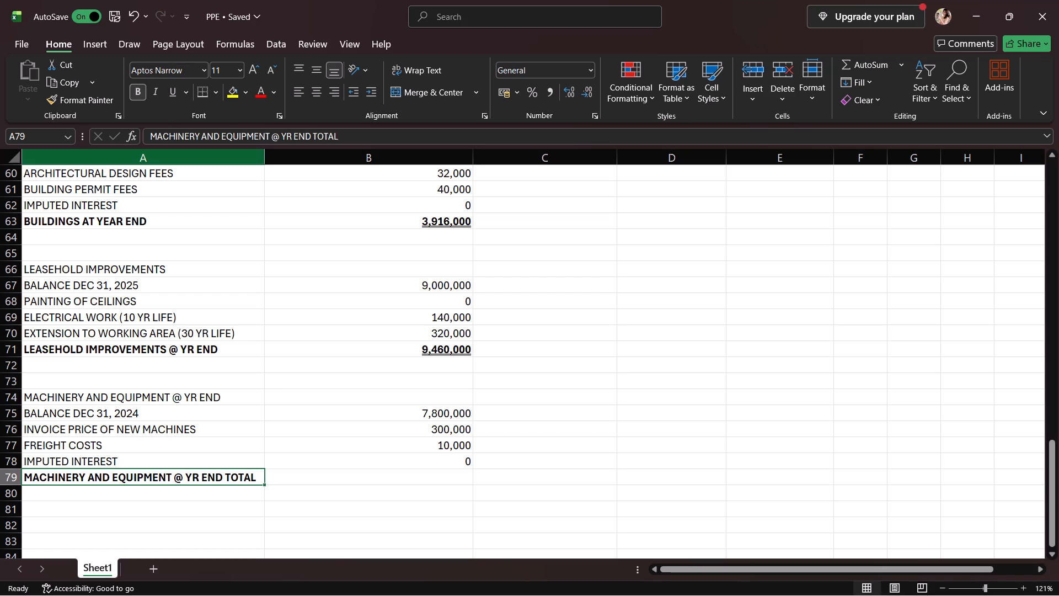
Insert a sum of B75:B78 in cell B79 for the machinery and equipment total.
{"action": "left_click", "coordinate": [402, 471]}
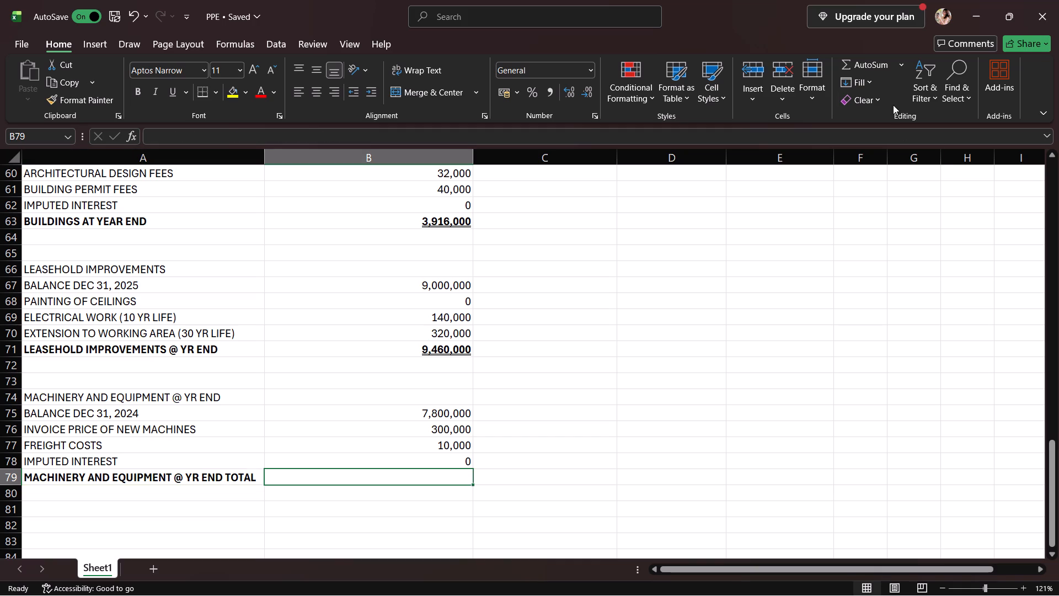
{"action": "left_click", "coordinate": [900, 62]}
{"action": "left_click", "coordinate": [890, 86]}
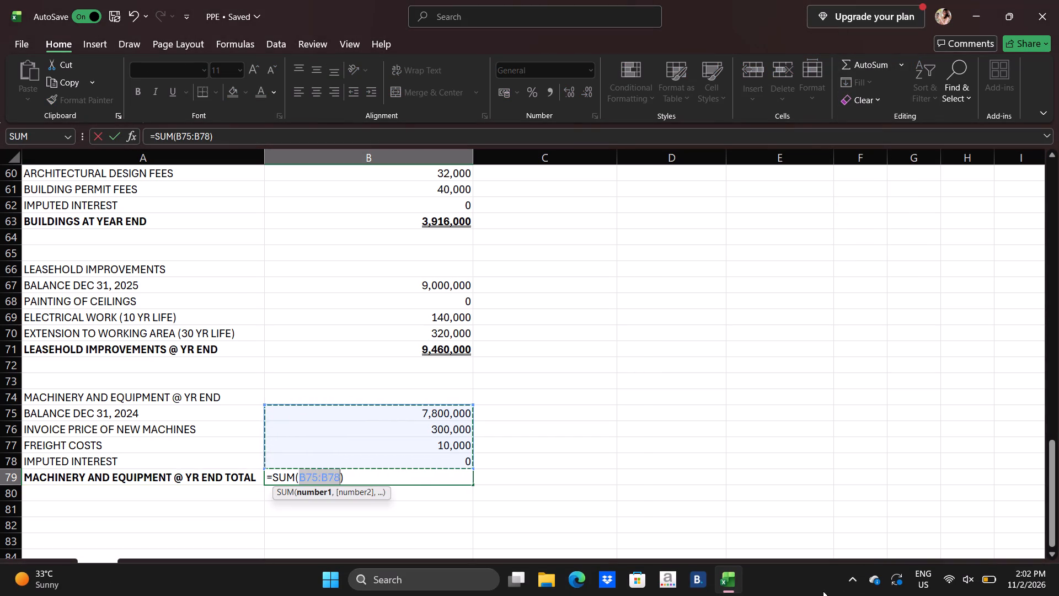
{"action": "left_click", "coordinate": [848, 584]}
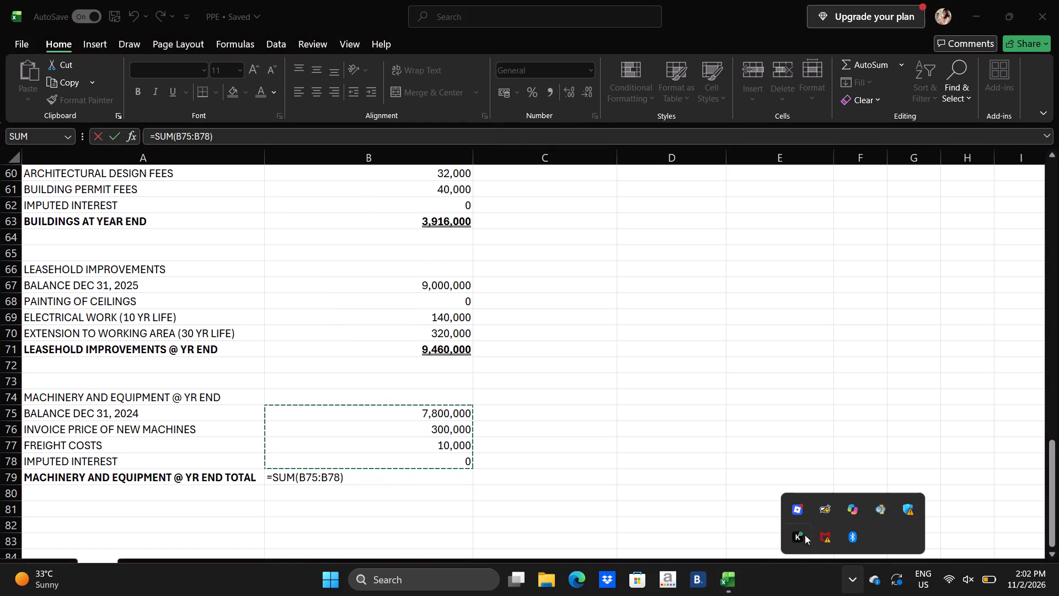
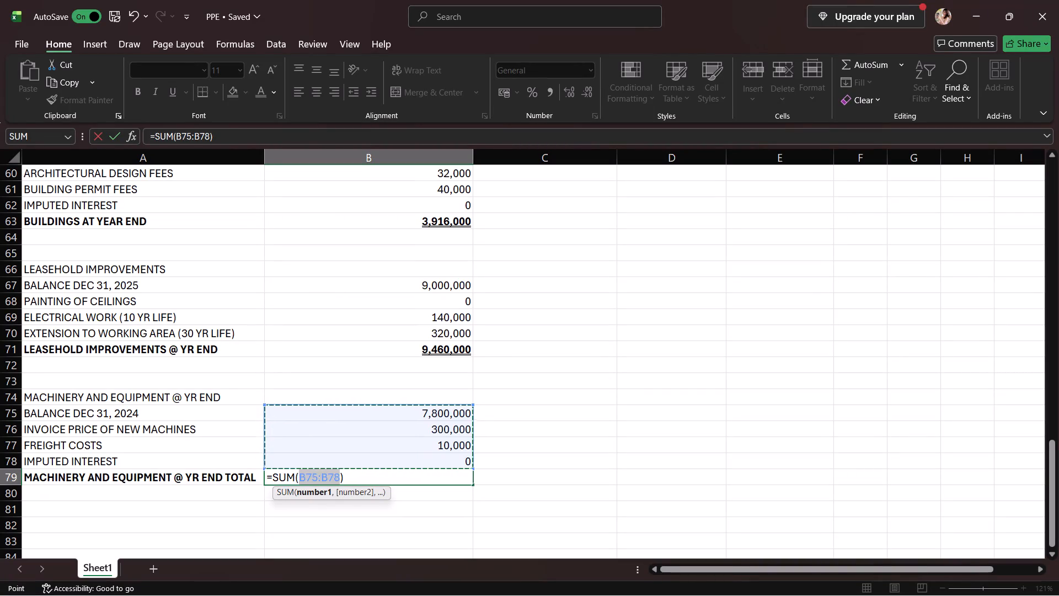
Complete the machinery and equipment year-end total in B79 with the formula =SUM(B75:B78).
{"action": "left_click", "coordinate": [424, 483]}
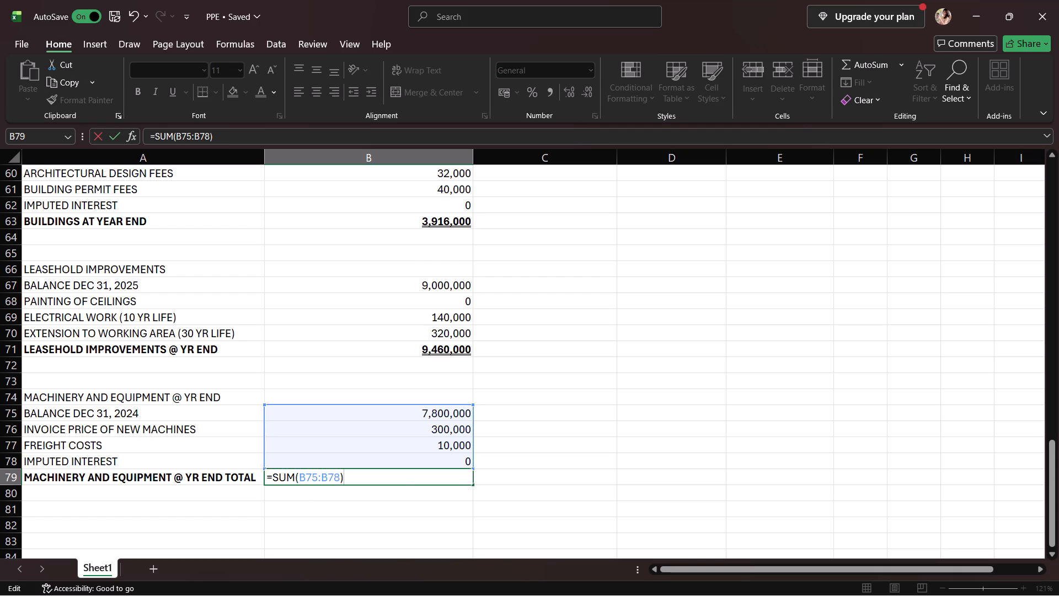
{"action": "key", "text": "Return"}
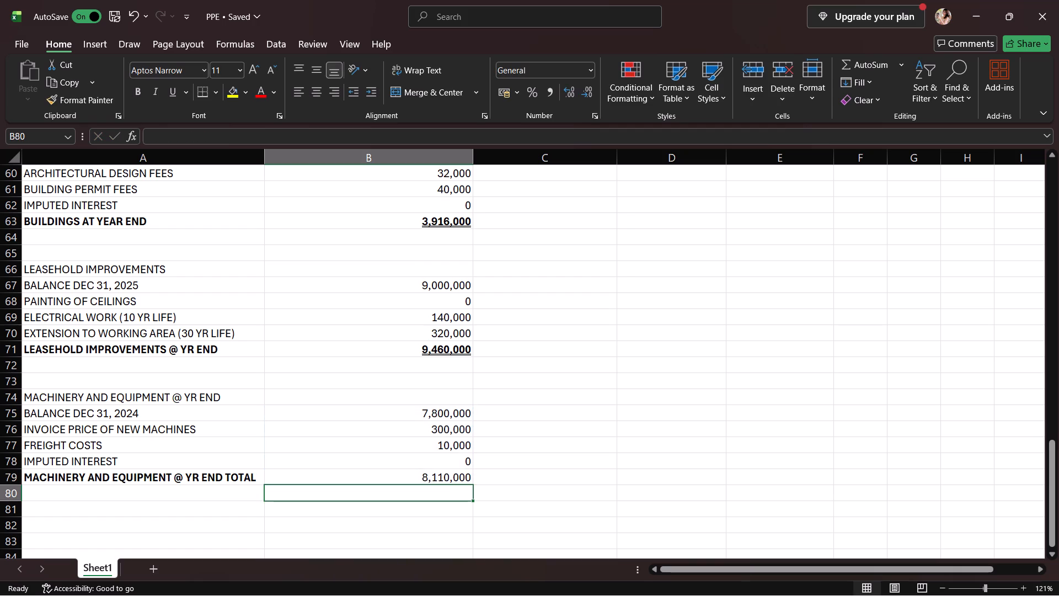
Format the machinery and equipment total in B79 as bold with a double underline.
{"action": "left_click", "coordinate": [416, 480]}
{"action": "left_click", "coordinate": [143, 89]}
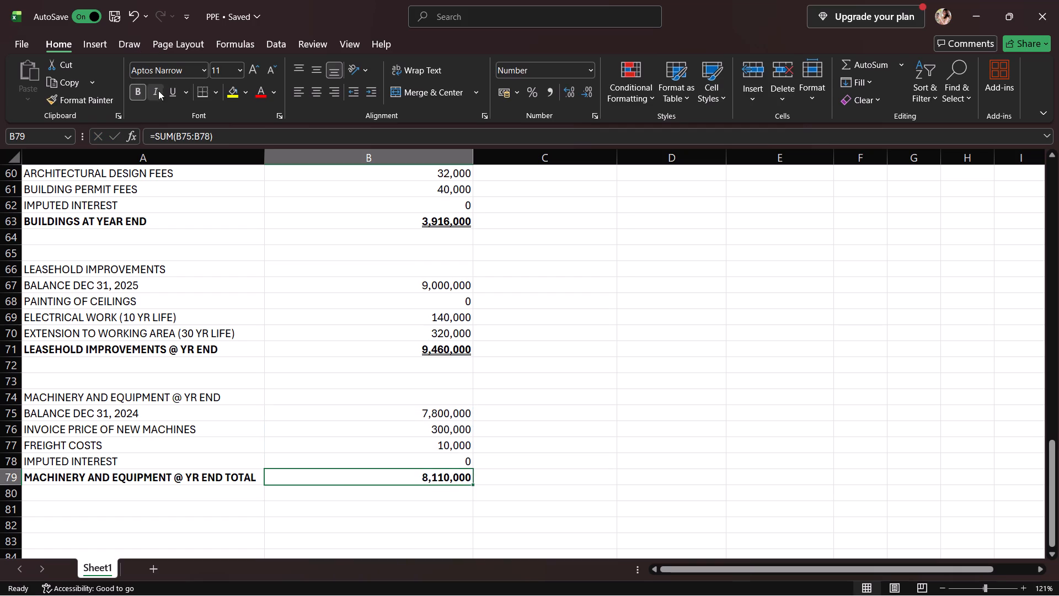
{"action": "left_click", "coordinate": [169, 91]}
{"action": "left_click", "coordinate": [180, 89]}
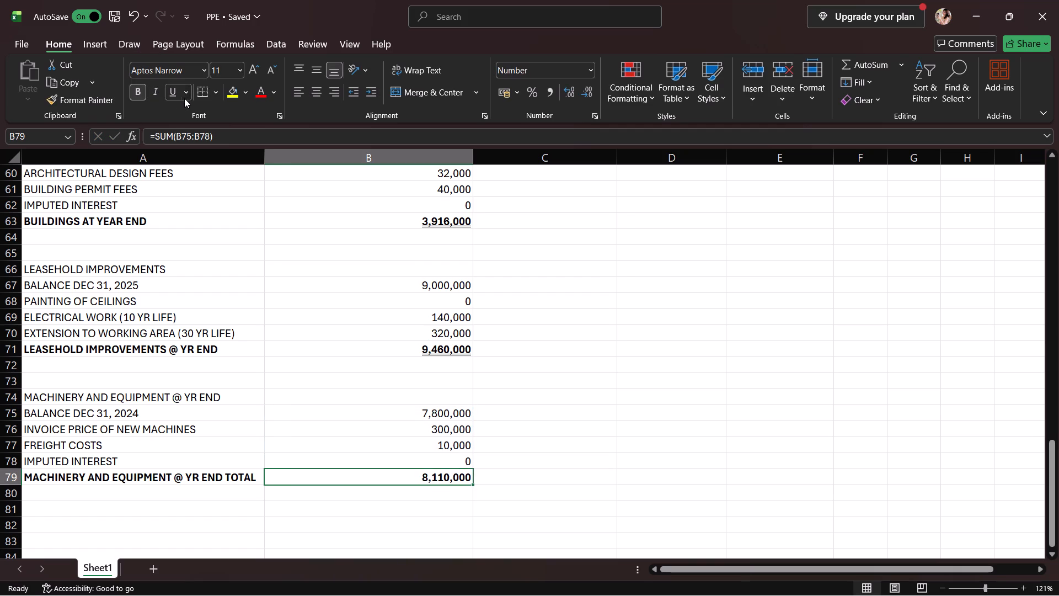
{"action": "left_click", "coordinate": [184, 98]}
{"action": "left_click", "coordinate": [188, 128]}
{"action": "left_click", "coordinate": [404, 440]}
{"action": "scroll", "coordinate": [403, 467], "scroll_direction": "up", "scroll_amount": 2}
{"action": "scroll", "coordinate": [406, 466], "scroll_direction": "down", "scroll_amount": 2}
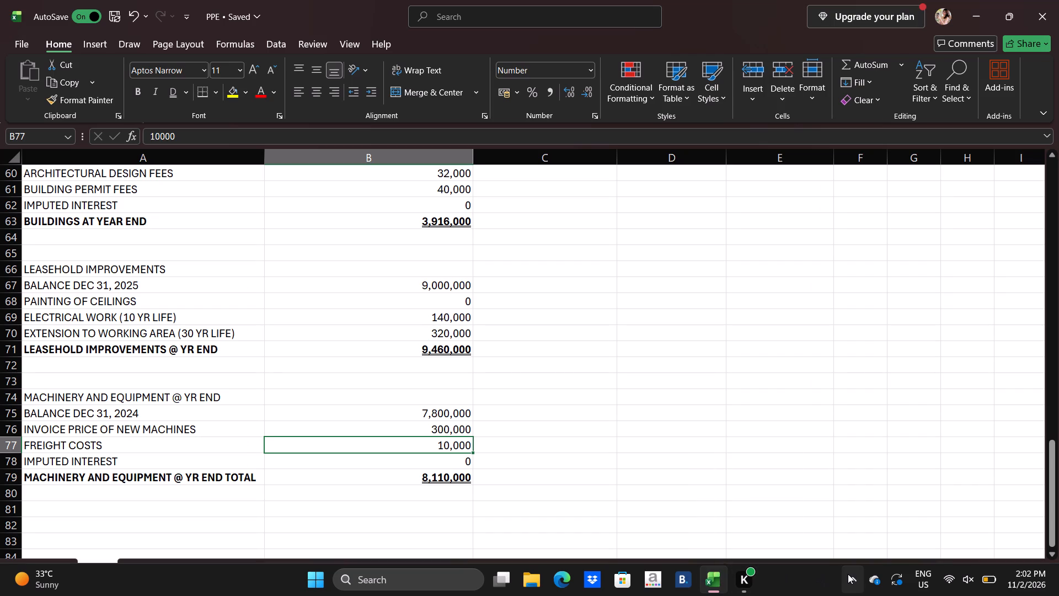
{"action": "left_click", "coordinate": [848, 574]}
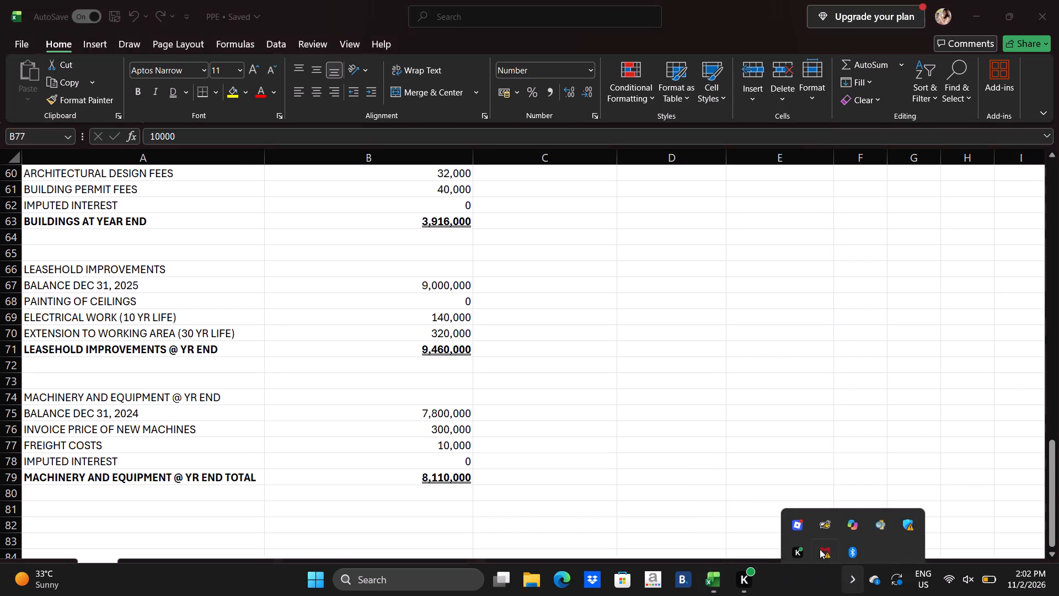
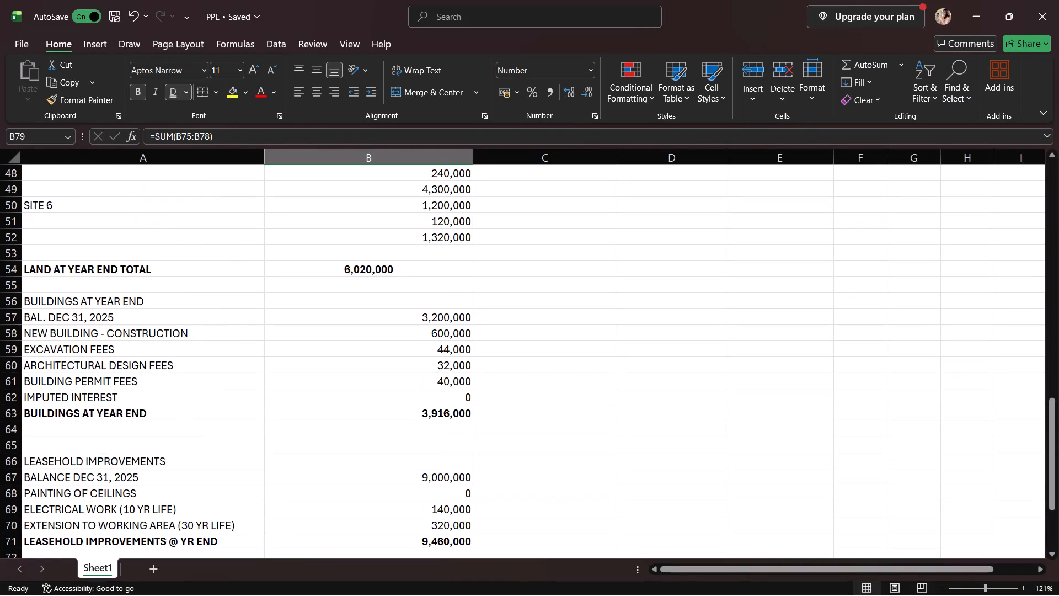
Review the worksheet from the loss on sale section down to the adjusting entry's debit and credit amounts.
{"action": "scroll", "coordinate": [552, 450], "scroll_direction": "up", "scroll_amount": 13}
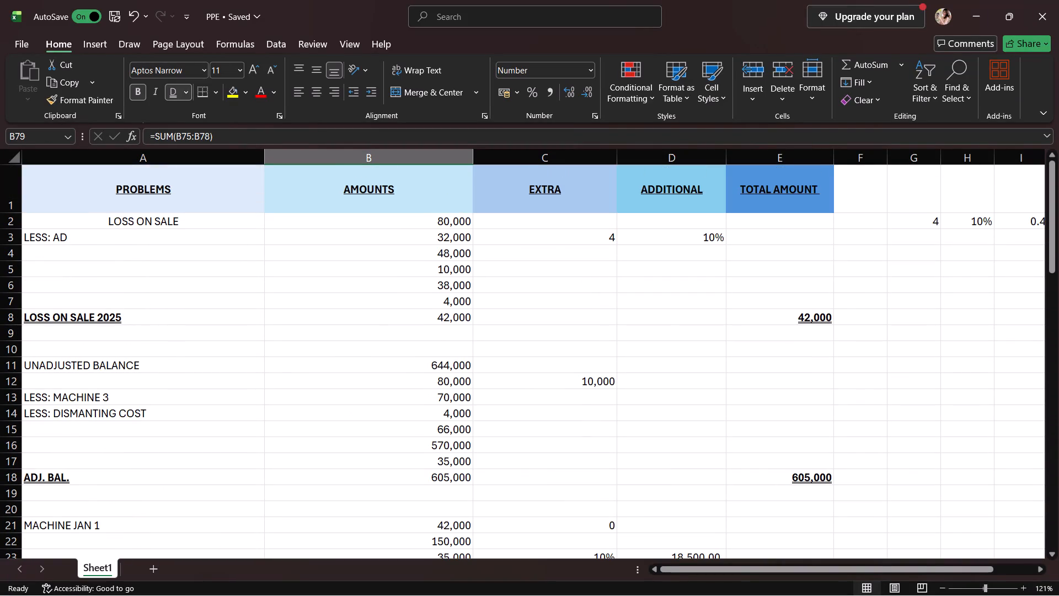
{"action": "scroll", "coordinate": [272, 471], "scroll_direction": "down", "scroll_amount": 5}
{"action": "right_click_drag", "start_coordinate": [312, 466], "coordinate": [419, 451]}
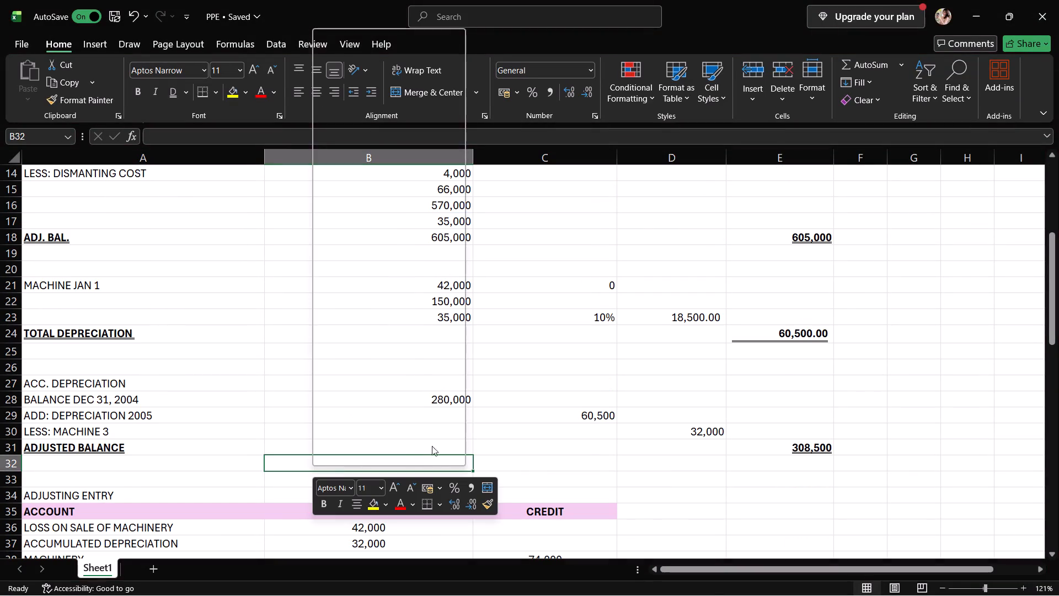
{"action": "right_click", "coordinate": [560, 425]}
{"action": "left_click", "coordinate": [463, 448]}
{"action": "scroll", "coordinate": [464, 442], "scroll_direction": "down", "scroll_amount": 2}
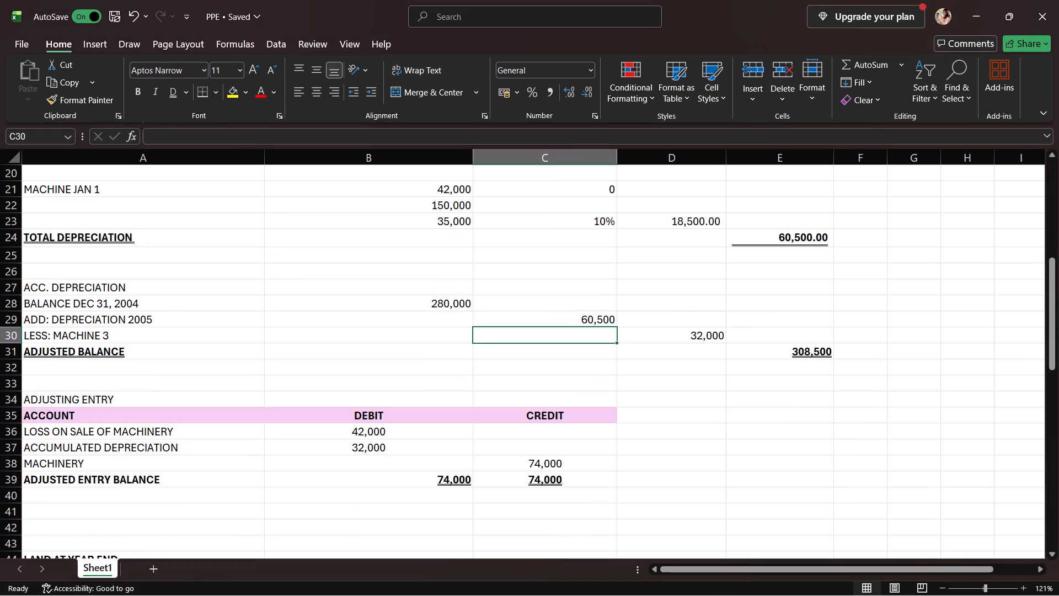
{"action": "scroll", "coordinate": [465, 441], "scroll_direction": "down", "scroll_amount": 2}
{"action": "left_click", "coordinate": [405, 406]}
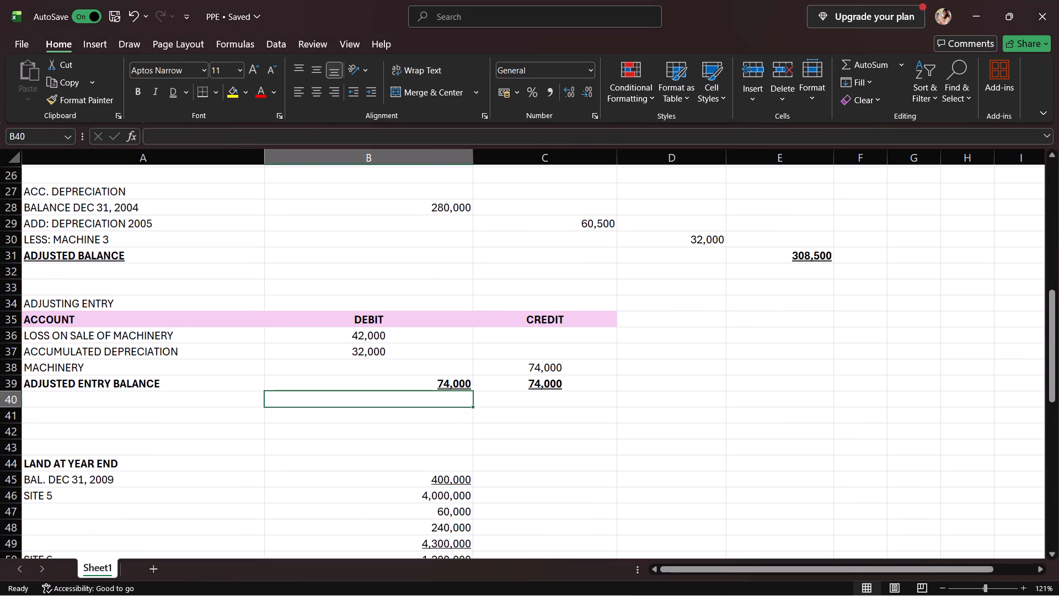
{"action": "left_click", "coordinate": [398, 375]}
{"action": "left_click", "coordinate": [387, 347]}
{"action": "left_click", "coordinate": [383, 334]}
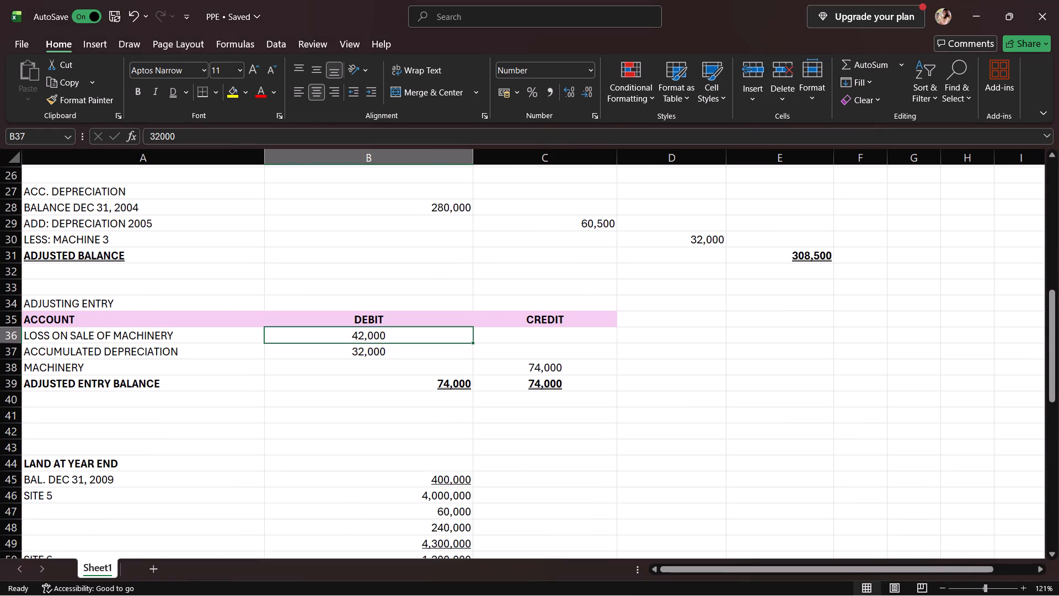
{"action": "left_click", "coordinate": [386, 338]}
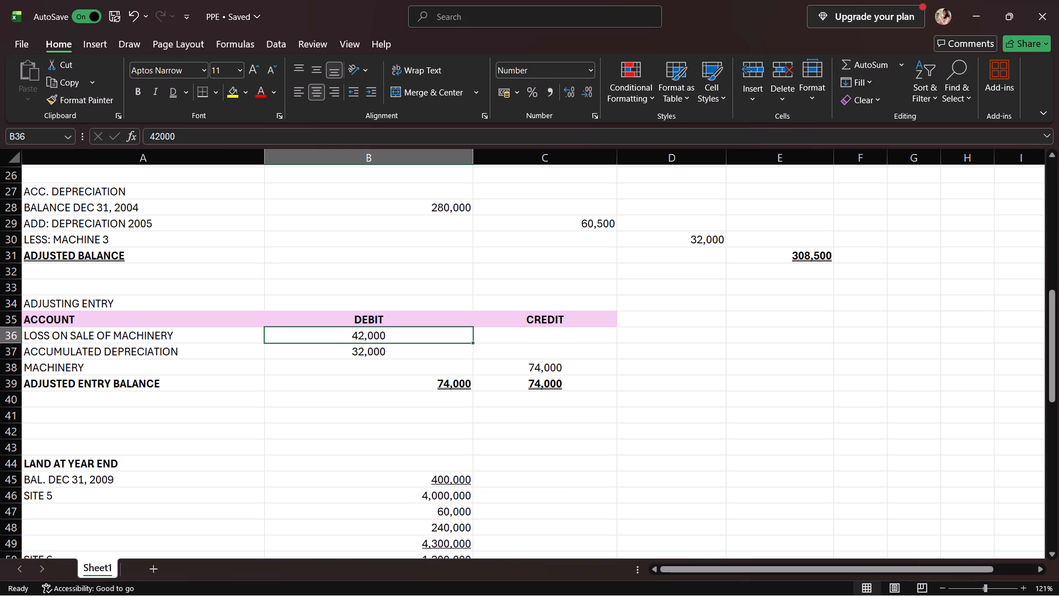
{"action": "left_click", "coordinate": [589, 370]}
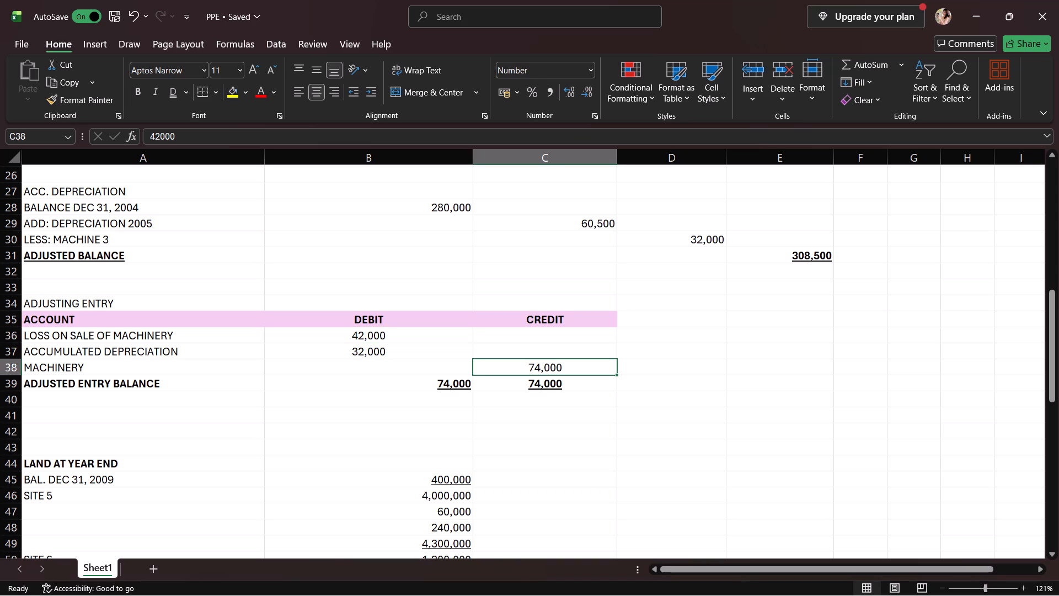
Set the adjusting entry debits to 50,000 for loss on sale of machinery and 100,000 for accumulated depreciation.
{"action": "left_click", "coordinate": [398, 336]}
{"action": "key", "text": "BackSpace"}
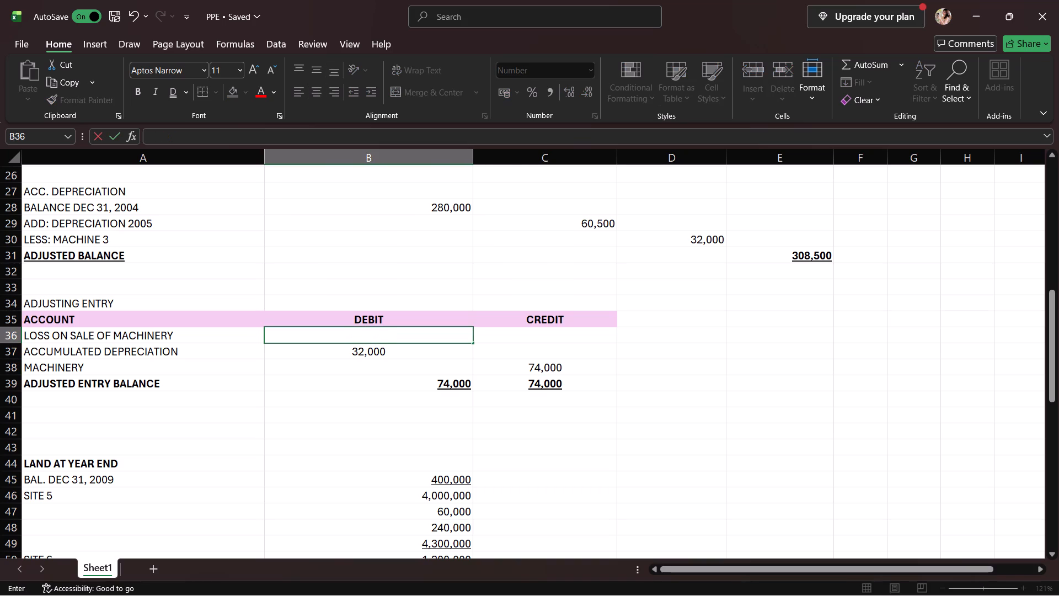
{"action": "type", "text": "50,000"}
{"action": "left_click", "coordinate": [400, 346]}
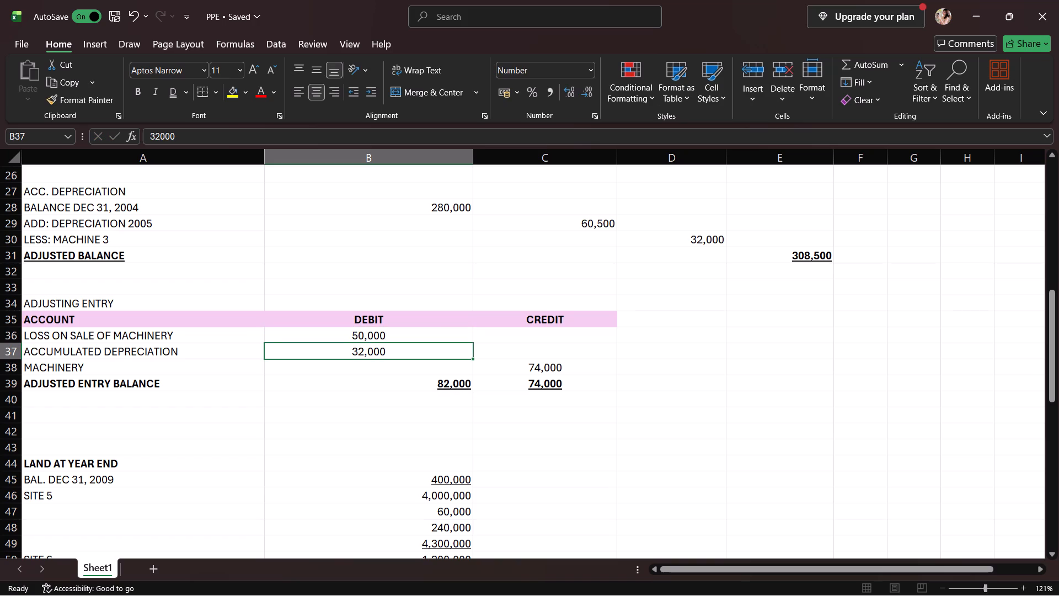
{"action": "key", "text": "BackSpace"}
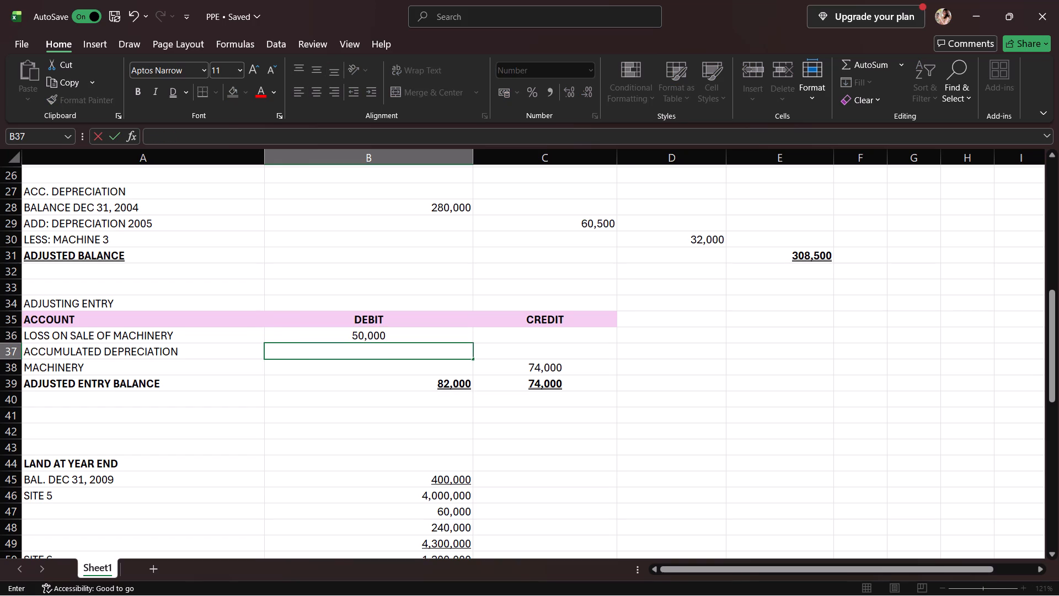
{"action": "type", "text": "100,000"}
{"action": "key", "text": "Return"}
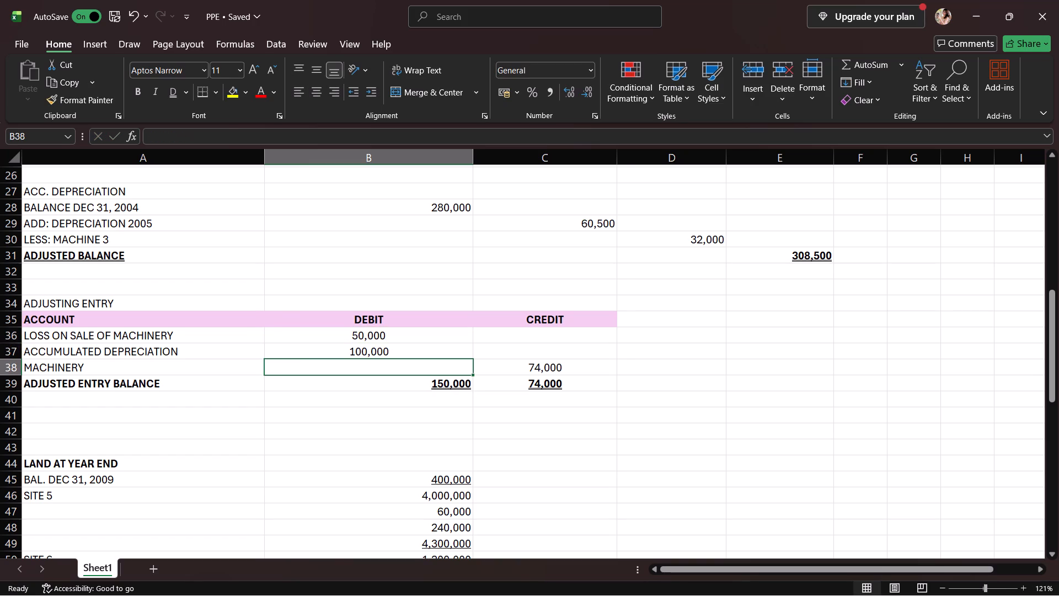
Set the machinery credit in C38 to 150,000.
{"action": "left_click", "coordinate": [591, 369]}
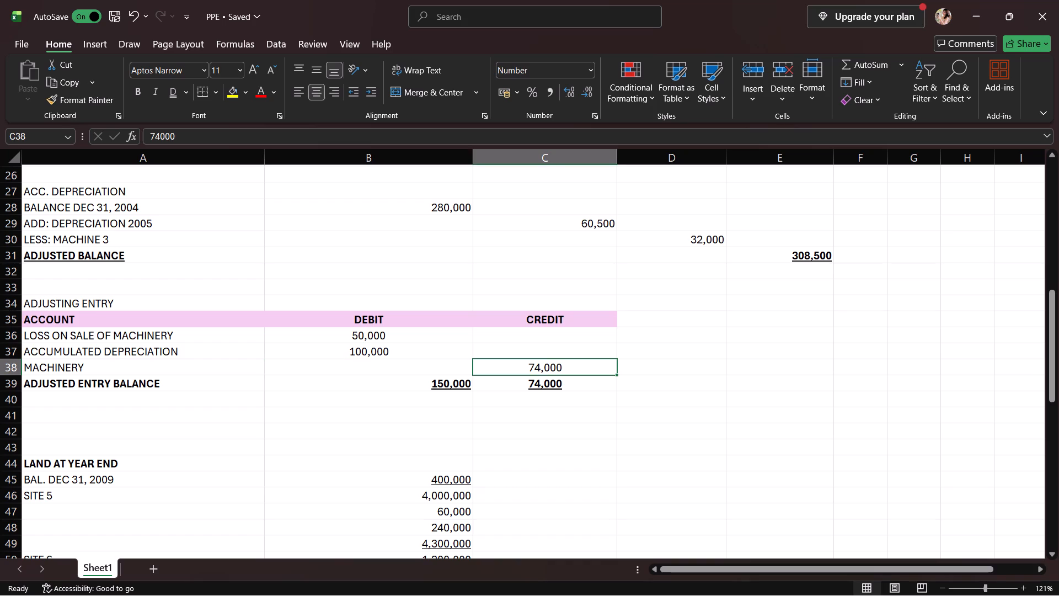
{"action": "key", "text": "BackSpace"}
{"action": "type", "text": "15"}
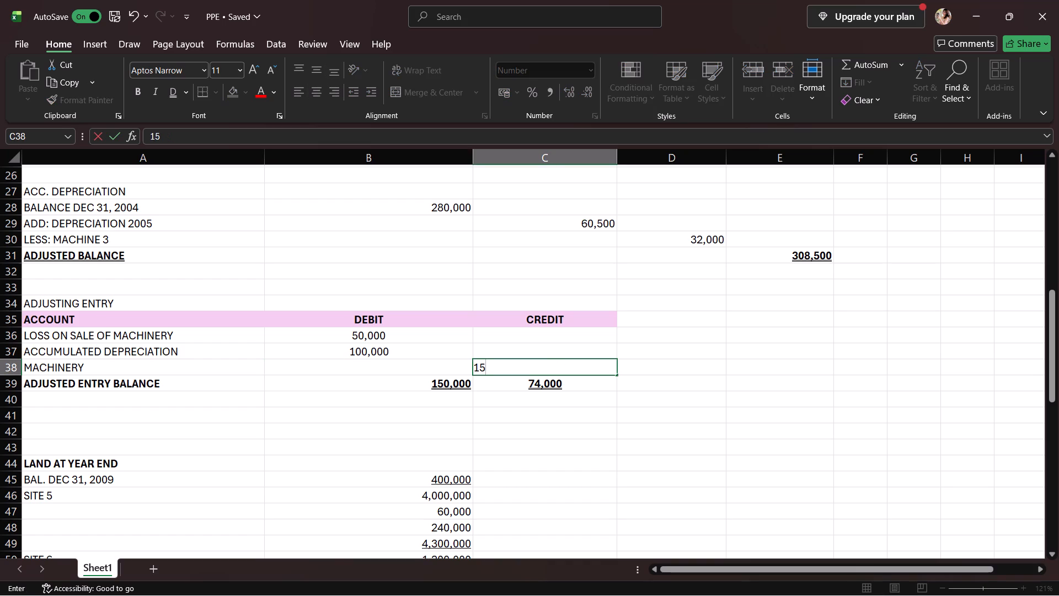
{"action": "type", "text": "0,000"}
{"action": "key", "text": "Return"}
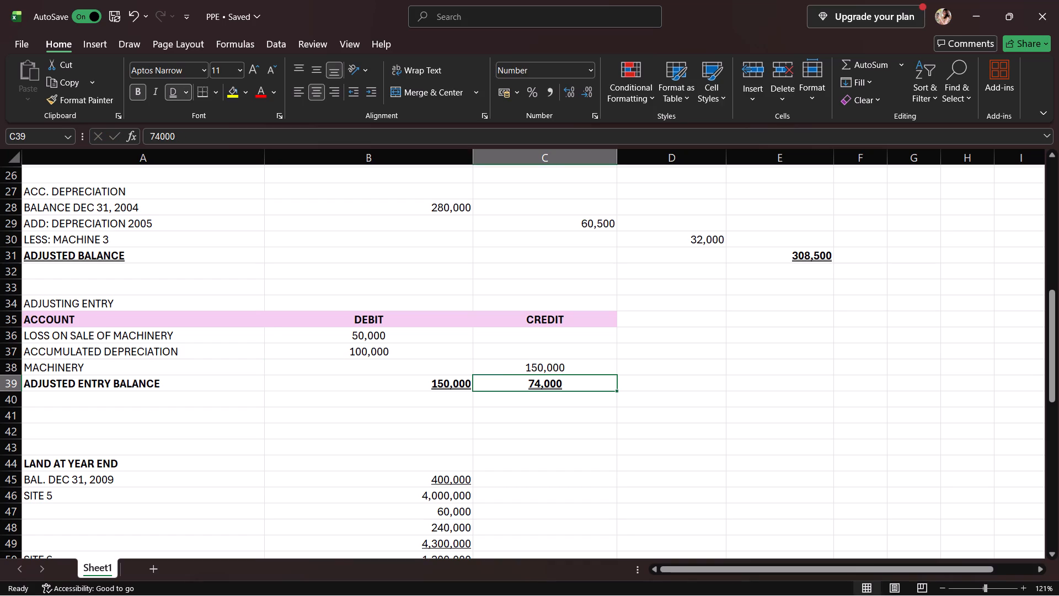
Move the machinery credit from C38 into C39, replacing the adjusted entry balance's credit total.
{"action": "left_click_drag", "start_coordinate": [575, 365], "coordinate": [577, 360]}
{"action": "left_click_drag", "start_coordinate": [579, 357], "coordinate": [584, 365]}
{"action": "left_click_drag", "start_coordinate": [592, 374], "coordinate": [595, 386]}
{"action": "left_click", "coordinate": [564, 326]}
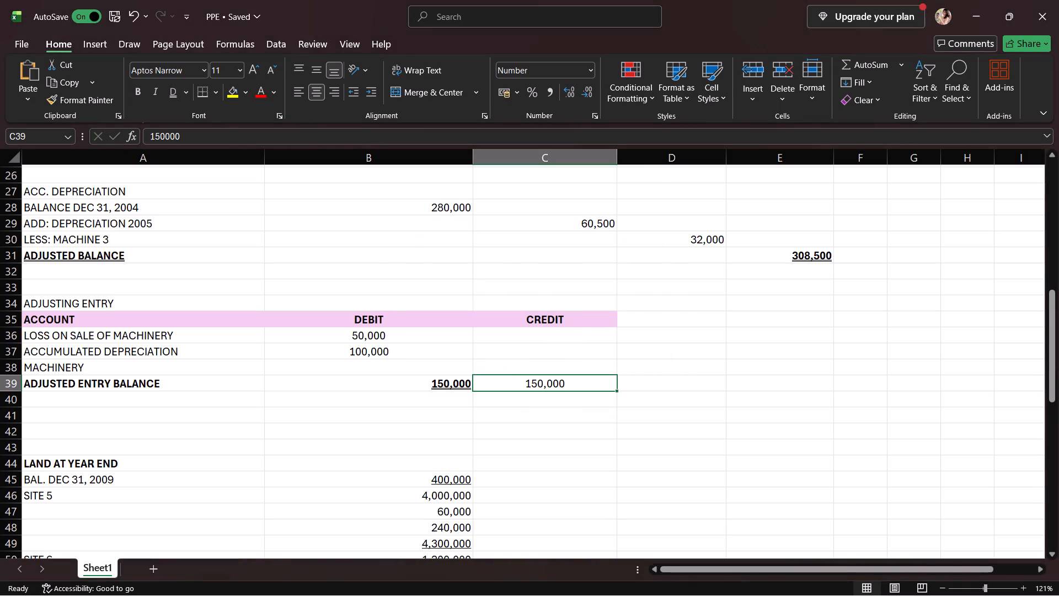
Re-enter 150,000 as the machinery credit in C38.
{"action": "left_click", "coordinate": [570, 371]}
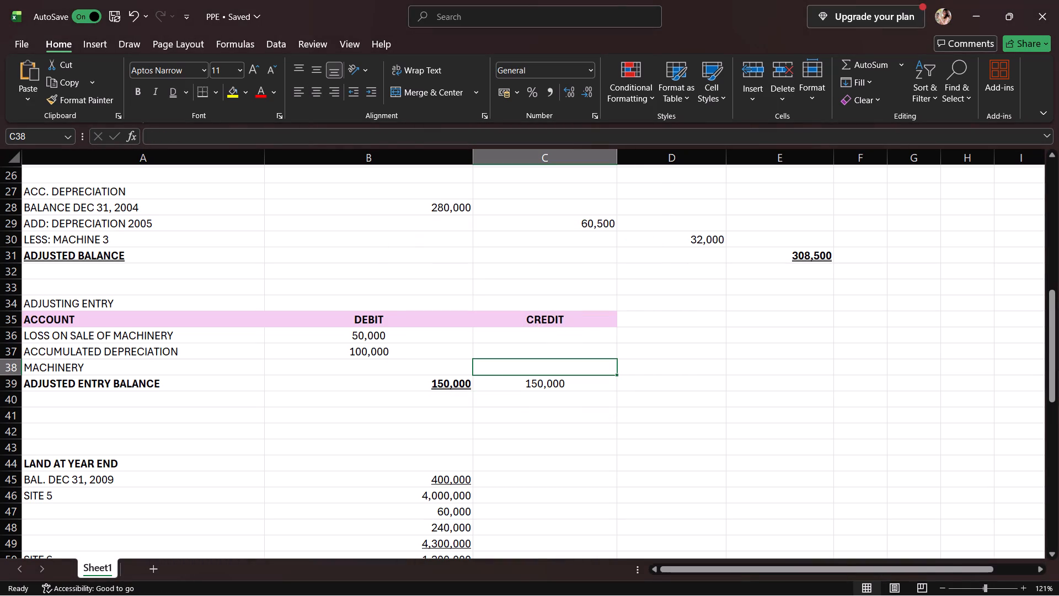
{"action": "type", "text": "150,000"}
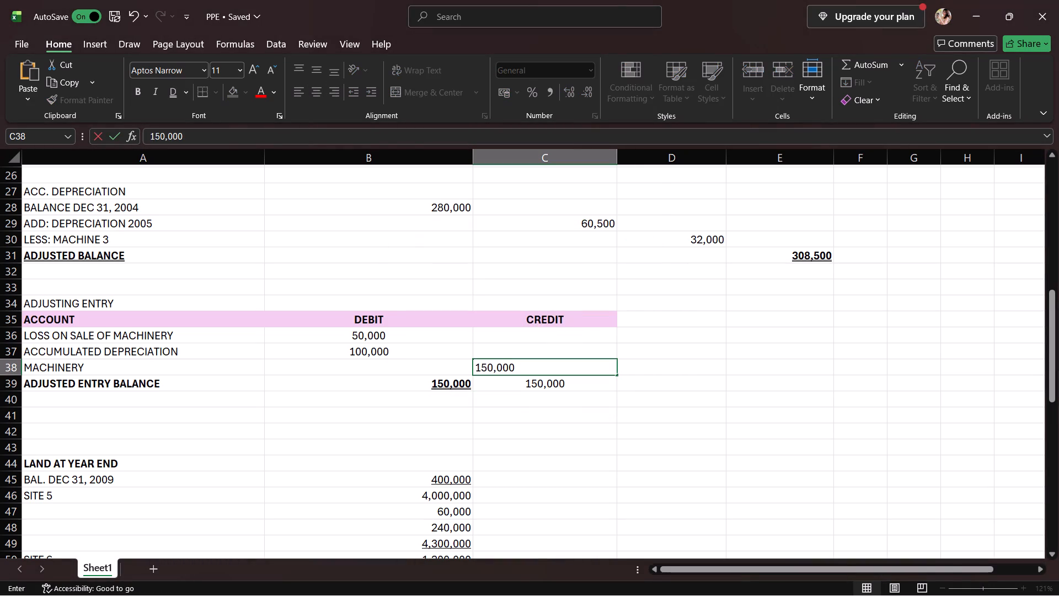
Format the adjusted entry balance's credit total in C39 as bold with a double underline.
{"action": "left_click", "coordinate": [547, 385]}
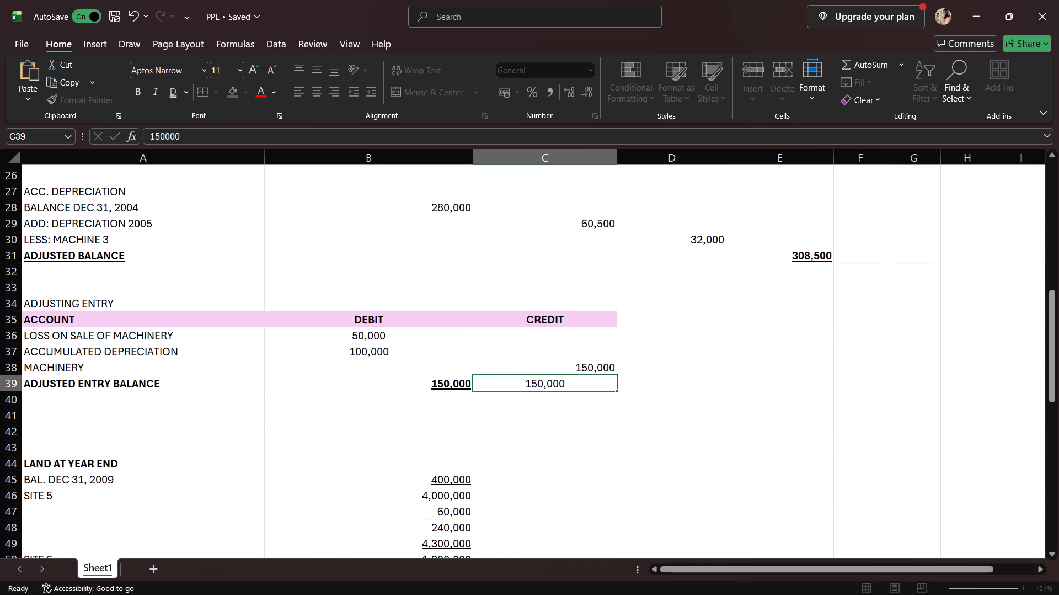
{"action": "left_click", "coordinate": [133, 88]}
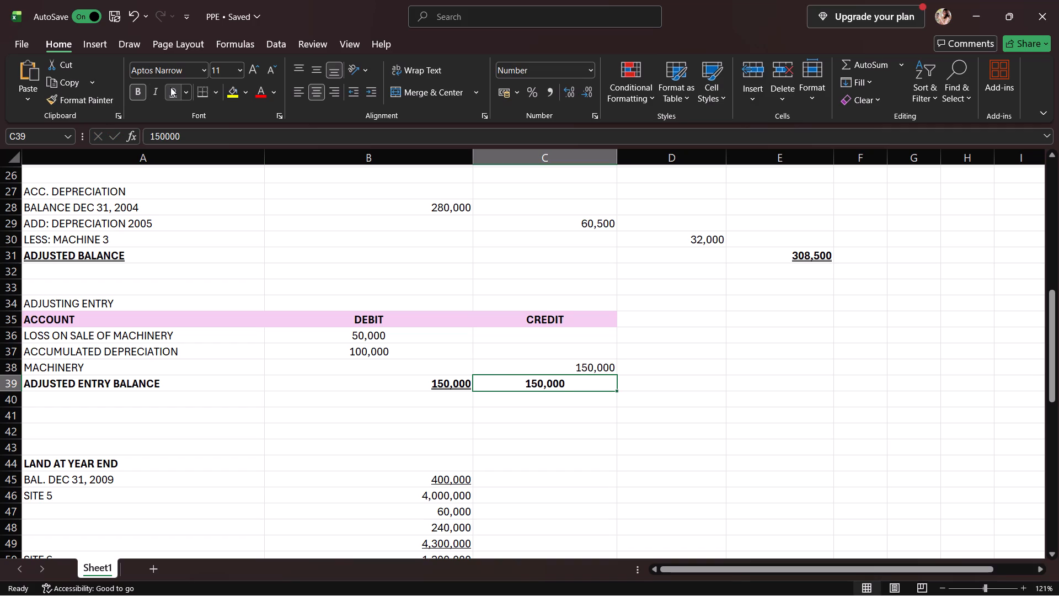
{"action": "left_click", "coordinate": [170, 87]}
Examine the adjusting entry and the balance and site amounts in the land at year end section.
{"action": "scroll", "coordinate": [336, 309], "scroll_direction": "down", "scroll_amount": 2}
{"action": "left_click", "coordinate": [350, 327]}
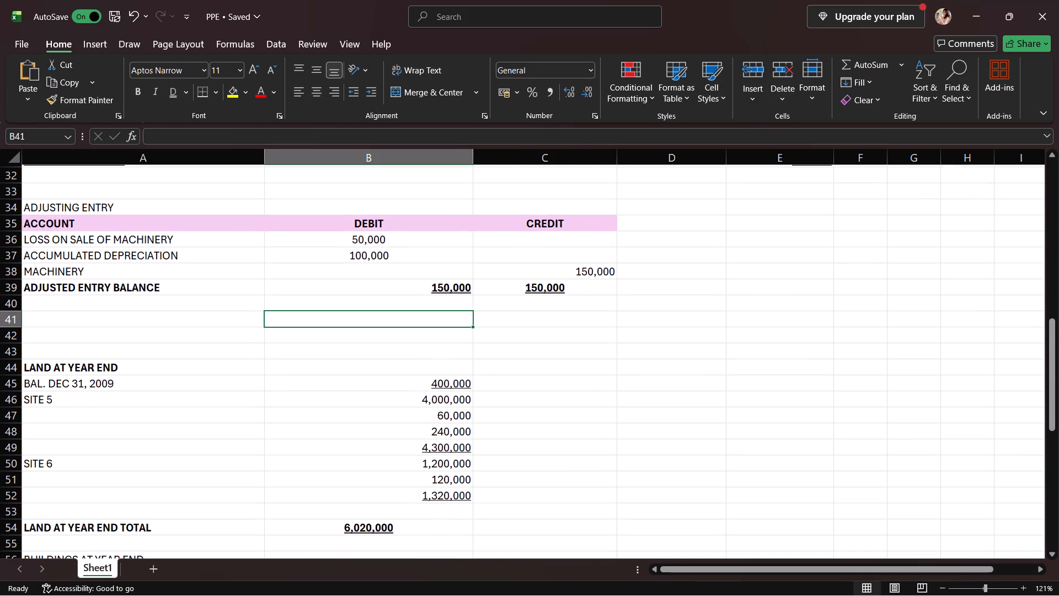
{"action": "left_click", "coordinate": [363, 301]}
{"action": "left_click", "coordinate": [339, 353]}
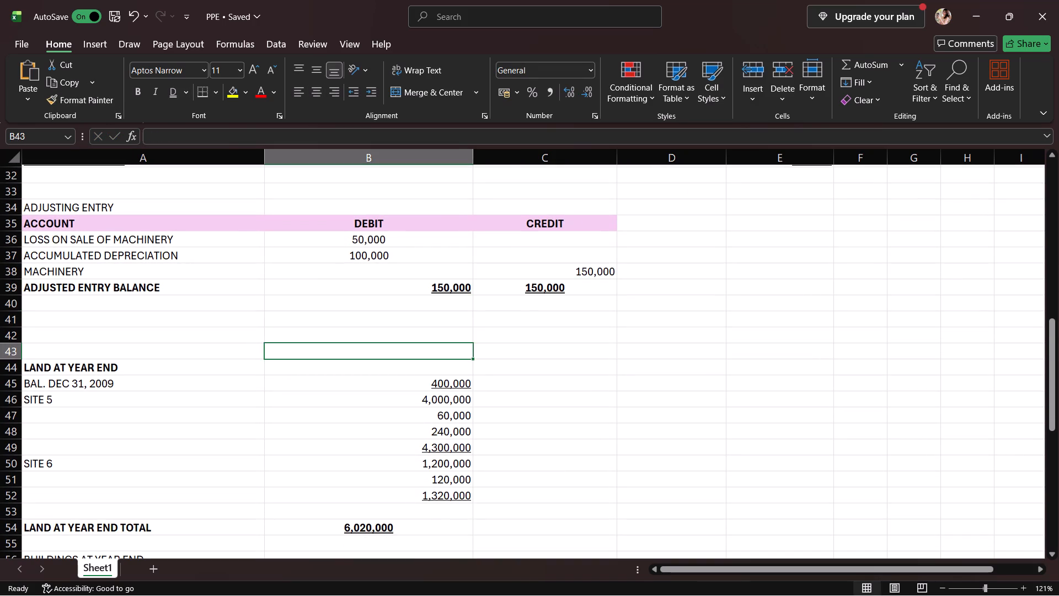
{"action": "left_click", "coordinate": [341, 376]}
{"action": "scroll", "coordinate": [386, 422], "scroll_direction": "down", "scroll_amount": 2}
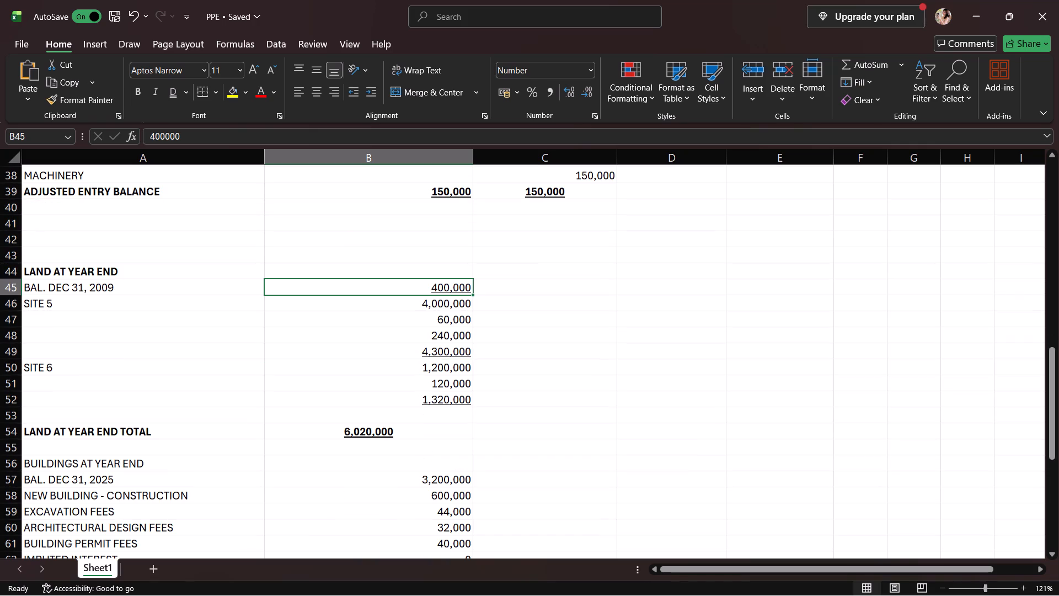
{"action": "left_click", "coordinate": [399, 365]}
{"action": "left_click", "coordinate": [416, 354]}
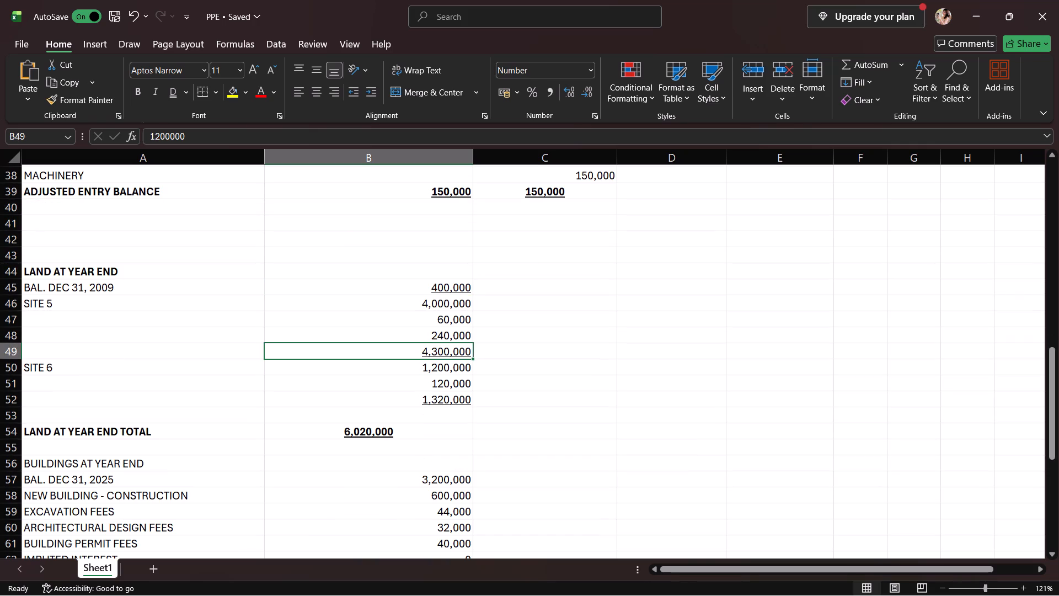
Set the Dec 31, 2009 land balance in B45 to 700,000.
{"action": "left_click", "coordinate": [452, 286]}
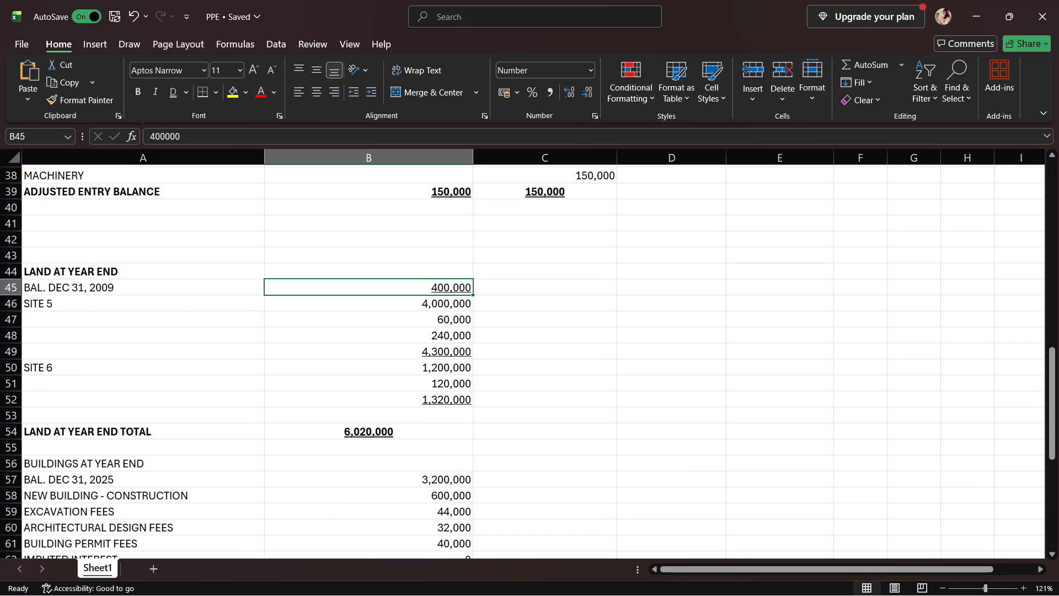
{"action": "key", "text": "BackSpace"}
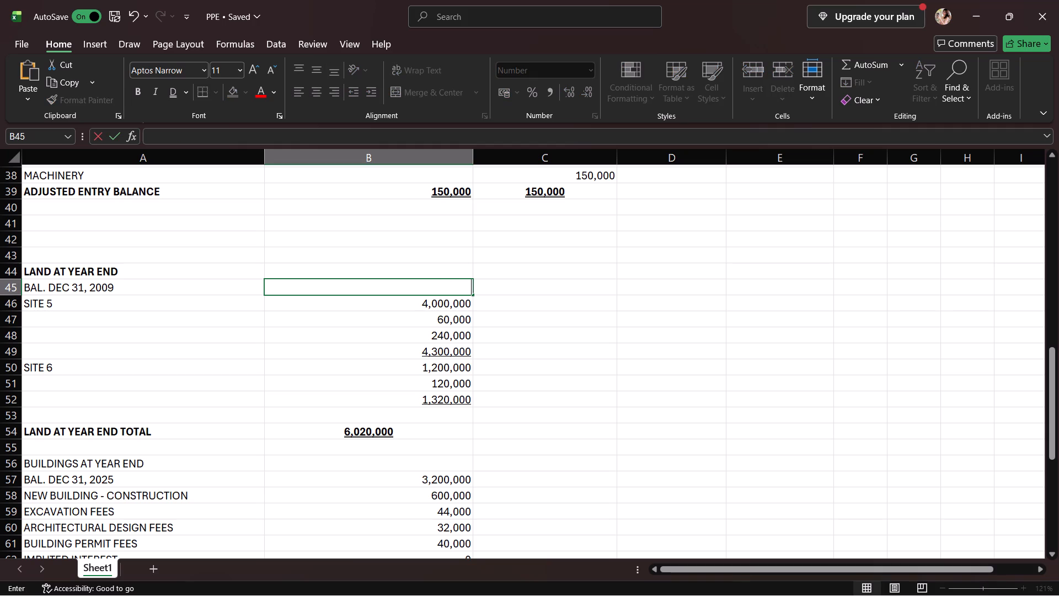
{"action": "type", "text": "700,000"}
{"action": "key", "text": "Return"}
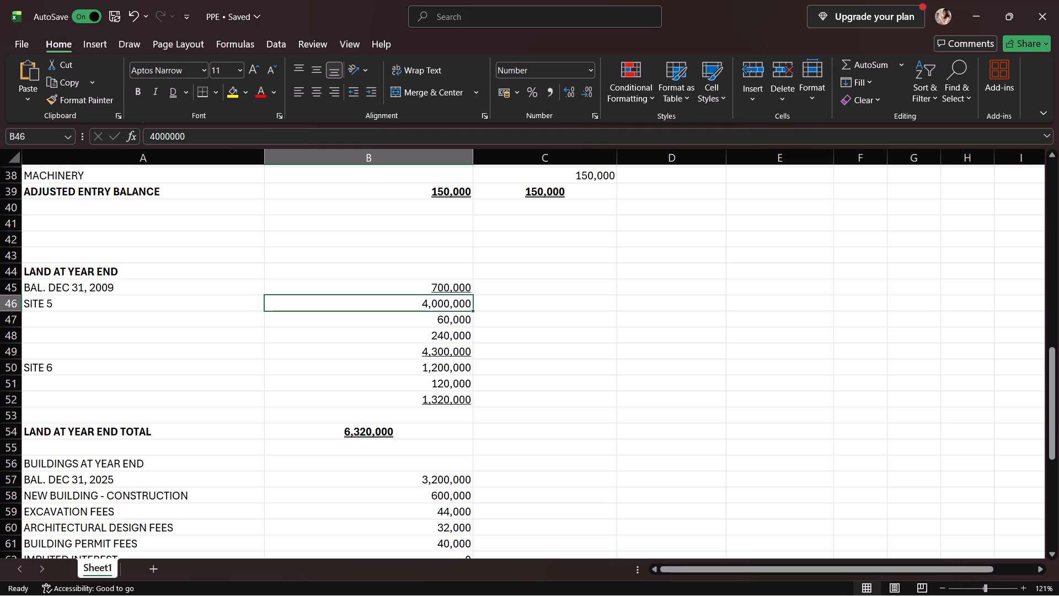
Set the Dec 31, 2009 land balance in B45 to 15,500,000.
{"action": "left_click", "coordinate": [468, 289]}
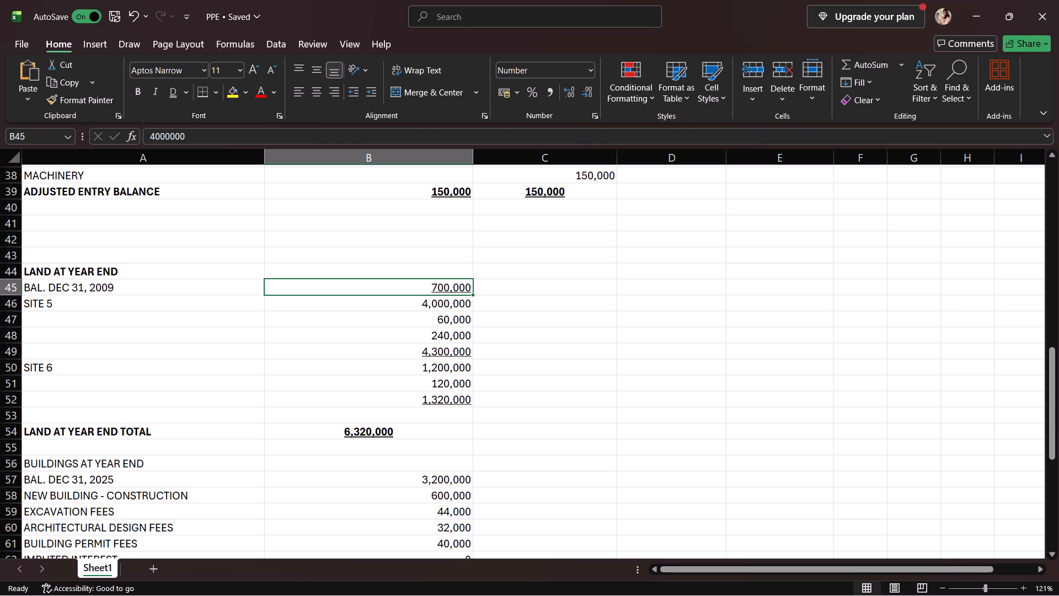
{"action": "key", "text": "BackSpace"}
{"action": "key", "text": "BackSpace"}
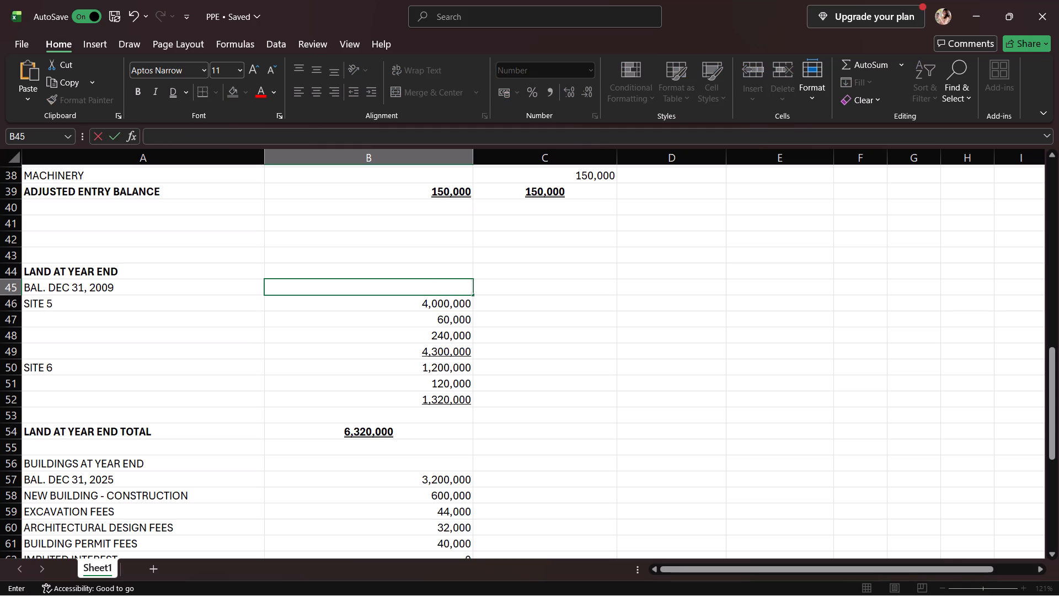
{"action": "type", "text": "130"}
{"action": "key", "text": "BackSpace"}
{"action": "key", "text": "BackSpace"}
{"action": "key", "text": "BackSpace"}
{"action": "type", "text": "15"}
{"action": "type", "text": ",500"}
{"action": "type", "text": ",000"}
{"action": "key", "text": "Return"}
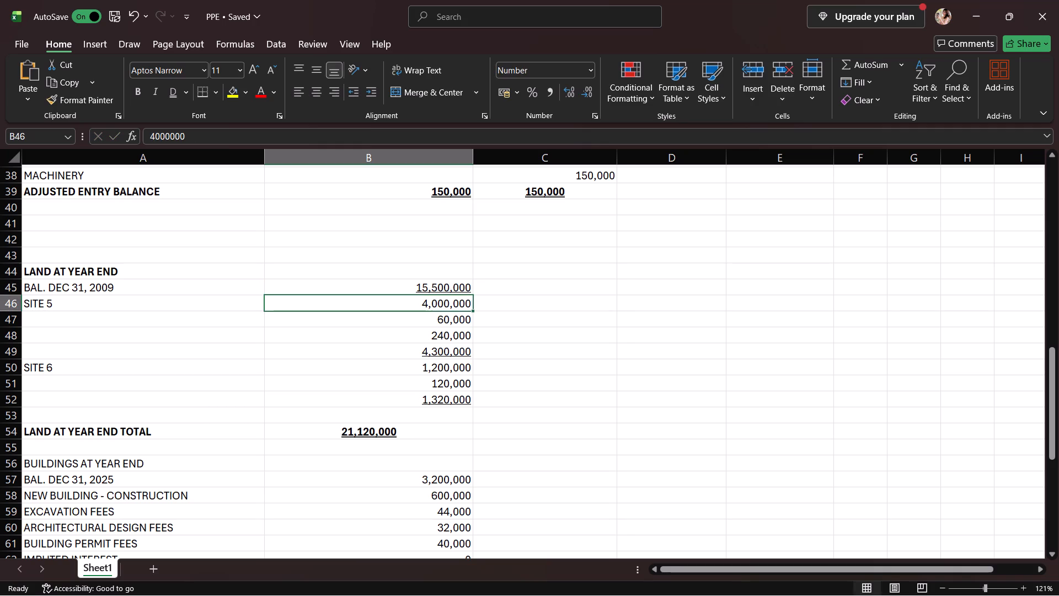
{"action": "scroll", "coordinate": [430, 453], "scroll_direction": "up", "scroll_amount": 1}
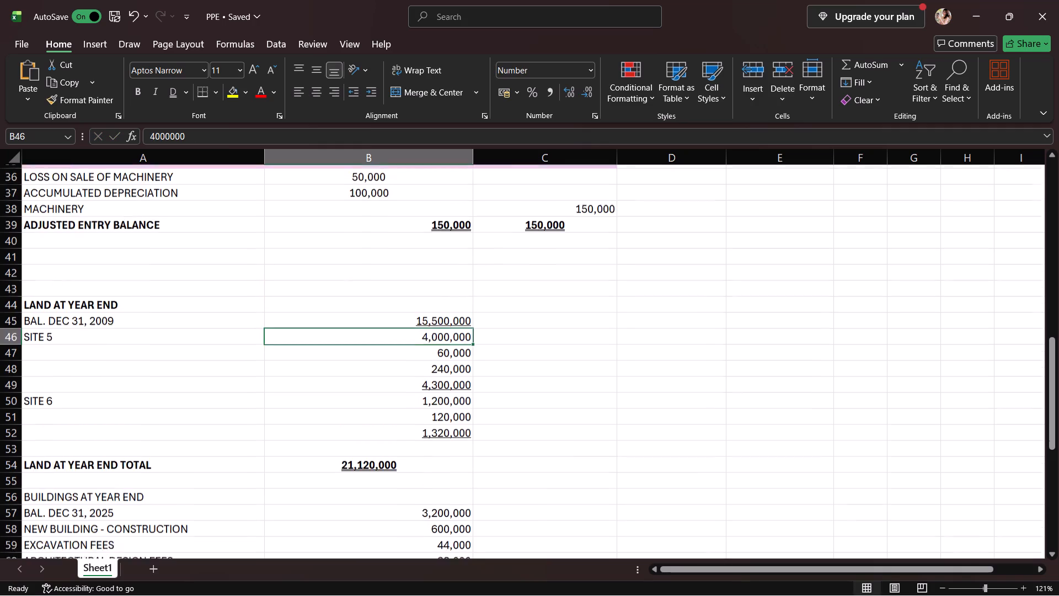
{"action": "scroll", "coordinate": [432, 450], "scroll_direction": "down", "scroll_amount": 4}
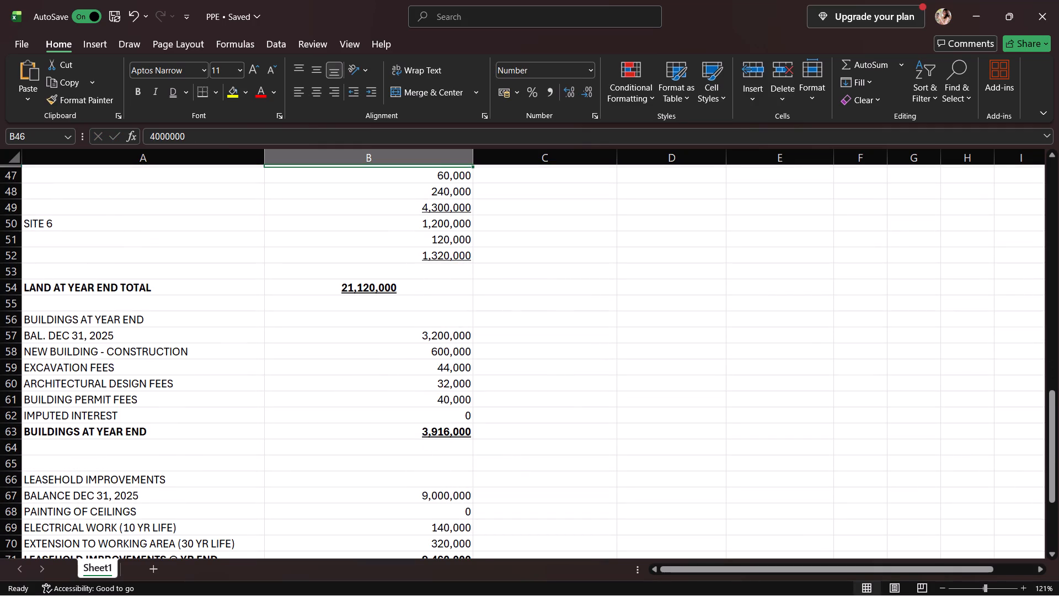
Set the Dec 31, 2025 balance in B57 of the buildings at year end section to 13,000,200.
{"action": "scroll", "coordinate": [406, 395], "scroll_direction": "down", "scroll_amount": 1}
{"action": "left_click", "coordinate": [416, 295]}
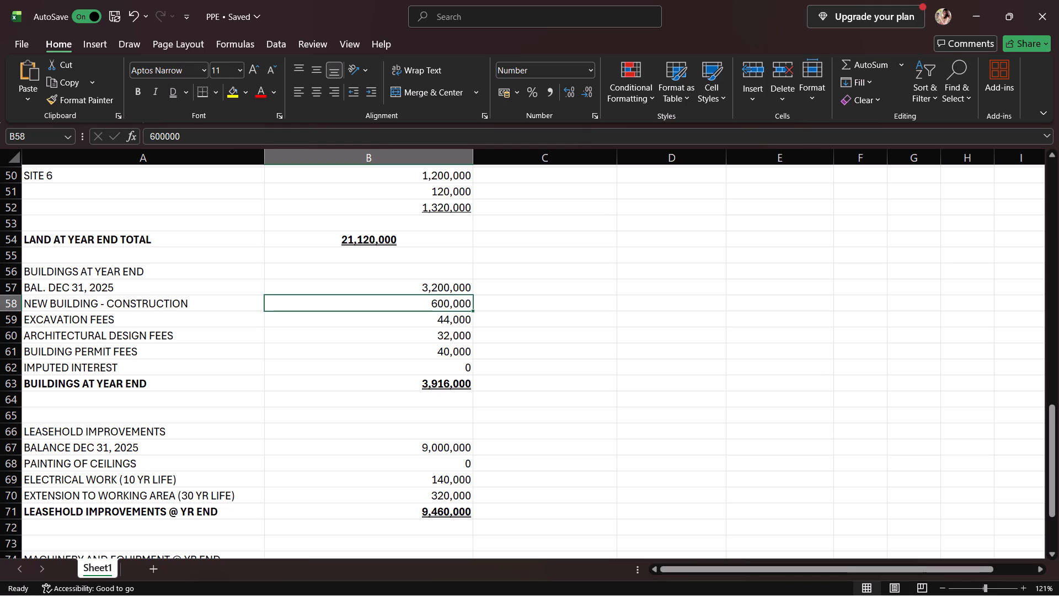
{"action": "left_click", "coordinate": [418, 296]}
{"action": "left_click", "coordinate": [440, 283]}
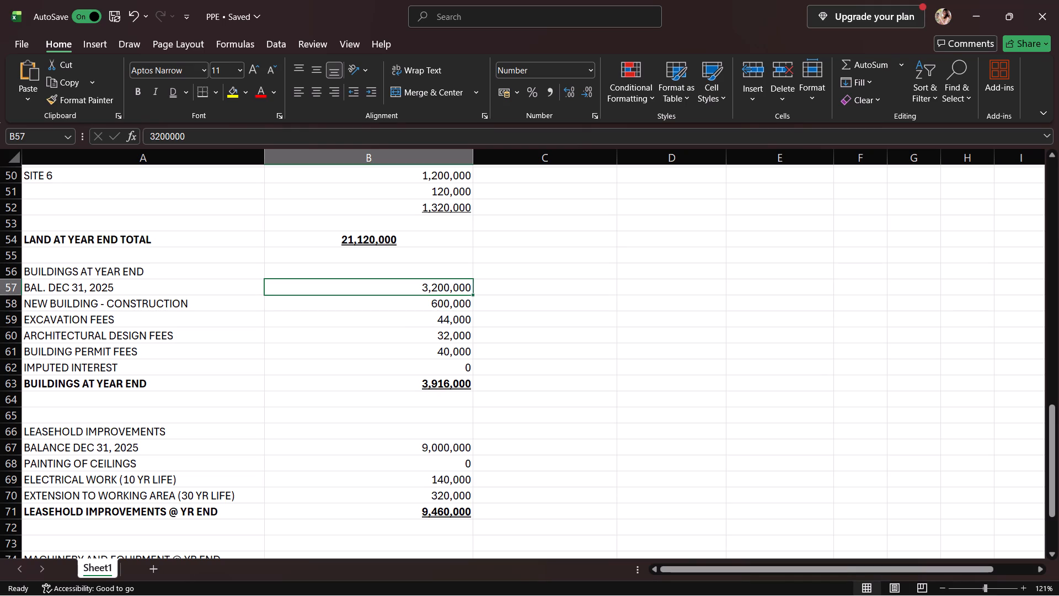
{"action": "left_click", "coordinate": [469, 288]}
{"action": "key", "text": "BackSpace"}
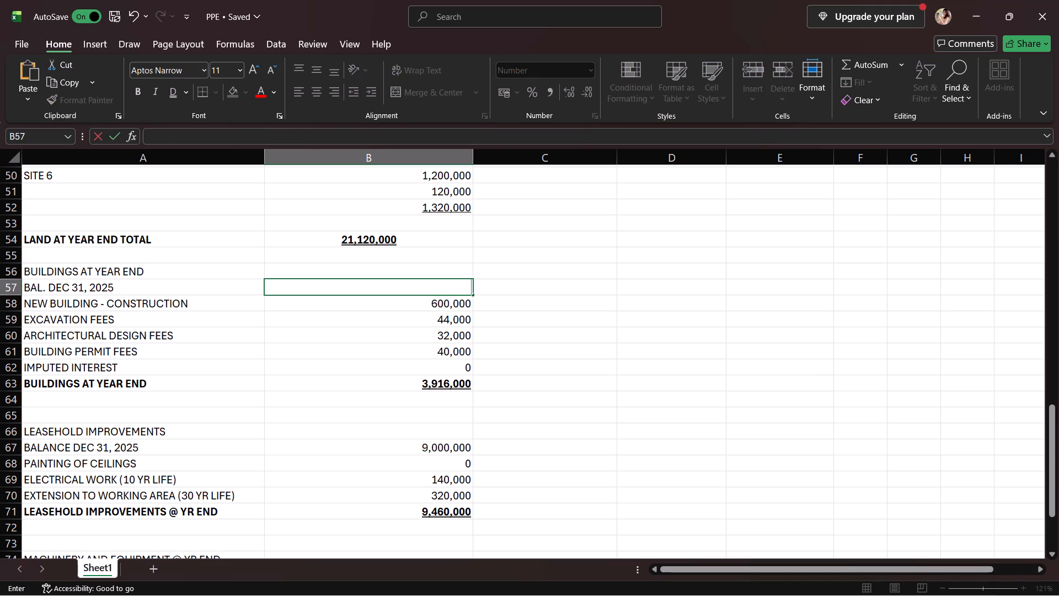
{"action": "type", "text": "13"}
{"action": "key", "text": "comma"}
{"action": "type", "text": "000"}
{"action": "type", "text": ",2000"}
{"action": "key", "text": "BackSpace"}
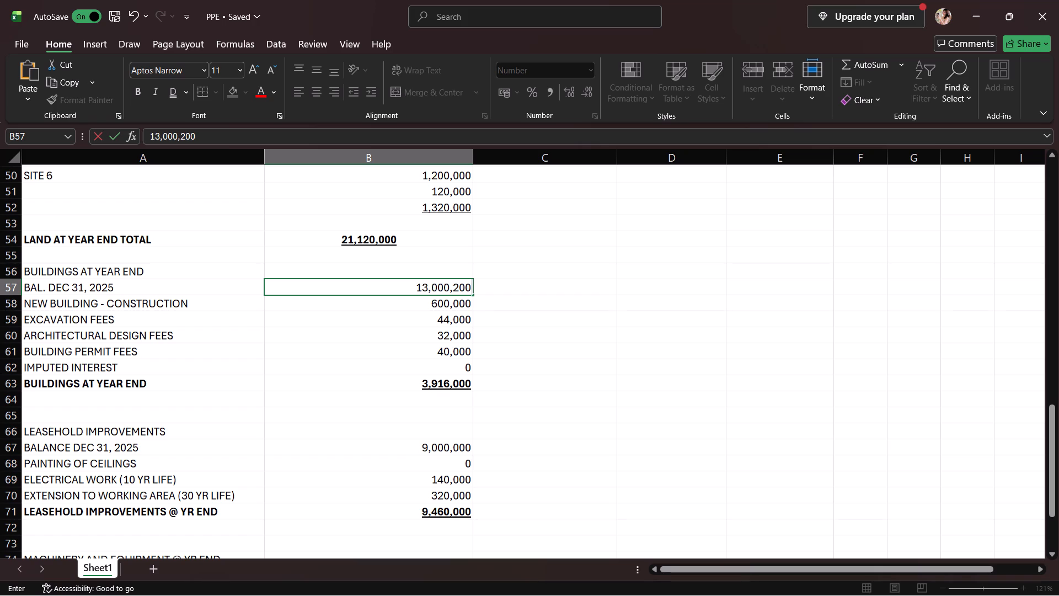
{"action": "key", "text": "Return"}
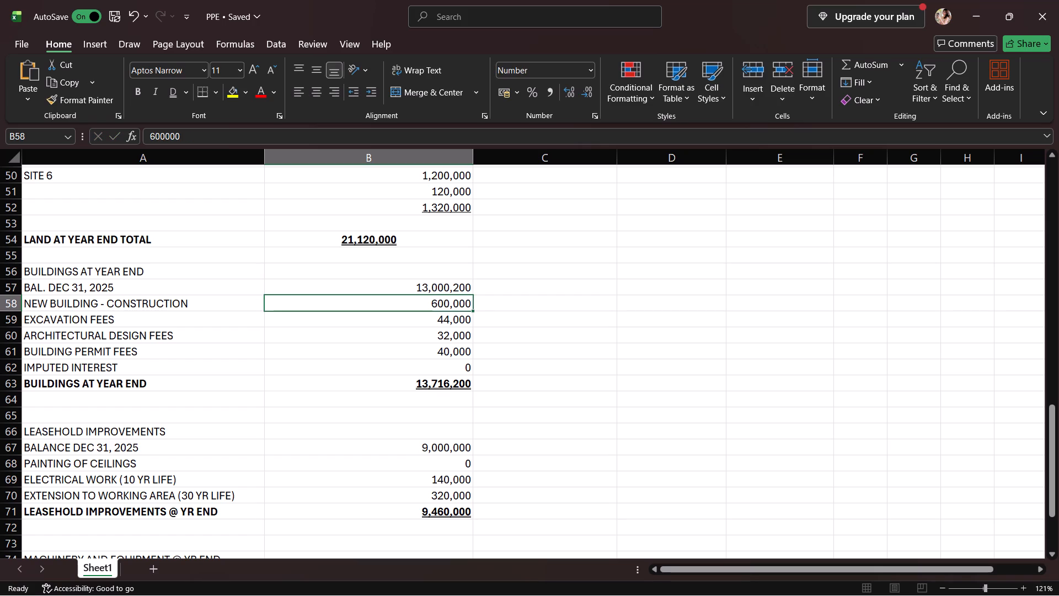
Set the new building construction amount in B58 to 800,000.
{"action": "left_click", "coordinate": [452, 307]}
{"action": "key", "text": "BackSpace"}
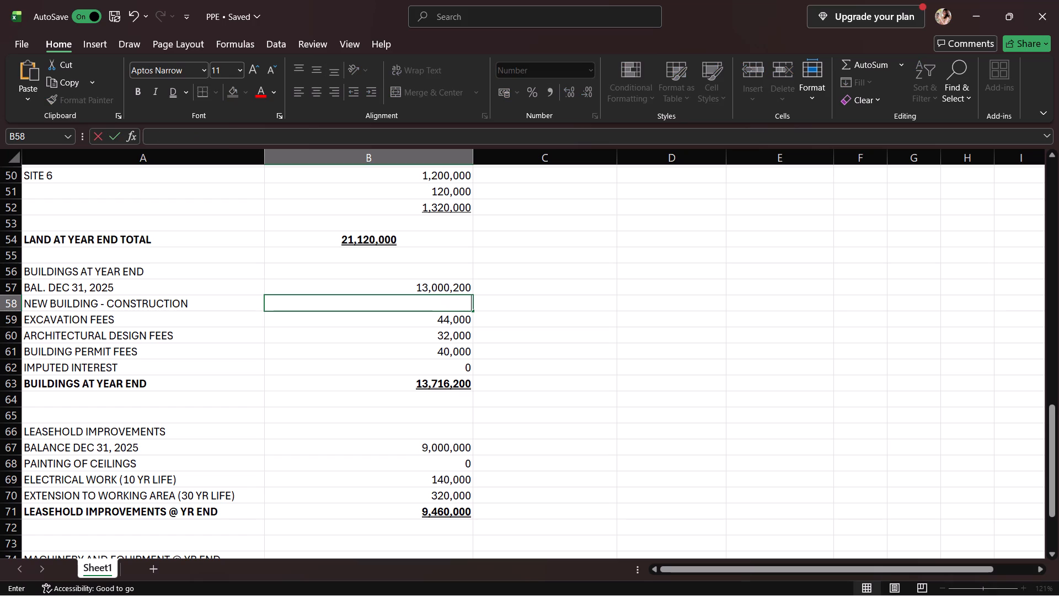
{"action": "type", "text": "800,000"}
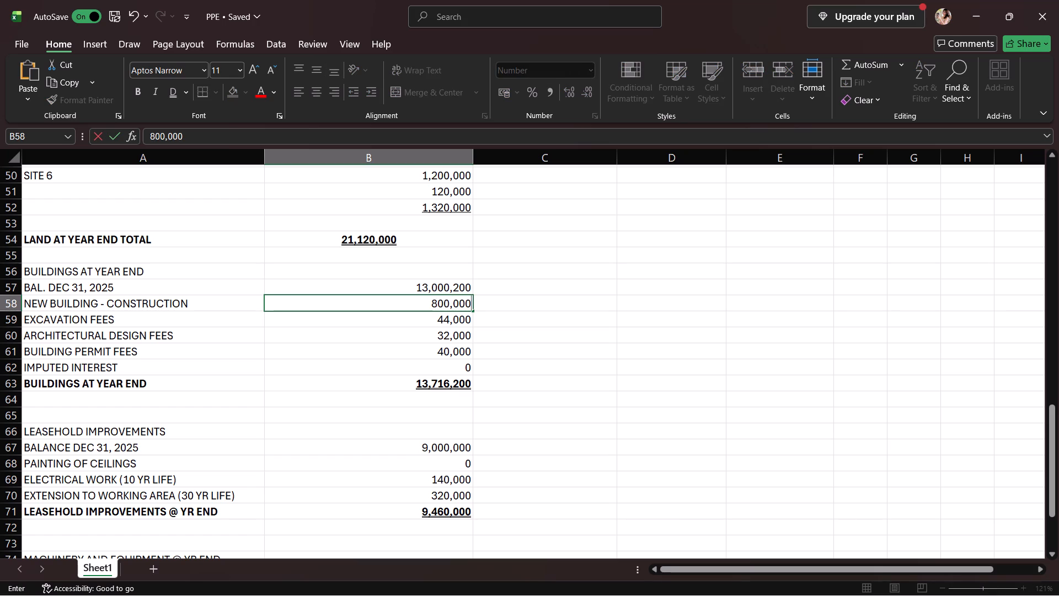
{"action": "key", "text": "Return"}
Set the excavation fees in B59 of the buildings section to 55,000.
{"action": "left_click", "coordinate": [453, 316]}
{"action": "key", "text": "BackSpace"}
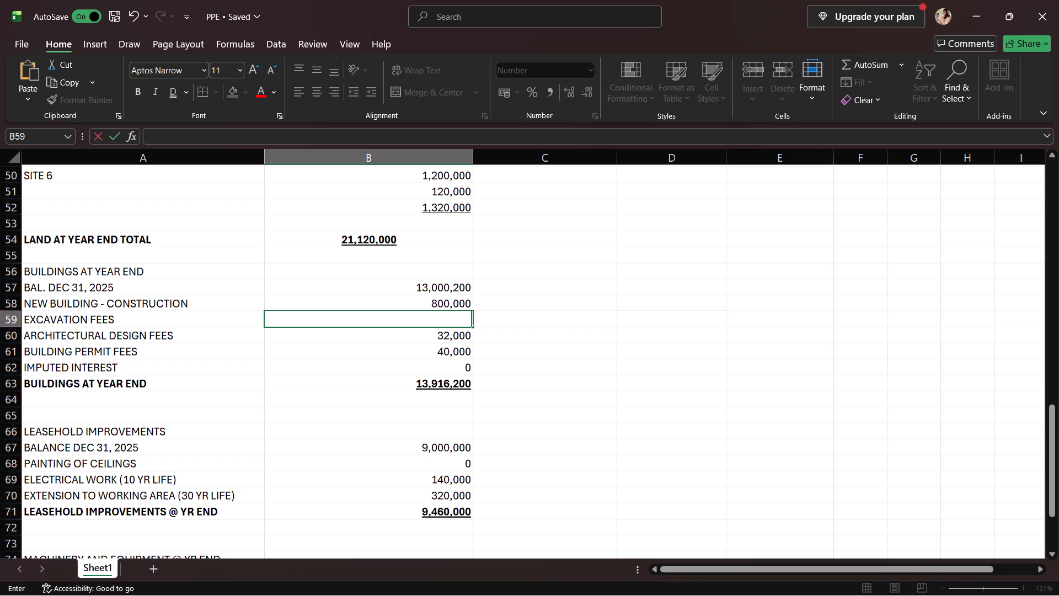
{"action": "type", "text": "55"}
{"action": "type", "text": ",000"}
{"action": "key", "text": "Return"}
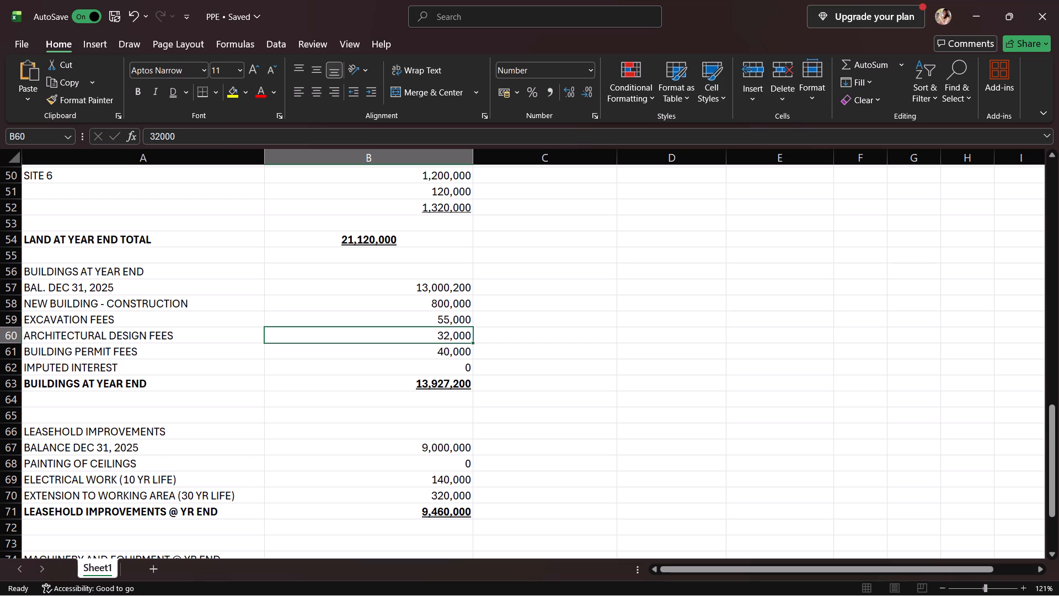
Set the architectural design fees in B60 of the buildings section to 76,000.
{"action": "left_click", "coordinate": [468, 343]}
{"action": "key", "text": "BackSpace"}
{"action": "type", "text": "76,000"}
{"action": "key", "text": "Return"}
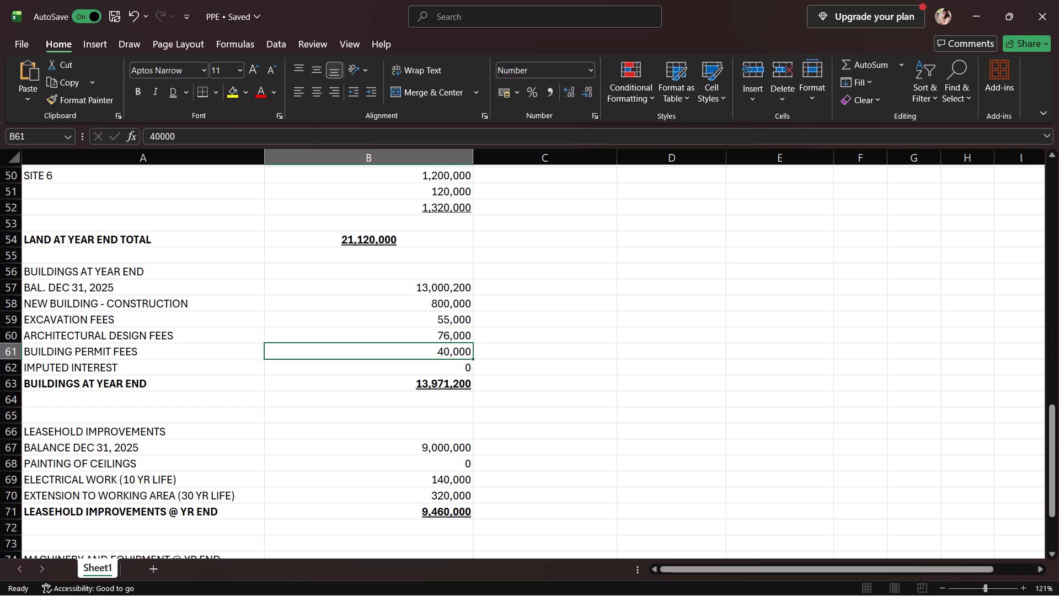
Set the building permit fees in B61 of the buildings section to 100,000.
{"action": "left_click", "coordinate": [461, 351]}
{"action": "key", "text": "BackSpace"}
{"action": "type", "text": "1000"}
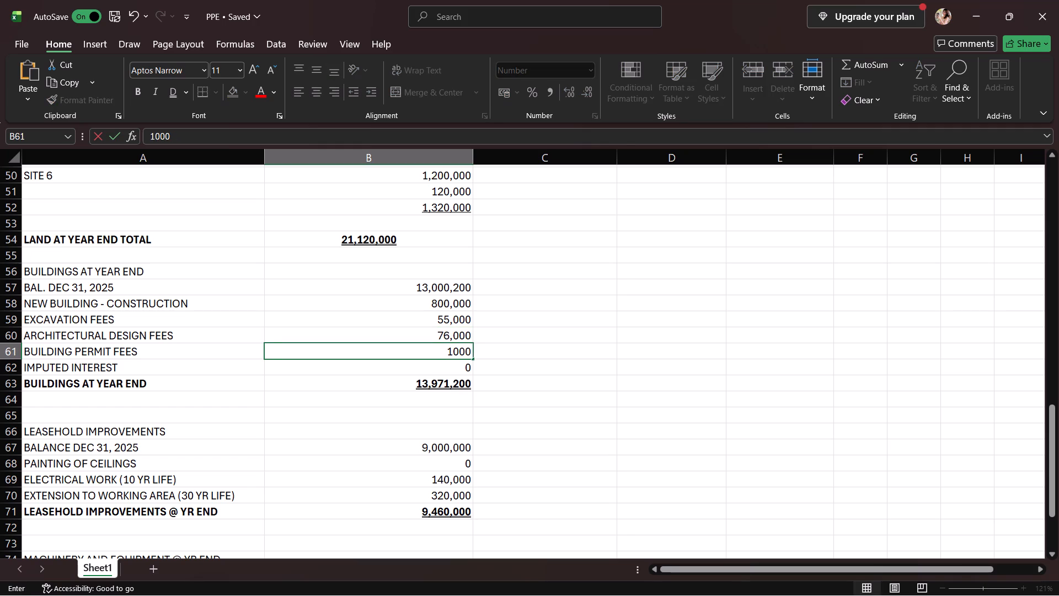
{"action": "key", "text": "BackSpace"}
{"action": "type", "text": ",000"}
{"action": "key", "text": "Return"}
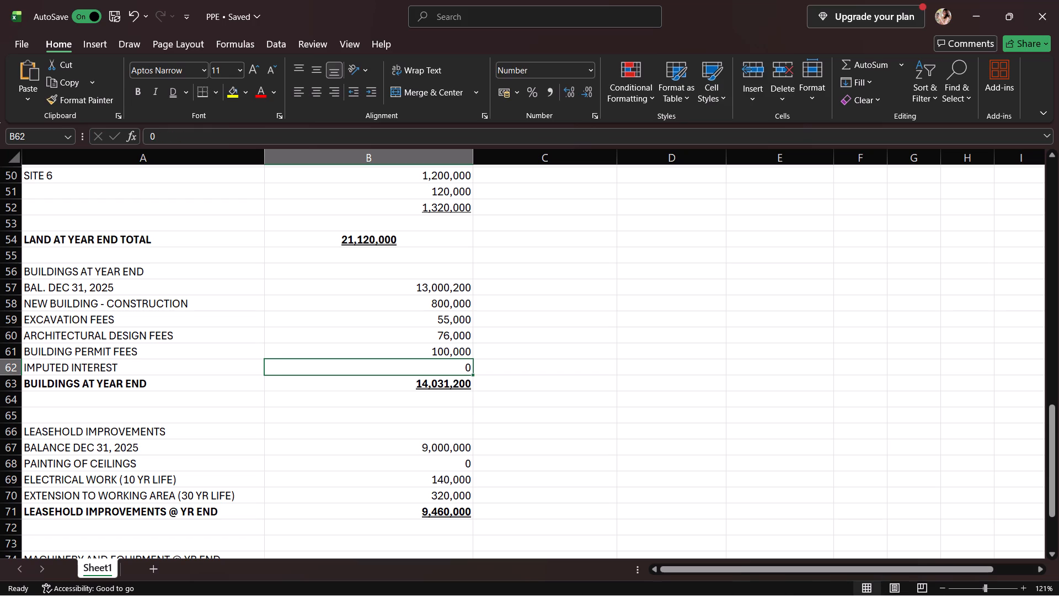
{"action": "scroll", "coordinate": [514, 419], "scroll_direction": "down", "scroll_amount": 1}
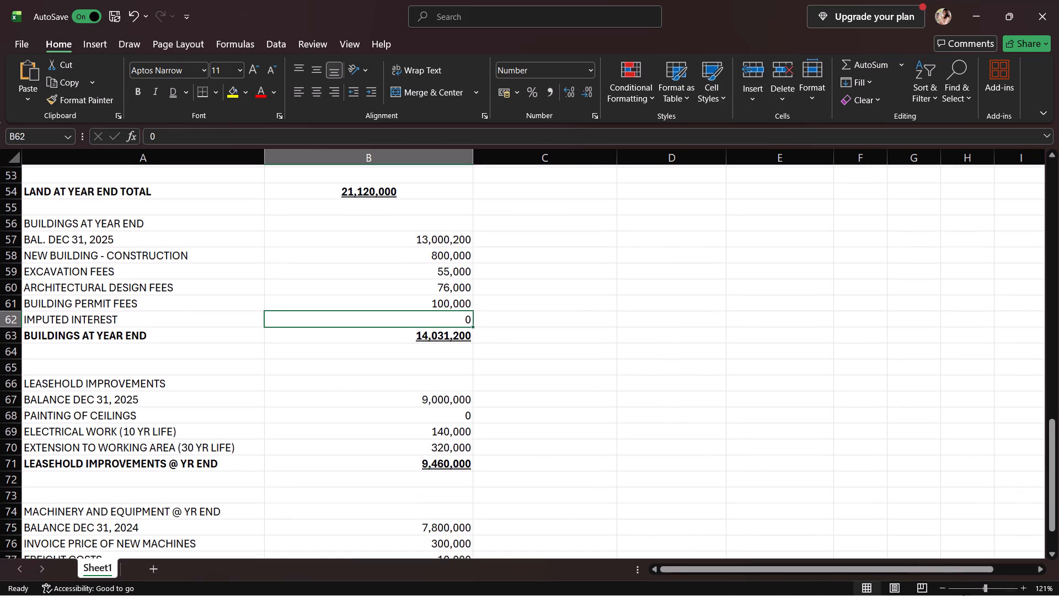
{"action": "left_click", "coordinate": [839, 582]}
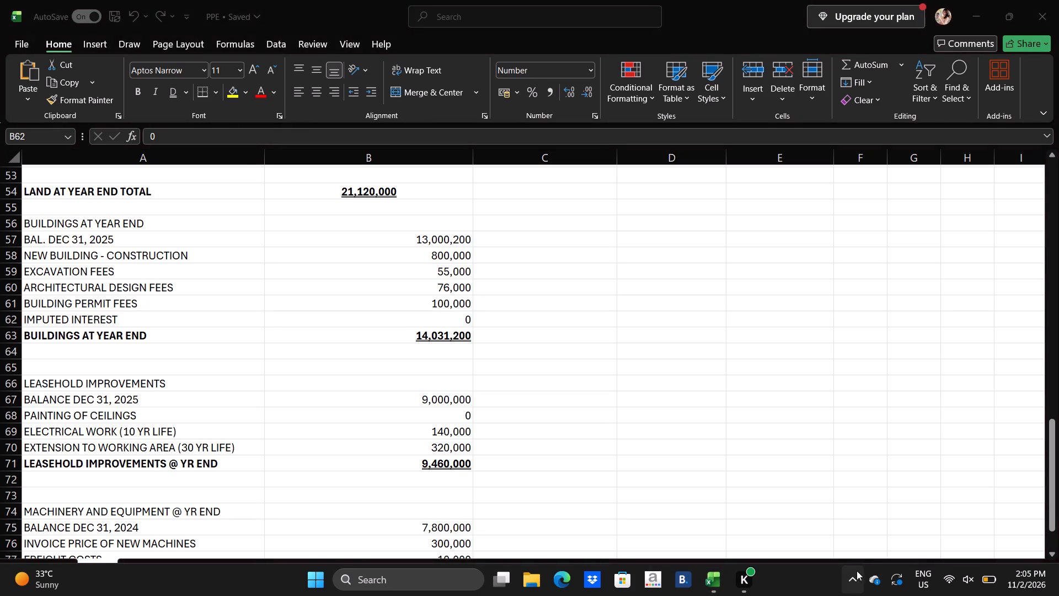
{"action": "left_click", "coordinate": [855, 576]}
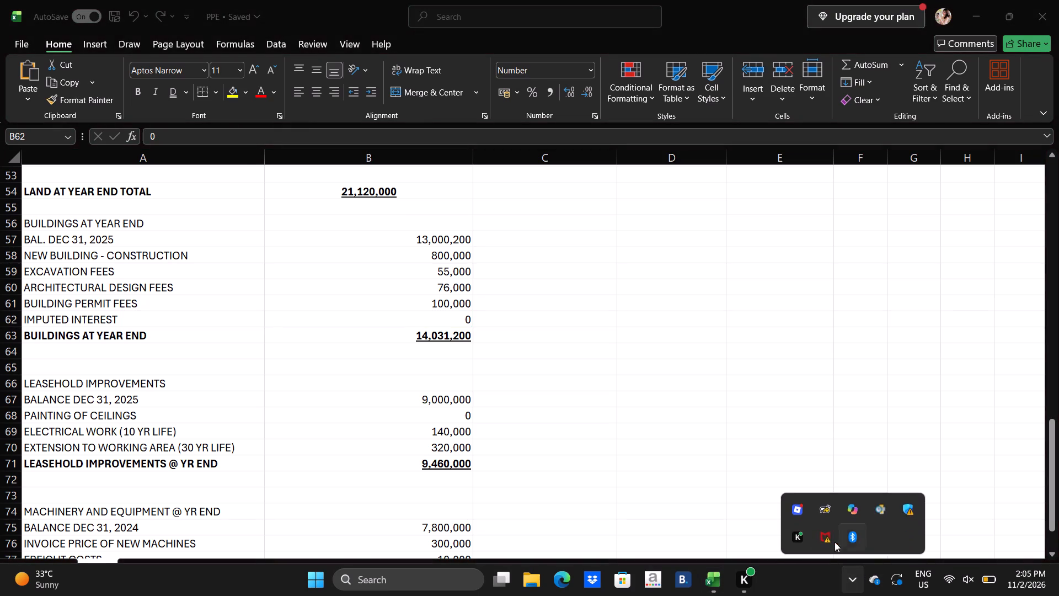
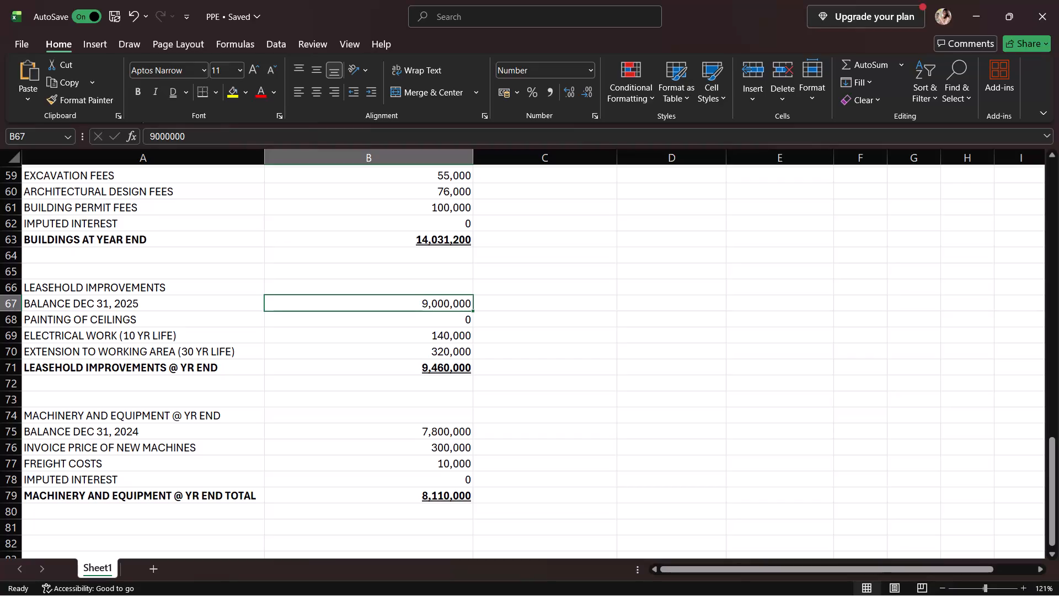
Set the December 31, 2025 balance in B67 of the leasehold improvements section to 10,500,000.
{"action": "key", "text": "BackSpace"}
{"action": "type", "text": "10"}
{"action": "type", "text": ",500,000"}
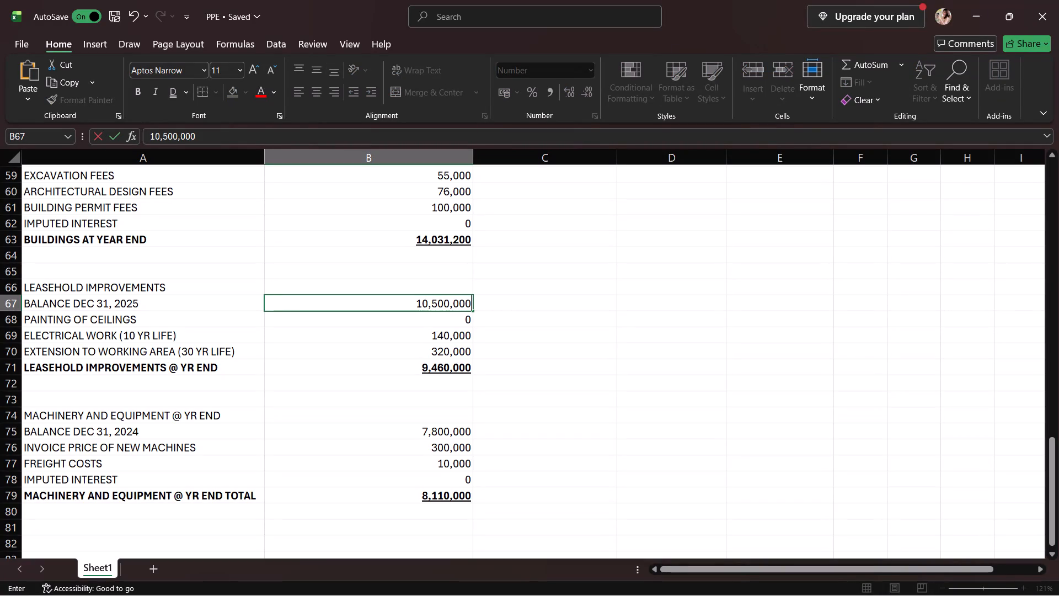
{"action": "key", "text": "Return"}
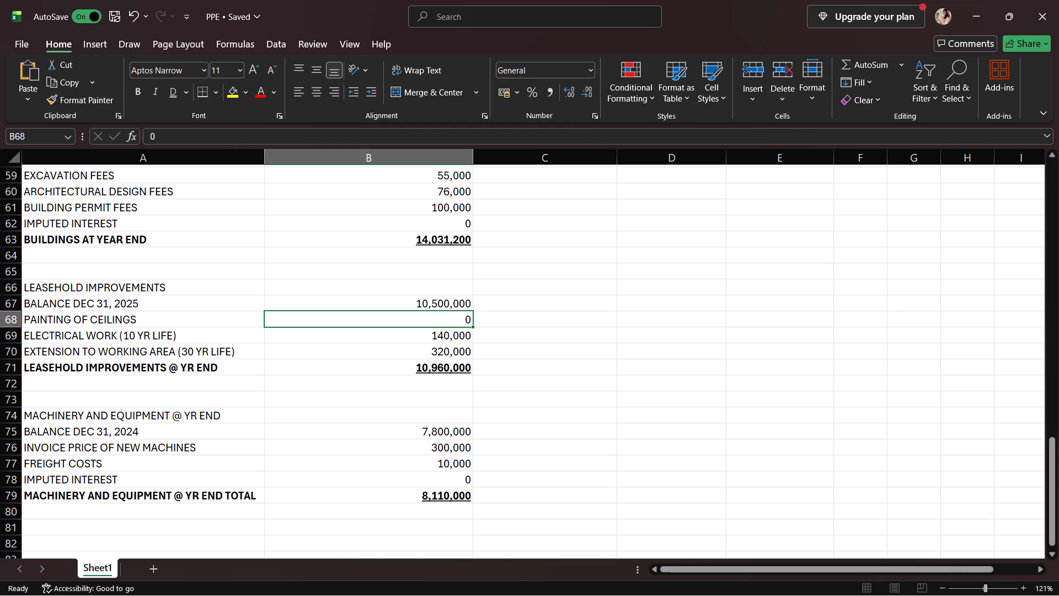
Set the electrical work (10 yr life) amount in B69 of the leasehold improvements section to 200,000.
{"action": "left_click", "coordinate": [451, 336]}
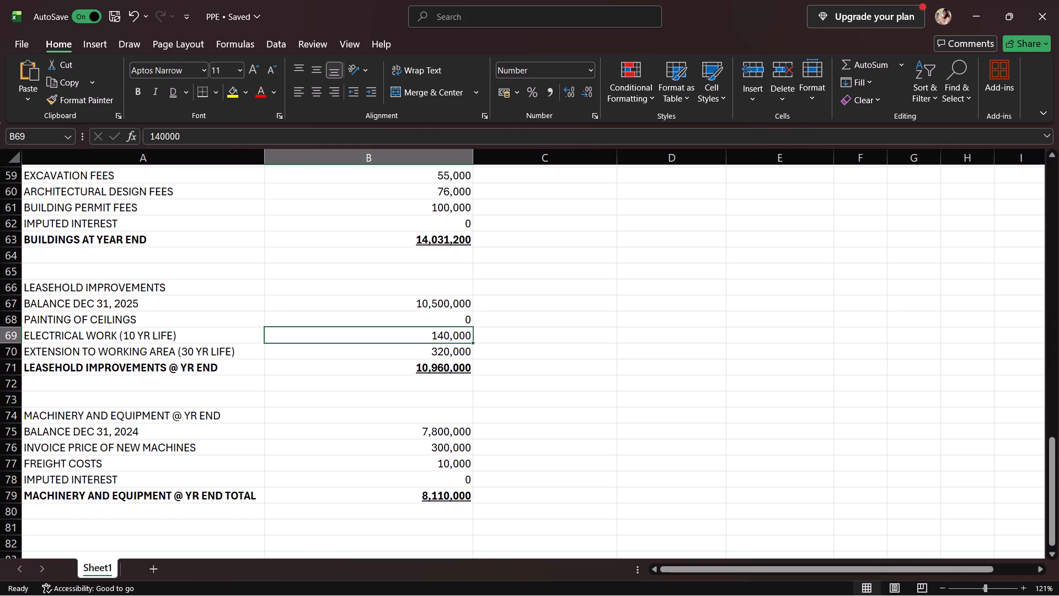
{"action": "key", "text": "BackSpace"}
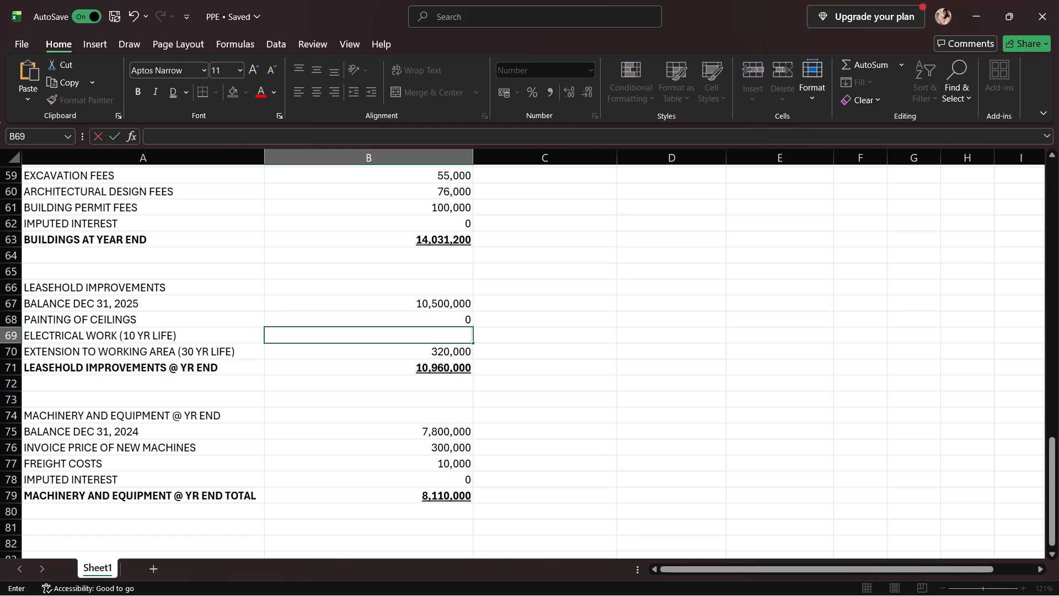
{"action": "type", "text": "200"}
{"action": "type", "text": ",00"}
{"action": "key", "text": "0"}
{"action": "key", "text": "Return"}
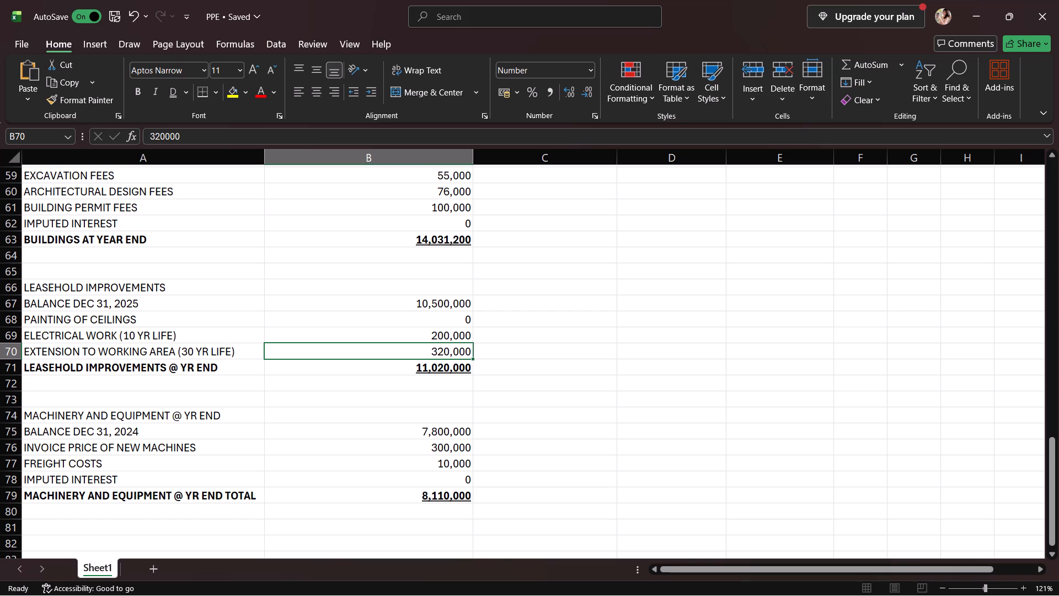
Set the extension to working area (30 yr life) amount in B70 of the leasehold improvements section to 450,000.
{"action": "left_click", "coordinate": [451, 353]}
{"action": "key", "text": "BackSpace"}
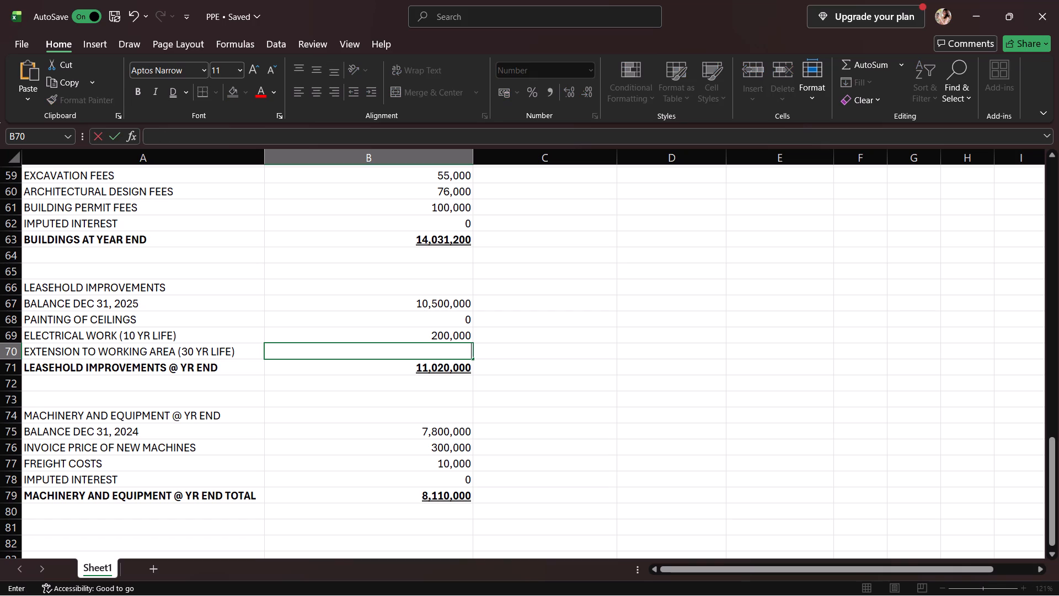
{"action": "type", "text": "450."}
{"action": "key", "text": "BackSpace"}
{"action": "type", "text": ",000"}
{"action": "key", "text": "Return"}
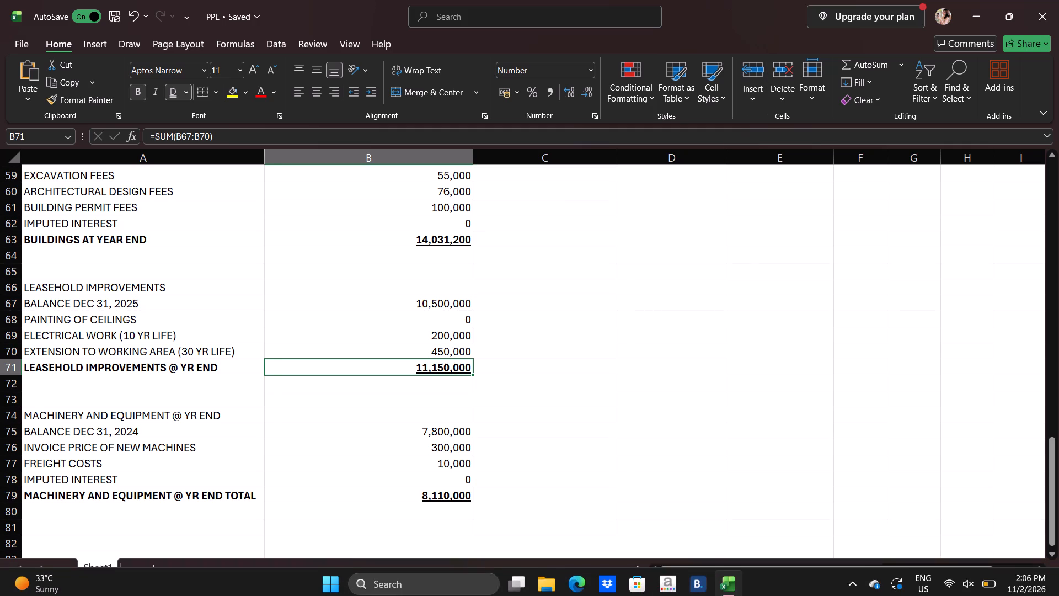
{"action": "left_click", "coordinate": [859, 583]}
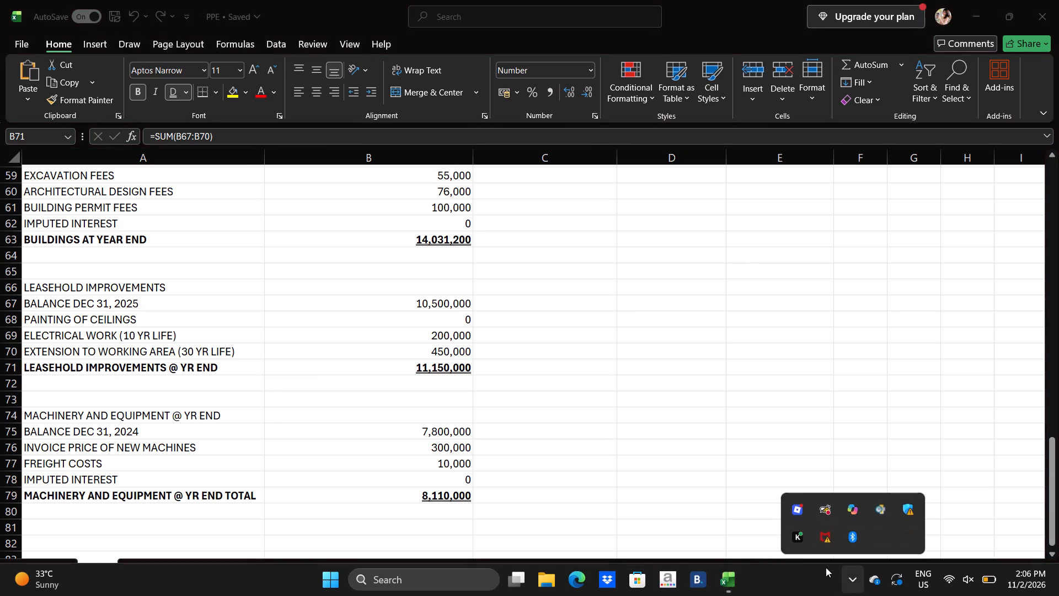
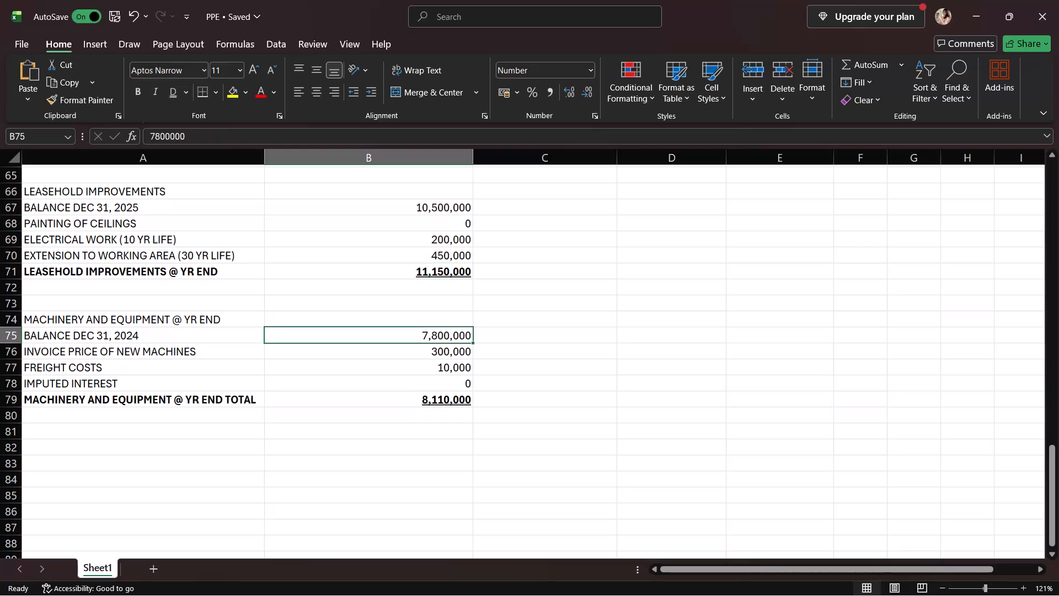
Set the December 31, 2024 balance in B75 of the machinery and equipment section to 20,000,000.
{"action": "key", "text": "BackSpace"}
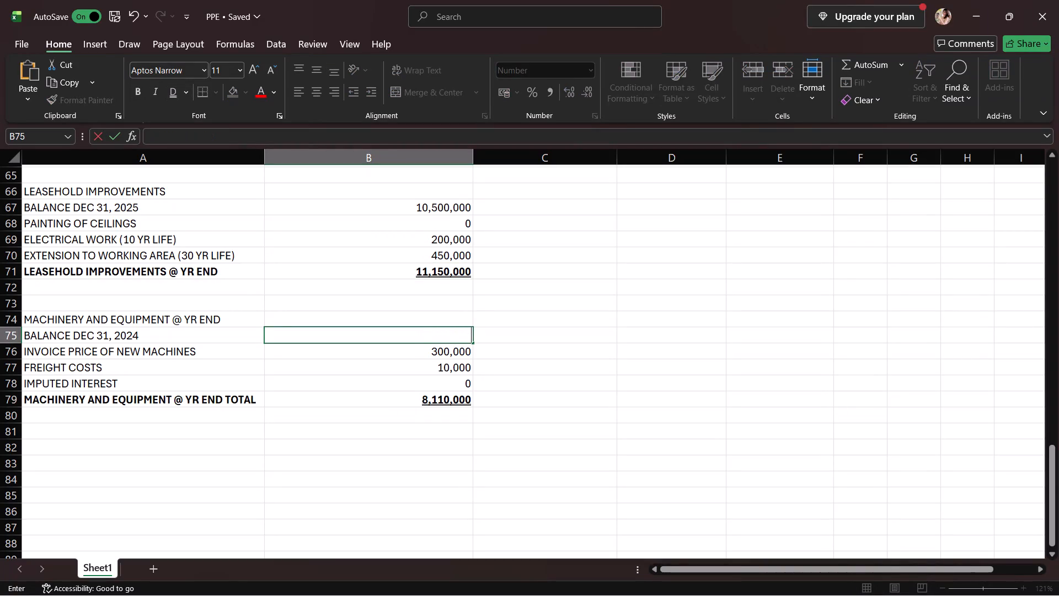
{"action": "type", "text": "15"}
{"action": "key", "text": "BackSpace"}
{"action": "key", "text": "BackSpace"}
{"action": "type", "text": "20,000,"}
{"action": "type", "text": "000"}
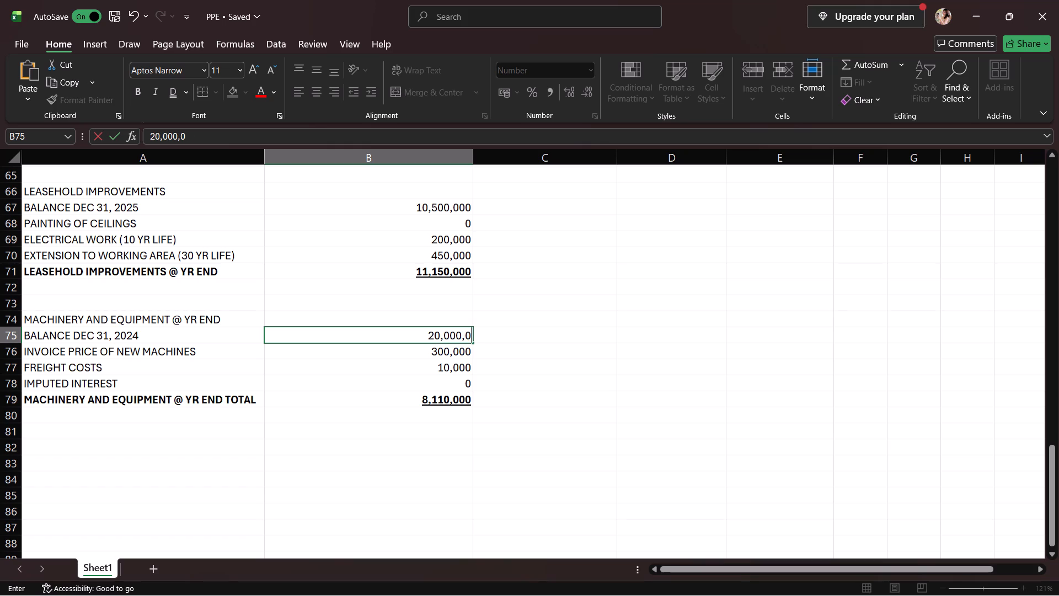
Set the invoice price of new machines in B76 of the machinery and equipment section to 560,700.
{"action": "left_click", "coordinate": [442, 357]}
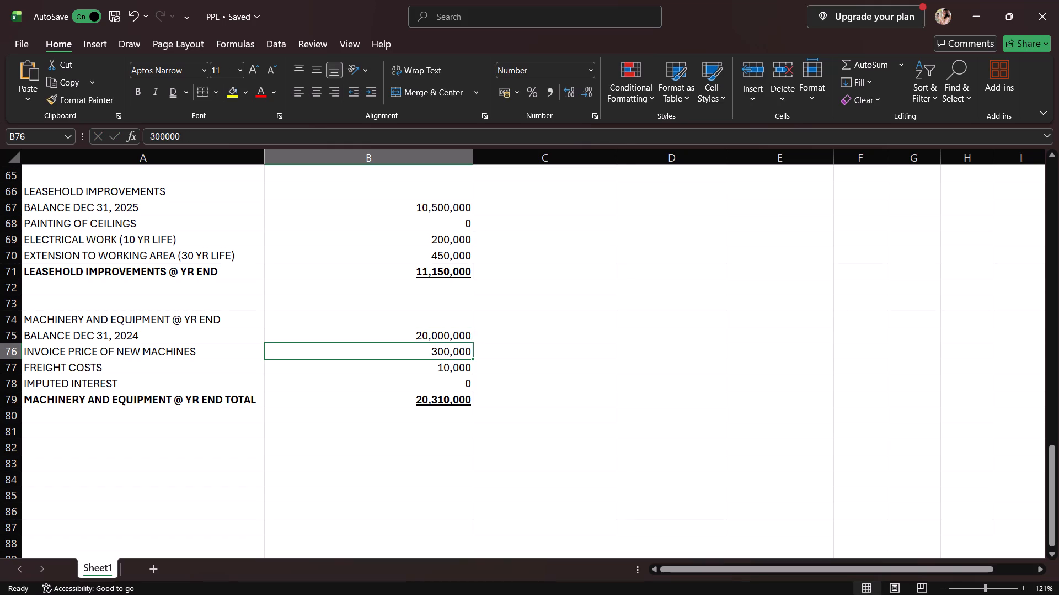
{"action": "key", "text": "BackSpace"}
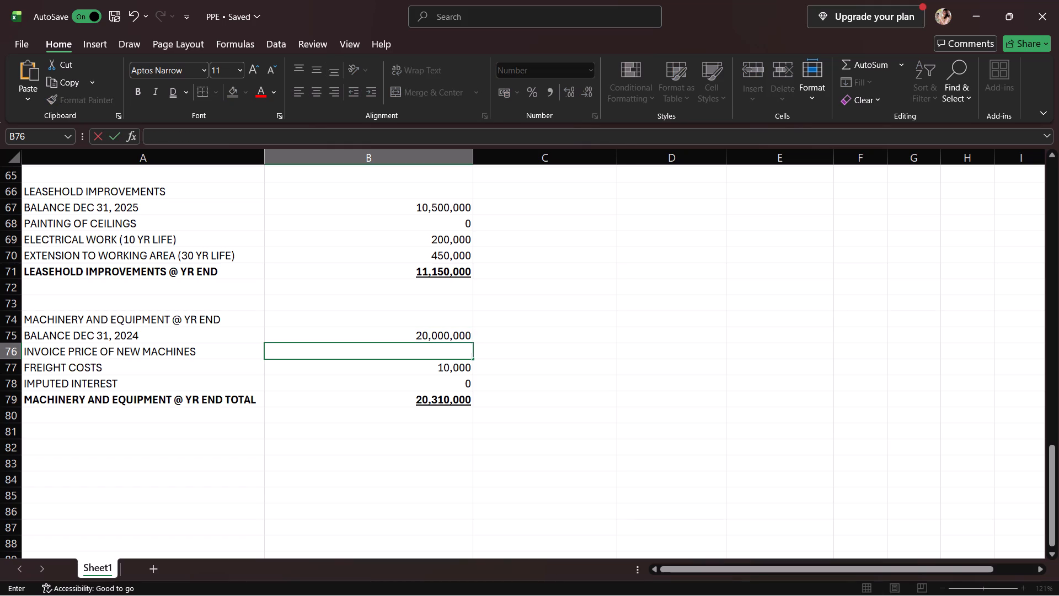
{"action": "type", "text": "560,"}
{"action": "type", "text": "700"}
{"action": "key", "text": "Return"}
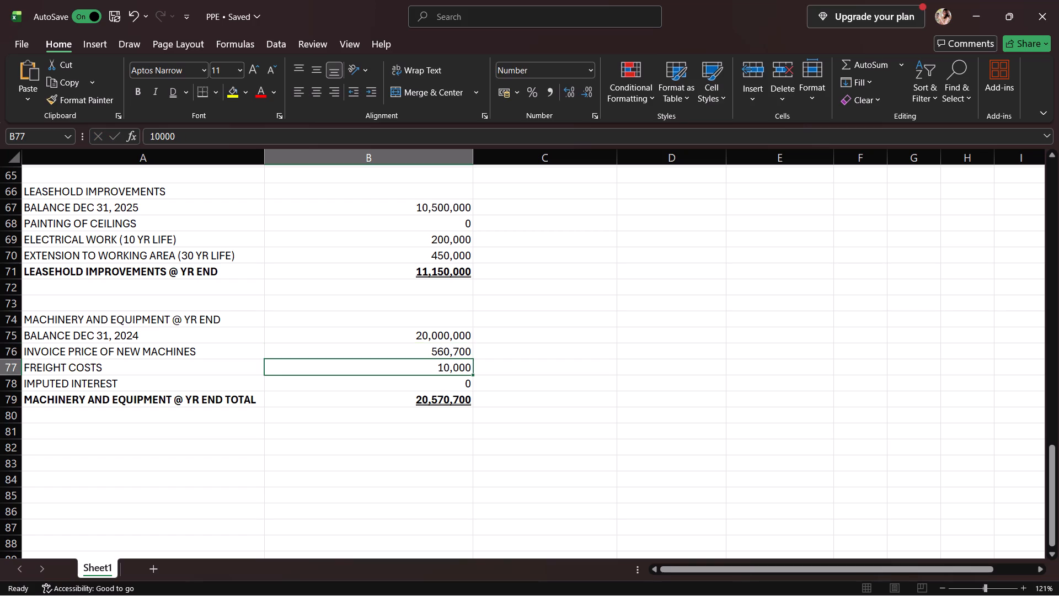
Set the freight costs in B77 of the machinery and equipment section to 20,000.
{"action": "left_click", "coordinate": [453, 371]}
{"action": "key", "text": "BackSpace"}
{"action": "key", "text": "BackSpace"}
{"action": "key", "text": "BackSpace"}
{"action": "type", "text": "20,000"}
{"action": "key", "text": "Return"}
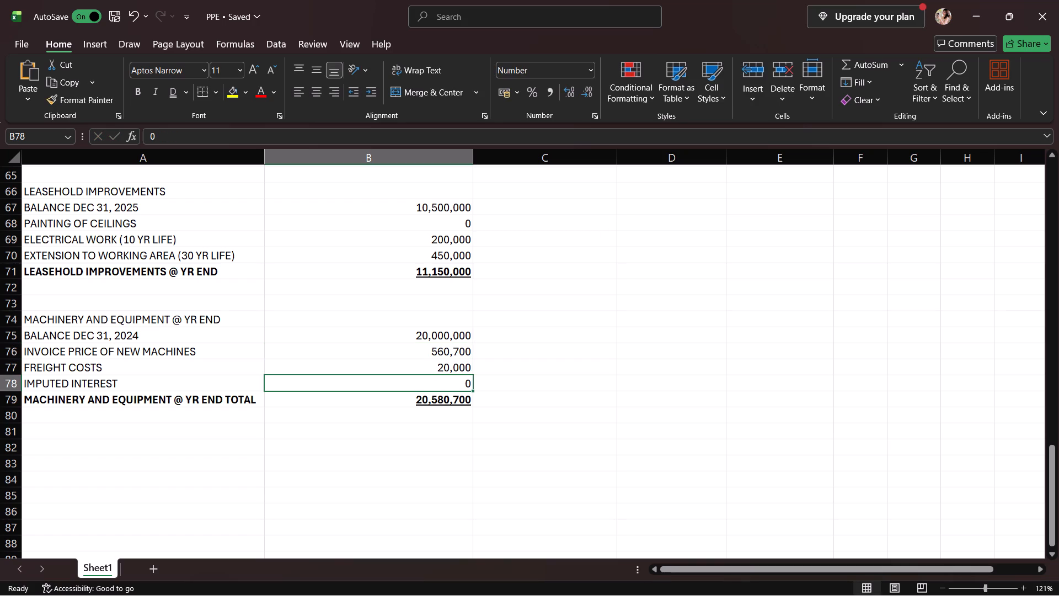
Review the worksheet from the machinery and equipment section back to the loss on sale section, including its total in E8.
{"action": "scroll", "coordinate": [472, 348], "scroll_direction": "down", "scroll_amount": 1}
{"action": "scroll", "coordinate": [473, 349], "scroll_direction": "up", "scroll_amount": 2}
{"action": "scroll", "coordinate": [474, 349], "scroll_direction": "down", "scroll_amount": 2}
{"action": "scroll", "coordinate": [474, 349], "scroll_direction": "up", "scroll_amount": 2}
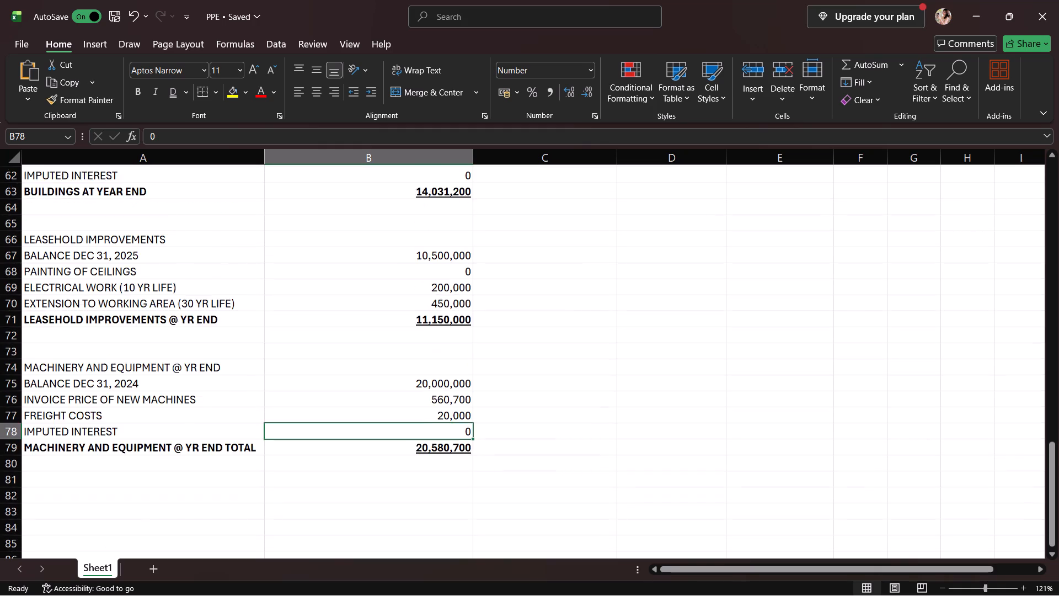
{"action": "scroll", "coordinate": [474, 349], "scroll_direction": "down", "scroll_amount": 1}
{"action": "scroll", "coordinate": [474, 350], "scroll_direction": "up", "scroll_amount": 13}
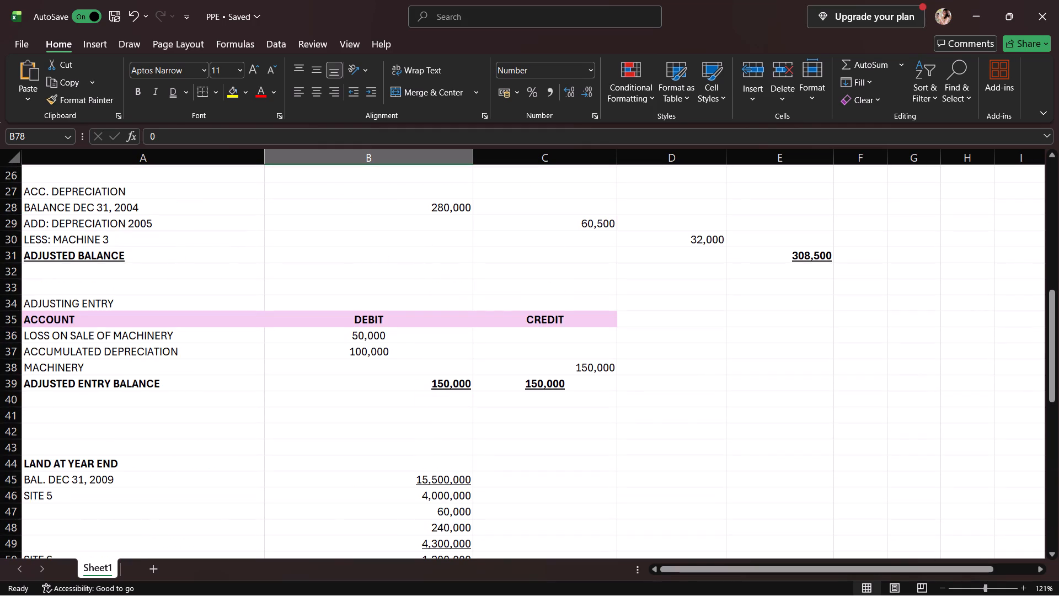
{"action": "scroll", "coordinate": [327, 406], "scroll_direction": "right", "scroll_amount": 1}
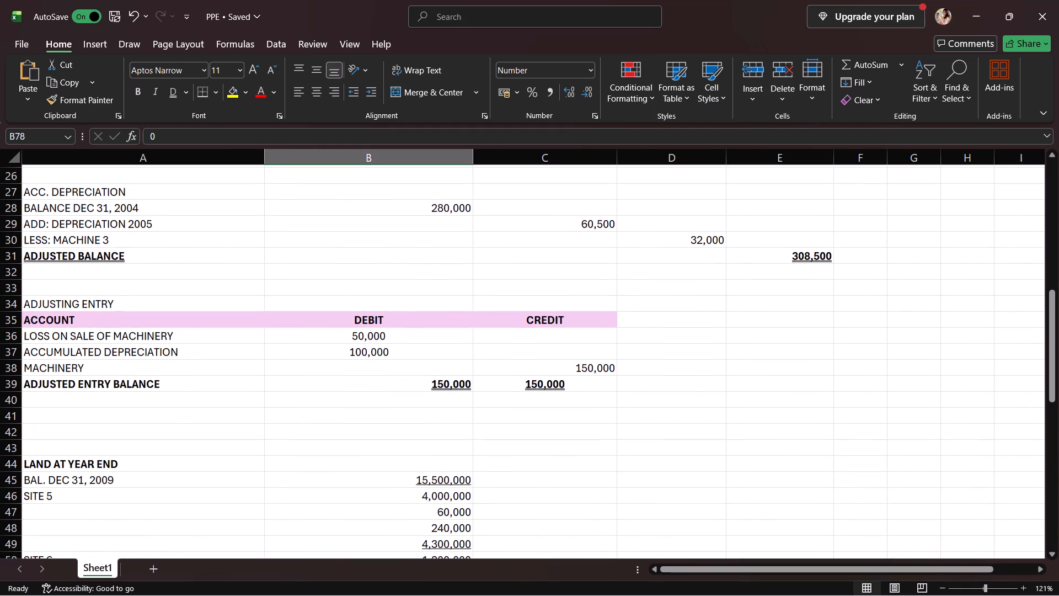
{"action": "scroll", "coordinate": [334, 404], "scroll_direction": "up", "scroll_amount": 7}
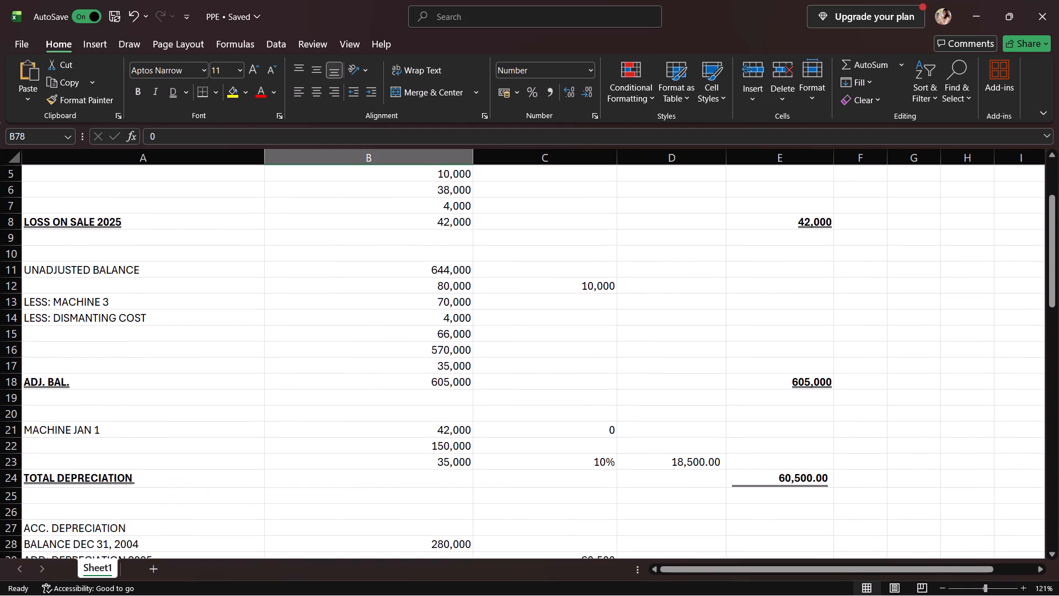
{"action": "scroll", "coordinate": [335, 404], "scroll_direction": "up", "scroll_amount": 3}
{"action": "scroll", "coordinate": [335, 403], "scroll_direction": "down", "scroll_amount": 1}
{"action": "scroll", "coordinate": [335, 403], "scroll_direction": "up", "scroll_amount": 2}
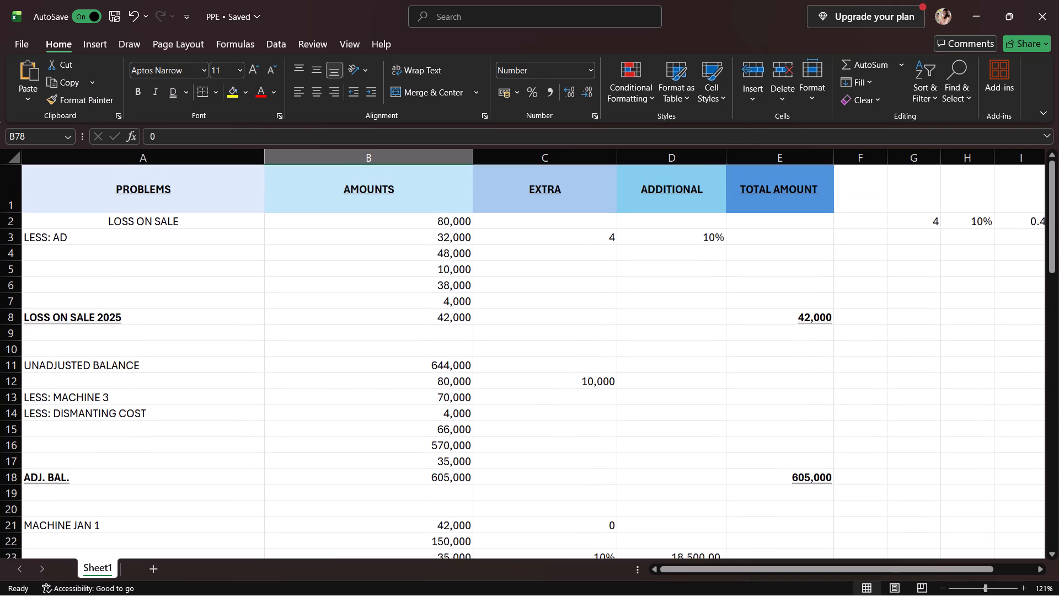
{"action": "left_click", "coordinate": [446, 301]}
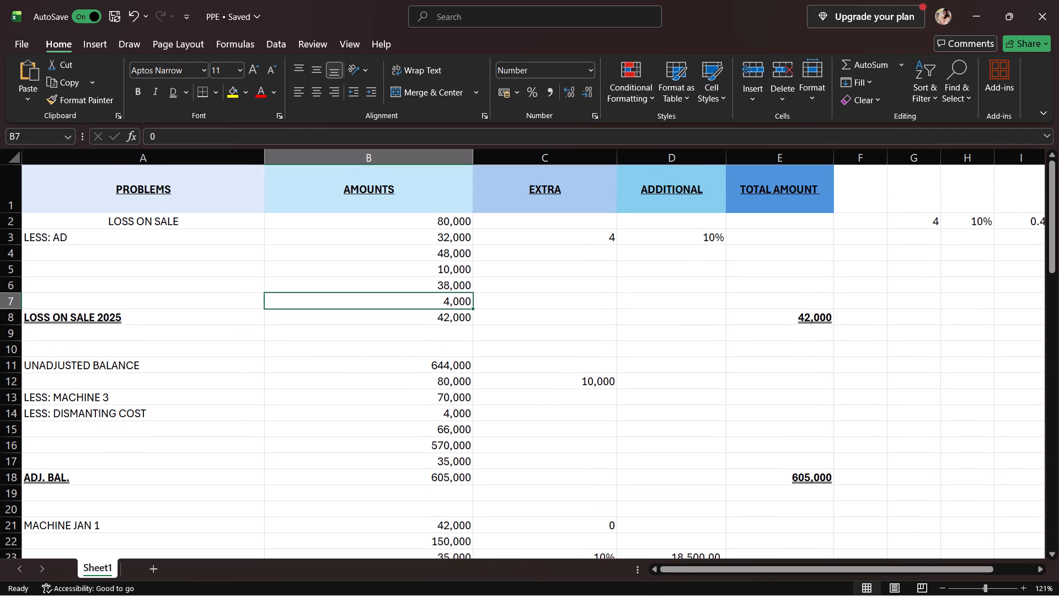
{"action": "left_click", "coordinate": [438, 310]}
{"action": "left_click", "coordinate": [745, 313]}
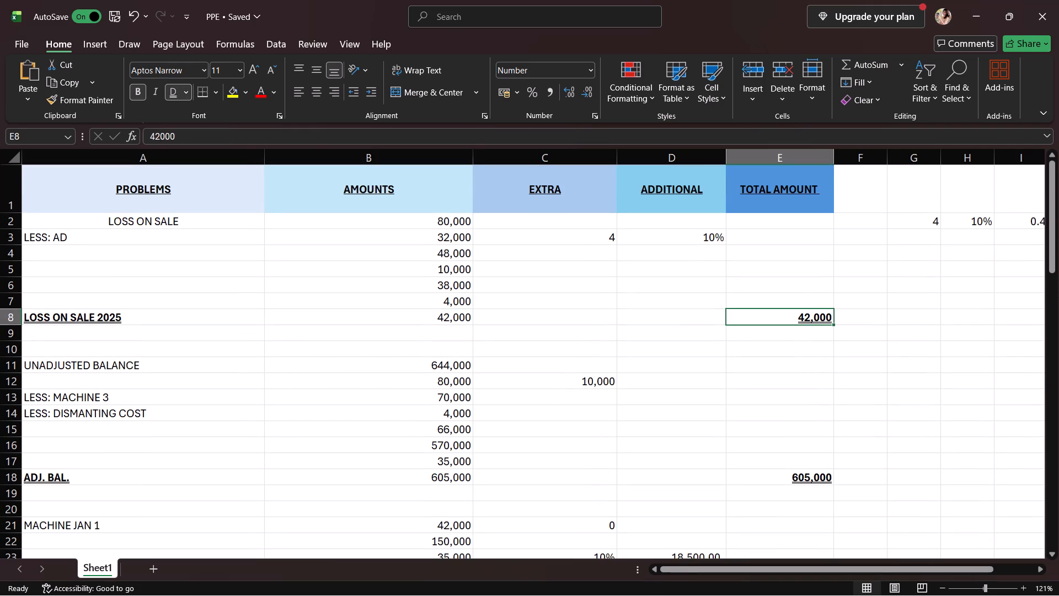
Set the loss on sale amount in B2 to 90,000.
{"action": "left_click", "coordinate": [459, 224]}
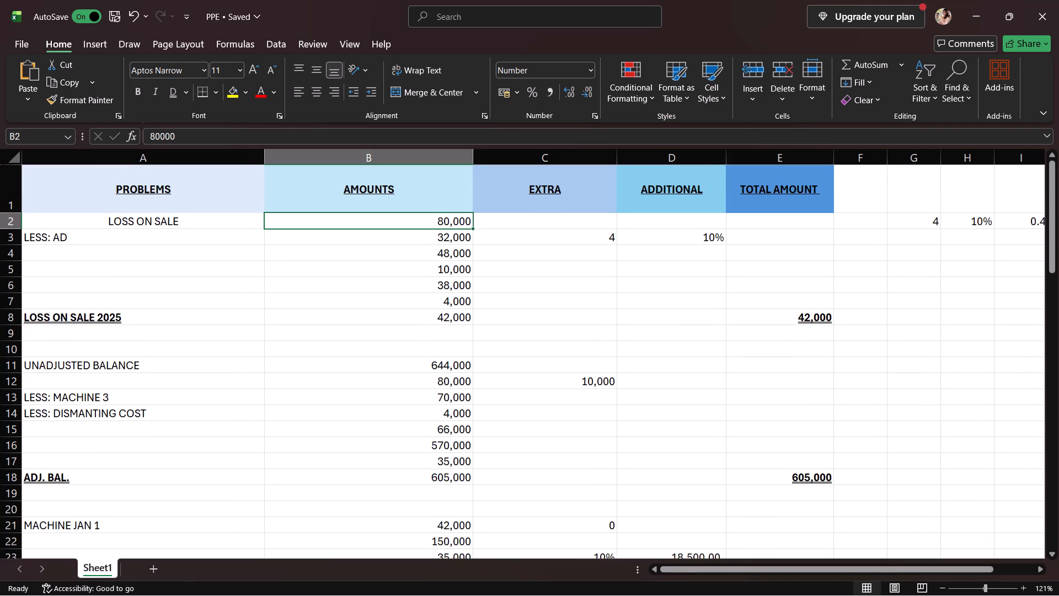
{"action": "left_click", "coordinate": [467, 251]}
{"action": "left_click", "coordinate": [469, 223]}
{"action": "key", "text": "BackSpace"}
{"action": "key", "text": "BackSpace"}
{"action": "key", "text": "BackSpace"}
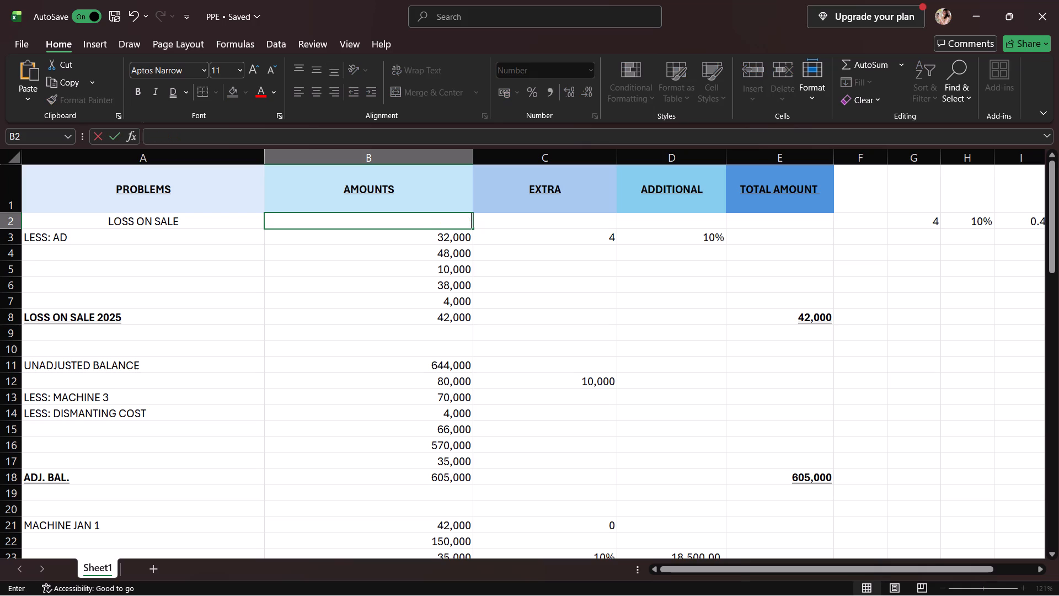
{"action": "type", "text": "90,000"}
{"action": "key", "text": "Return"}
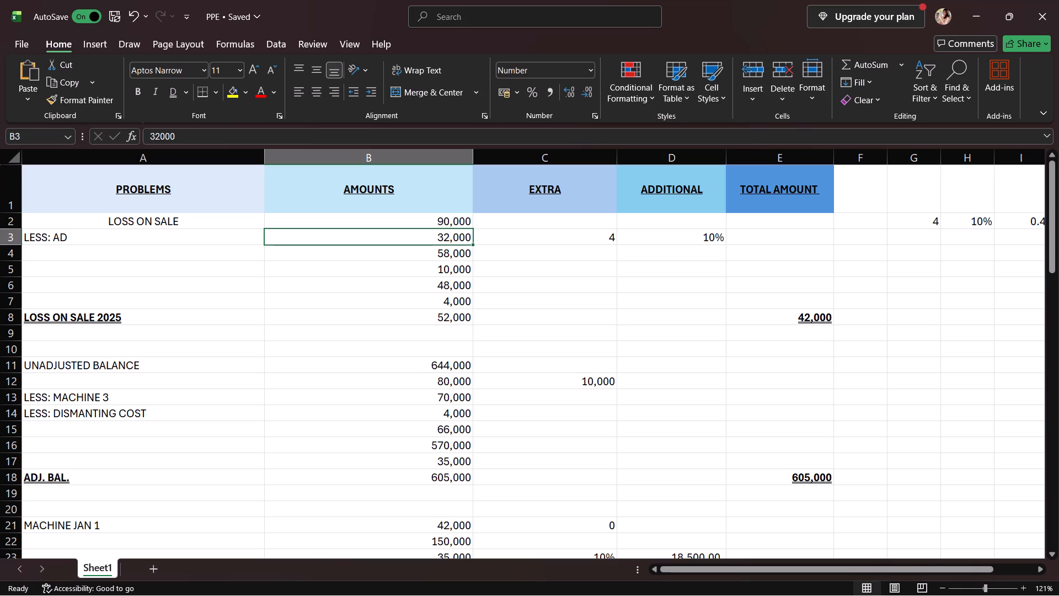
Check the loss on sale total in E8, then review the depreciation, adjusting entry, land and buildings sections.
{"action": "left_click", "coordinate": [811, 322]}
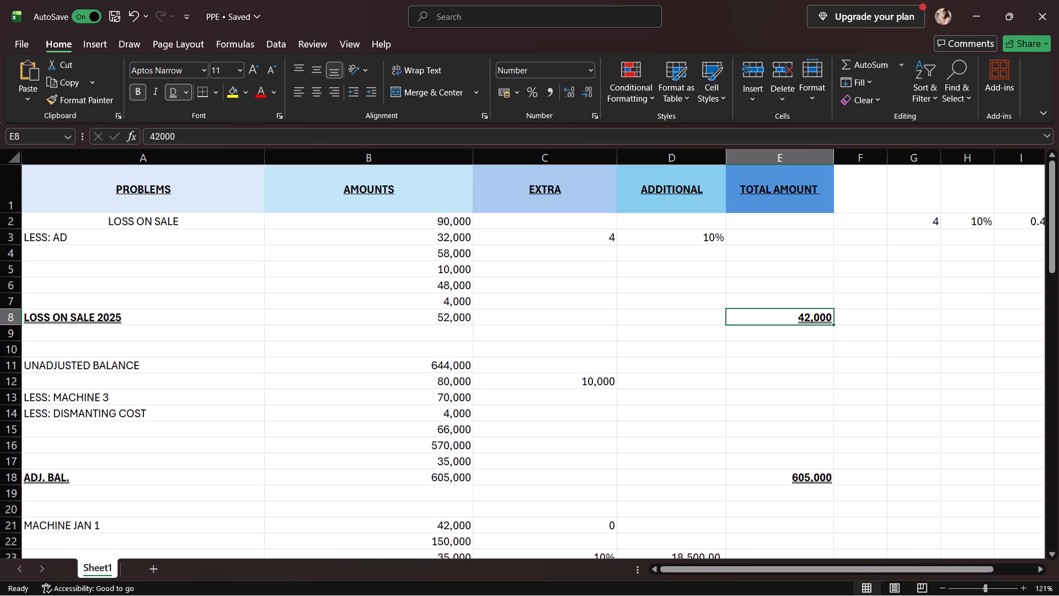
{"action": "scroll", "coordinate": [424, 310], "scroll_direction": "up", "scroll_amount": 5}
{"action": "scroll", "coordinate": [468, 370], "scroll_direction": "down", "scroll_amount": 6}
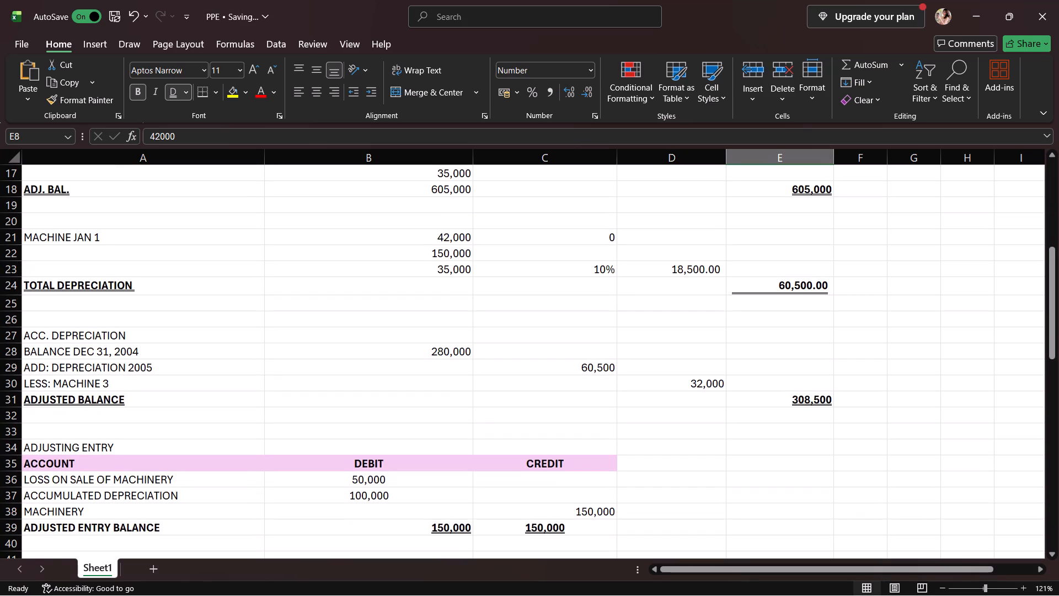
{"action": "left_click", "coordinate": [458, 272]}
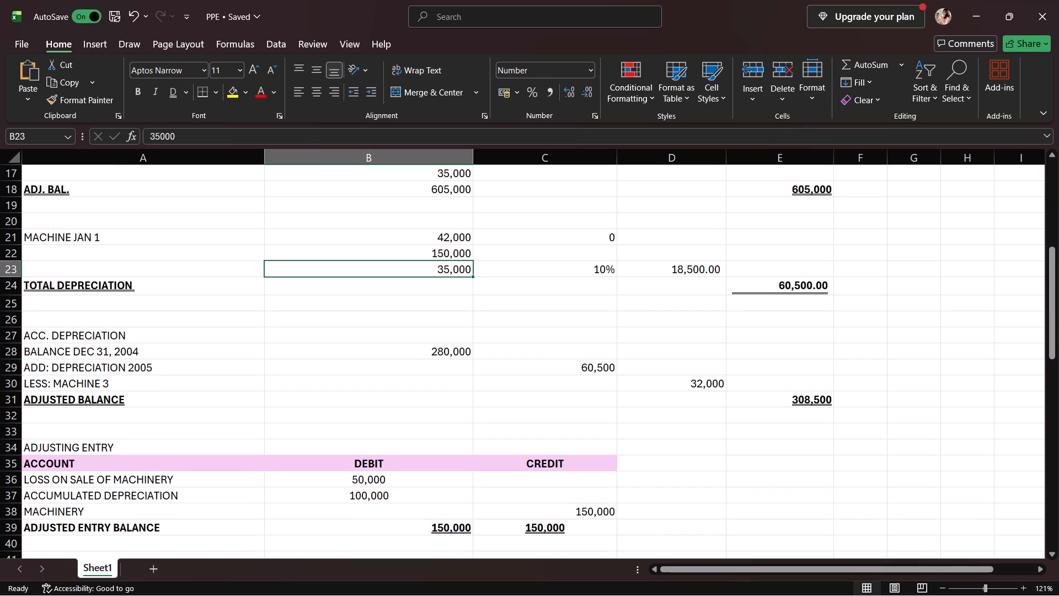
{"action": "left_click", "coordinate": [591, 247]}
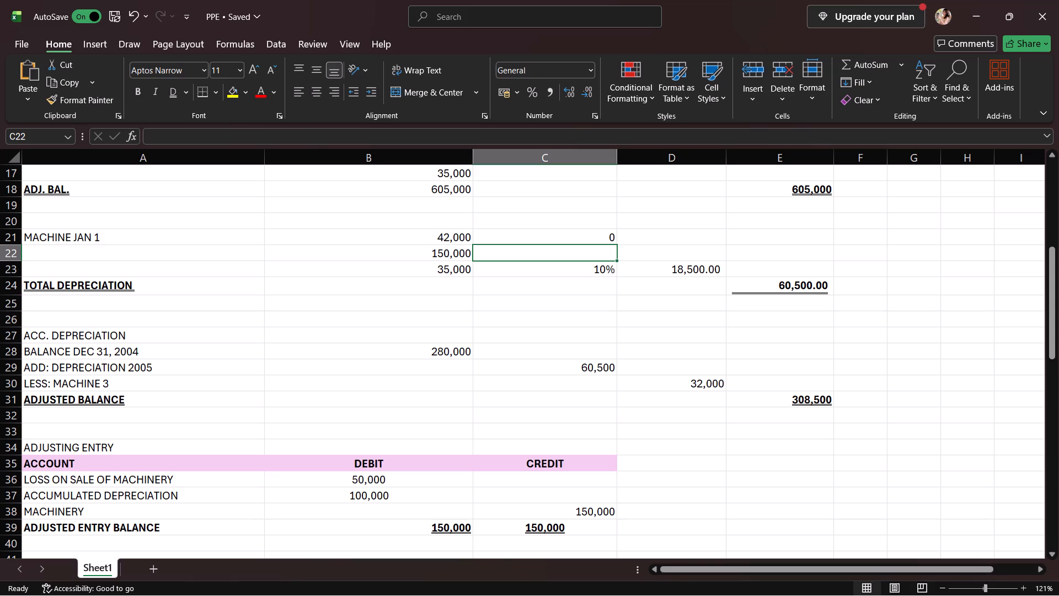
{"action": "scroll", "coordinate": [462, 302], "scroll_direction": "down", "scroll_amount": 3}
{"action": "scroll", "coordinate": [515, 326], "scroll_direction": "down", "scroll_amount": 2}
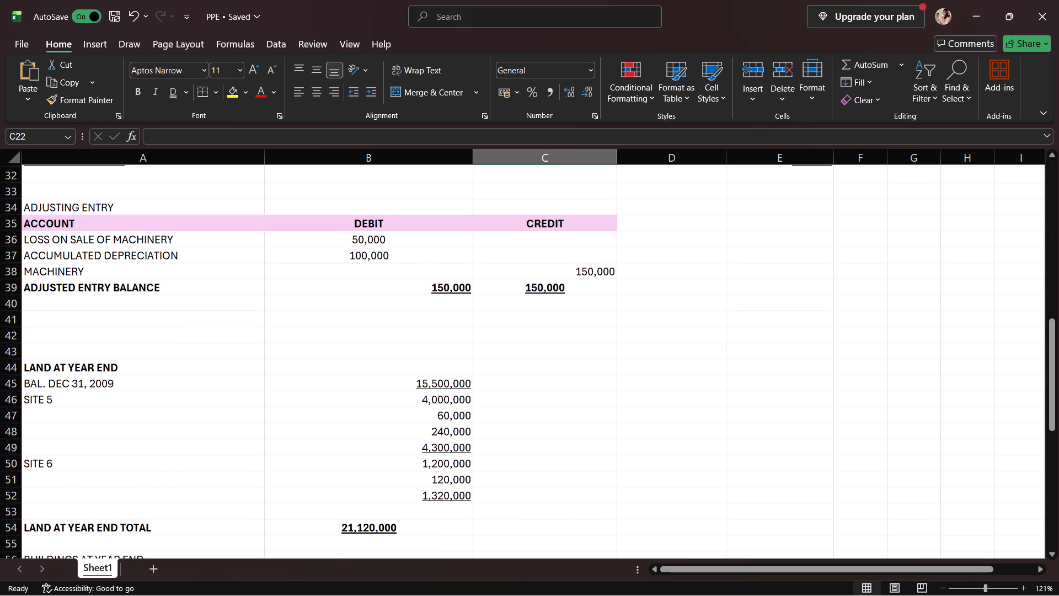
{"action": "scroll", "coordinate": [514, 326], "scroll_direction": "down", "scroll_amount": 3}
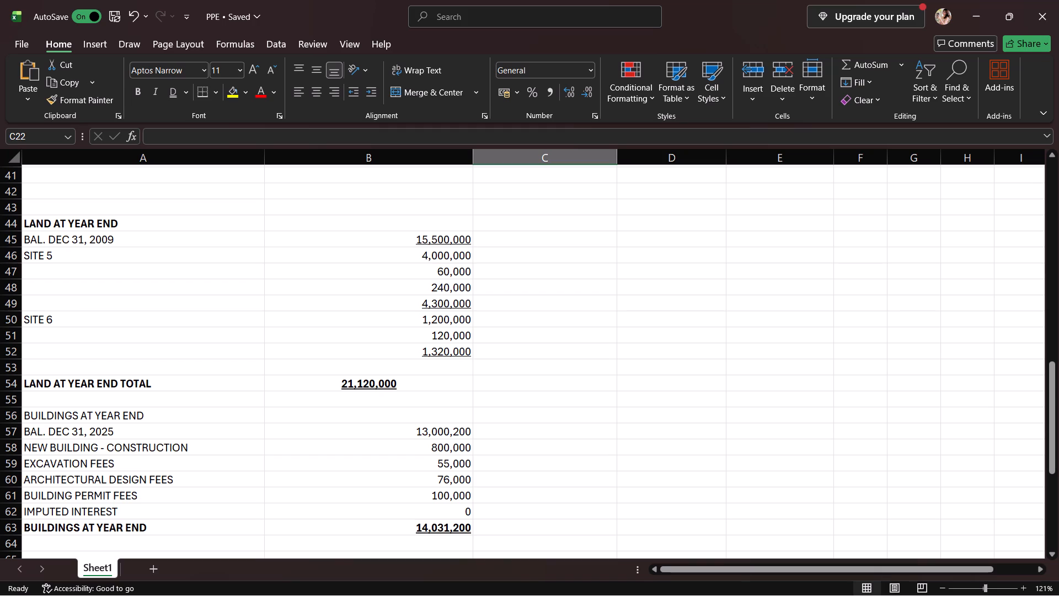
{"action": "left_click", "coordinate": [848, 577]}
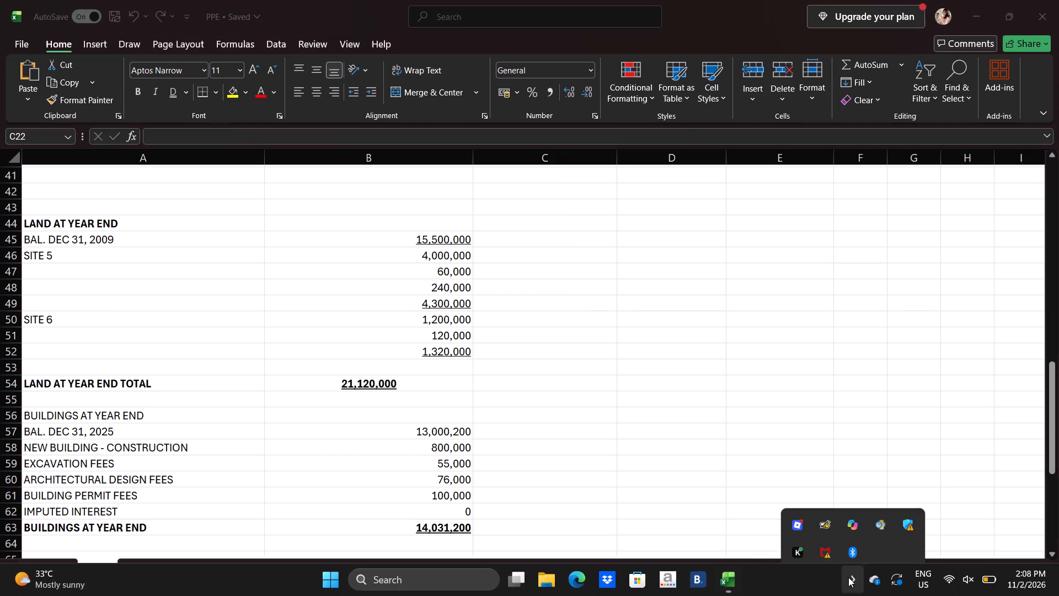
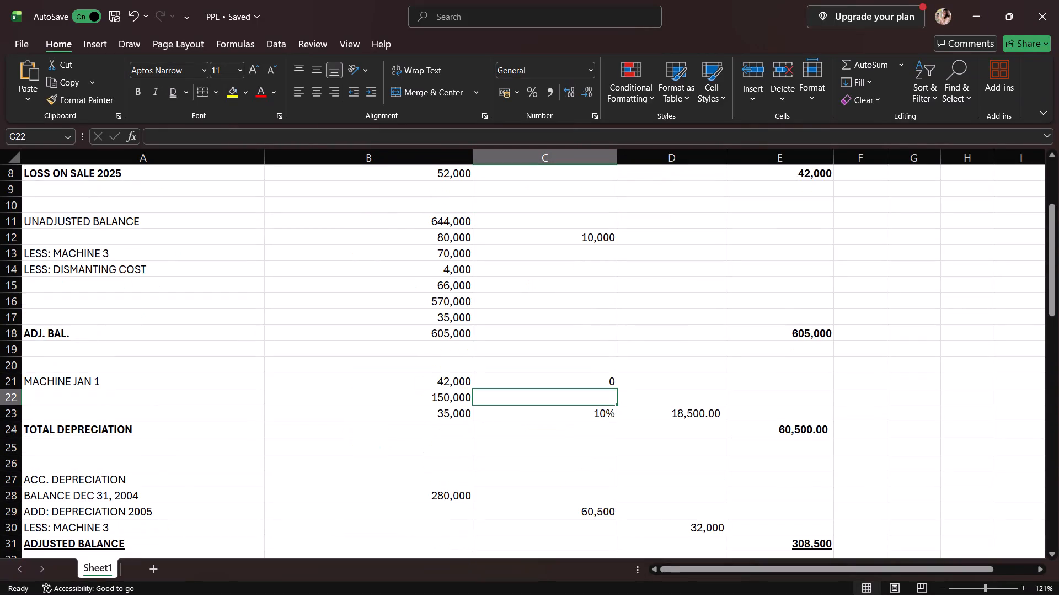
Open the recent workbook COMPUTATION KEME.
{"action": "scroll", "coordinate": [332, 334], "scroll_direction": "up", "scroll_amount": 10}
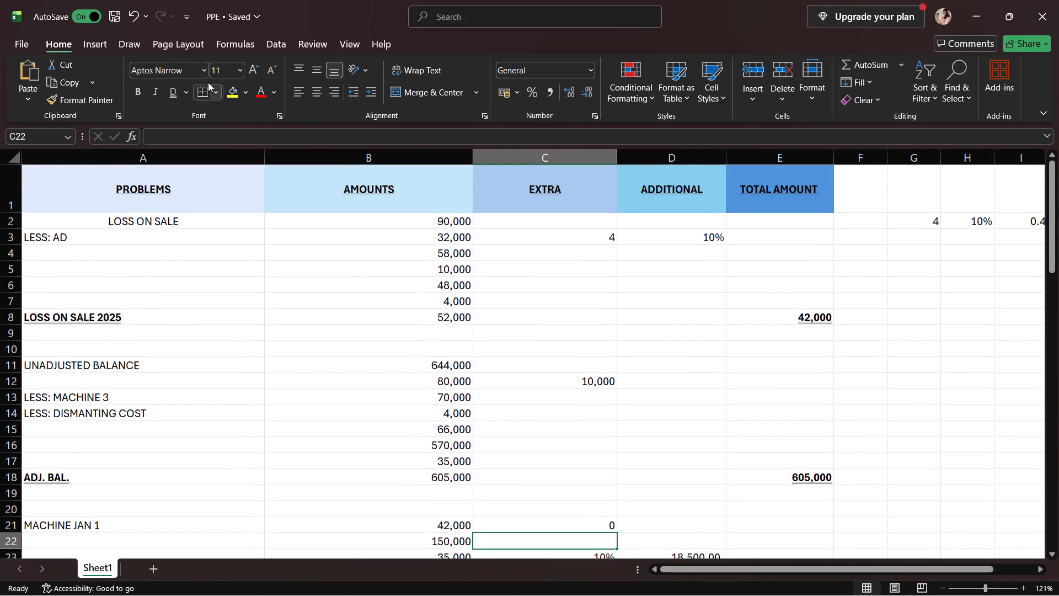
{"action": "left_click", "coordinate": [26, 44]}
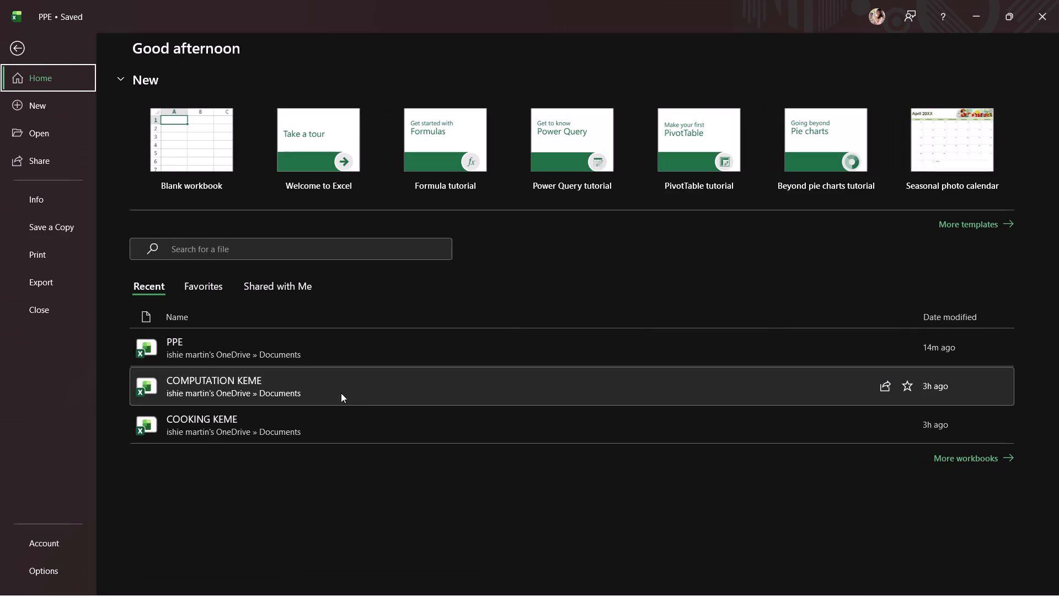
{"action": "left_click", "coordinate": [321, 382]}
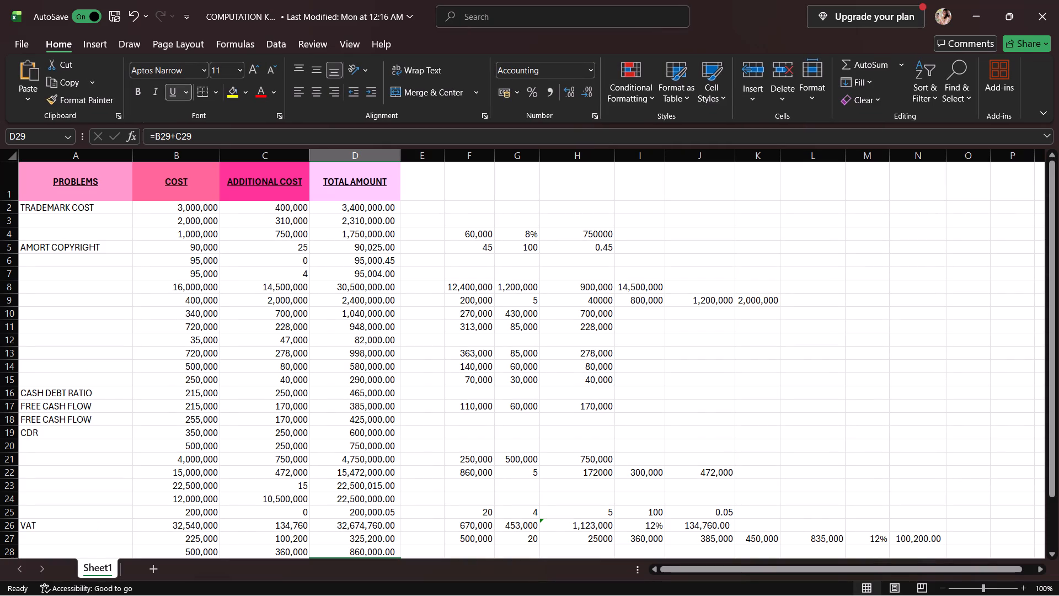
Slightly widen columns A to D, which hold the problems, cost, additional cost and total amount.
{"action": "scroll", "coordinate": [268, 289], "scroll_direction": "left", "scroll_amount": 1}
{"action": "scroll", "coordinate": [268, 289], "scroll_direction": "right", "scroll_amount": 2}
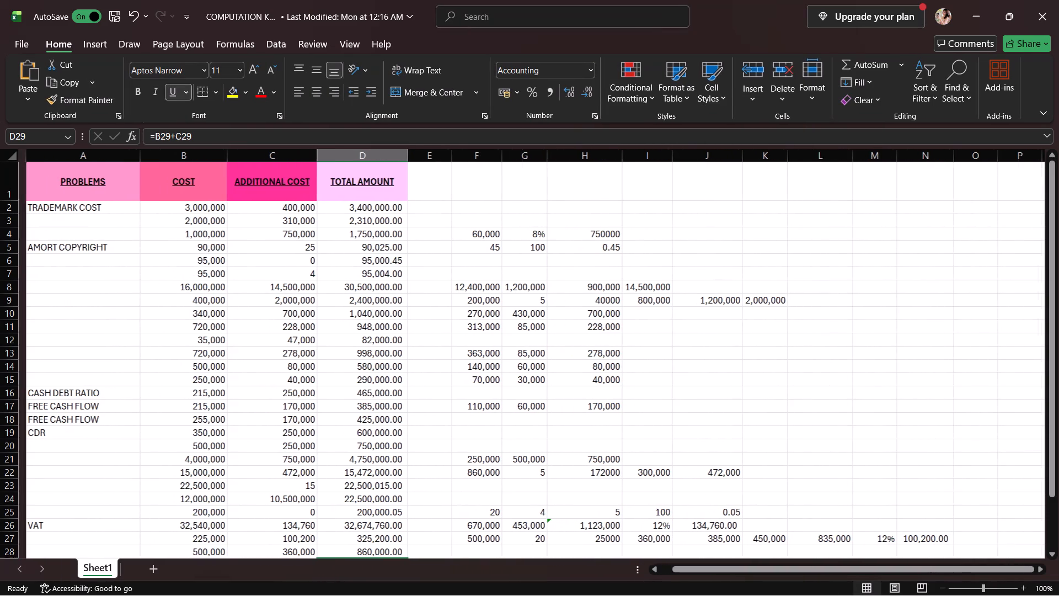
{"action": "scroll", "coordinate": [268, 289], "scroll_direction": "left", "scroll_amount": 1}
{"action": "scroll", "coordinate": [285, 284], "scroll_direction": "right", "scroll_amount": 1}
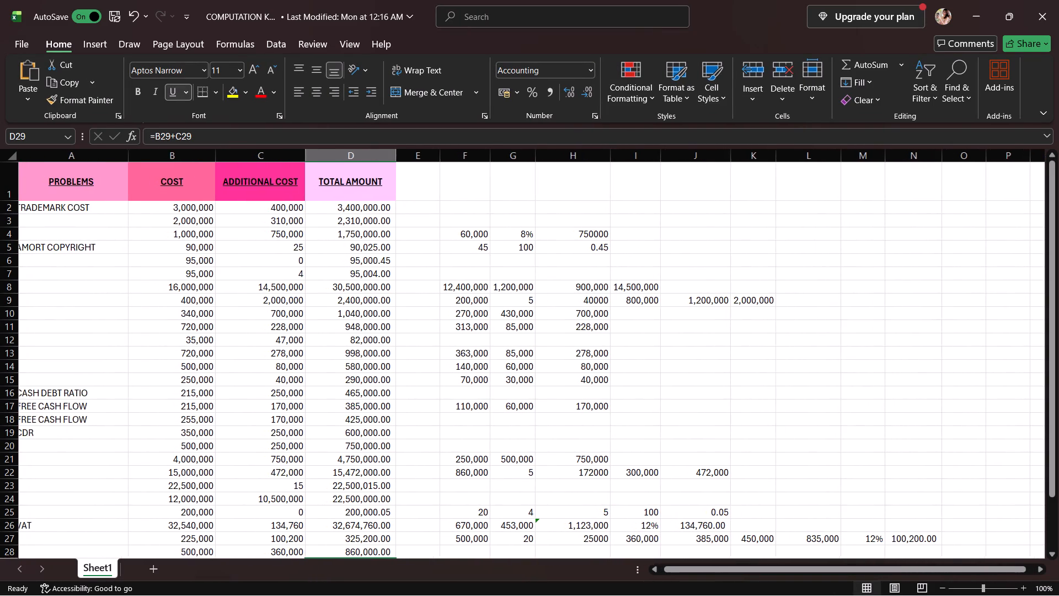
{"action": "scroll", "coordinate": [288, 283], "scroll_direction": "right", "scroll_amount": 2}
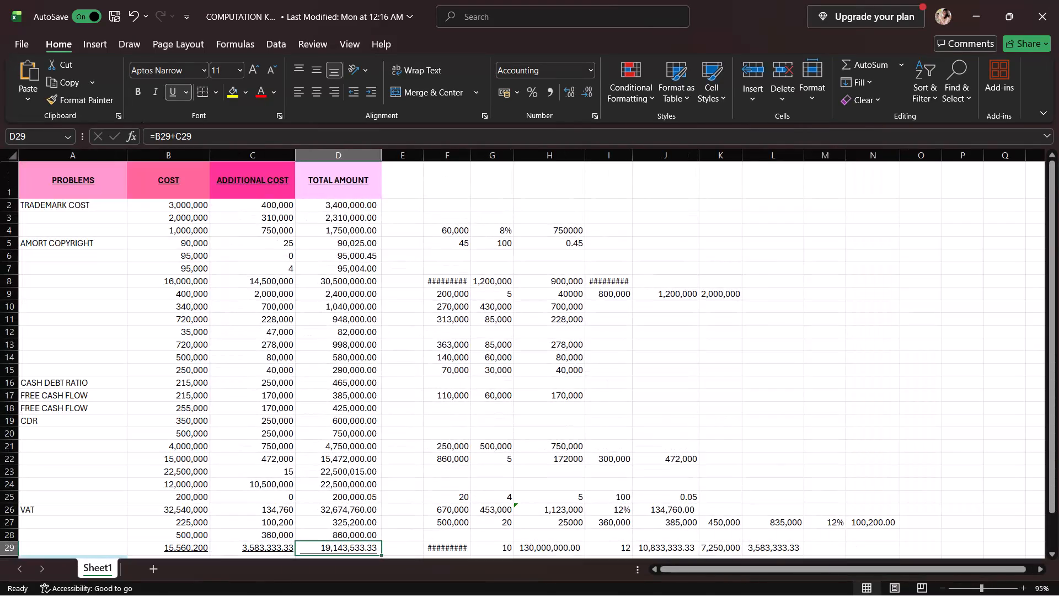
{"action": "scroll", "coordinate": [288, 282], "scroll_direction": "right", "scroll_amount": 2}
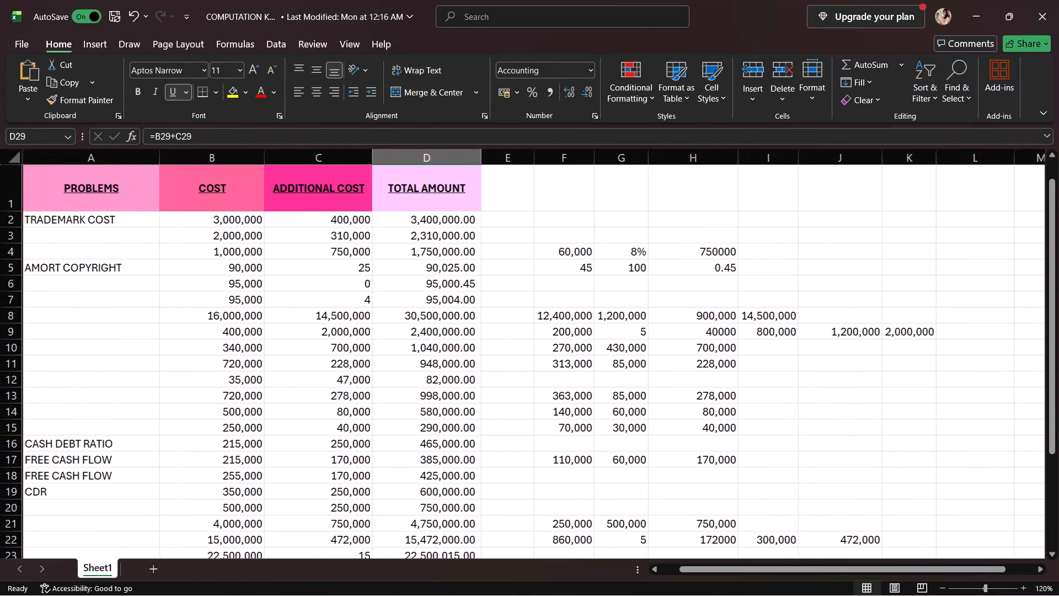
{"action": "left_click", "coordinate": [130, 183]}
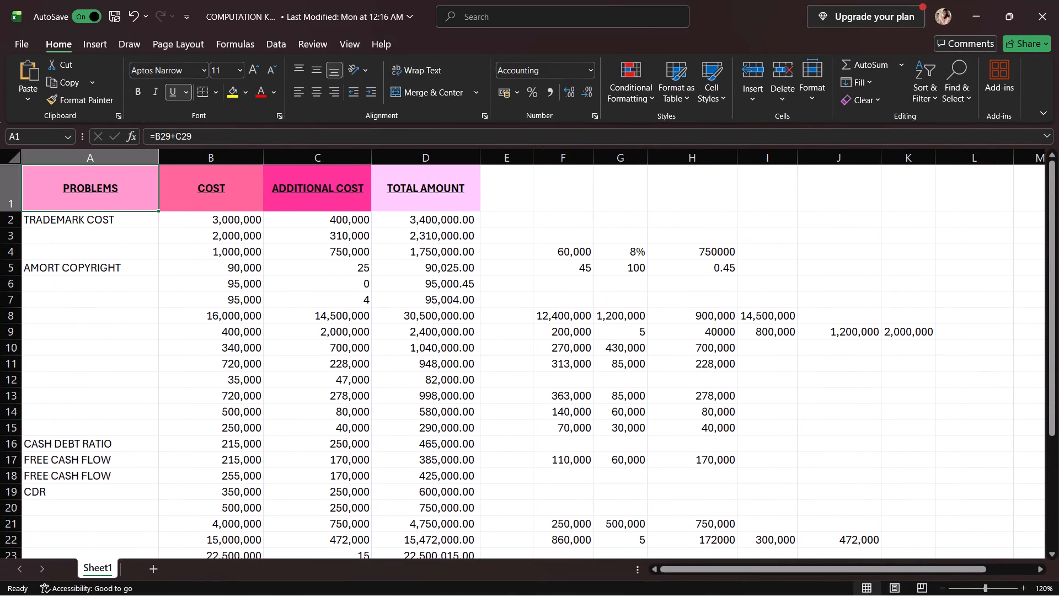
{"action": "left_click_drag", "start_coordinate": [159, 160], "coordinate": [182, 159]}
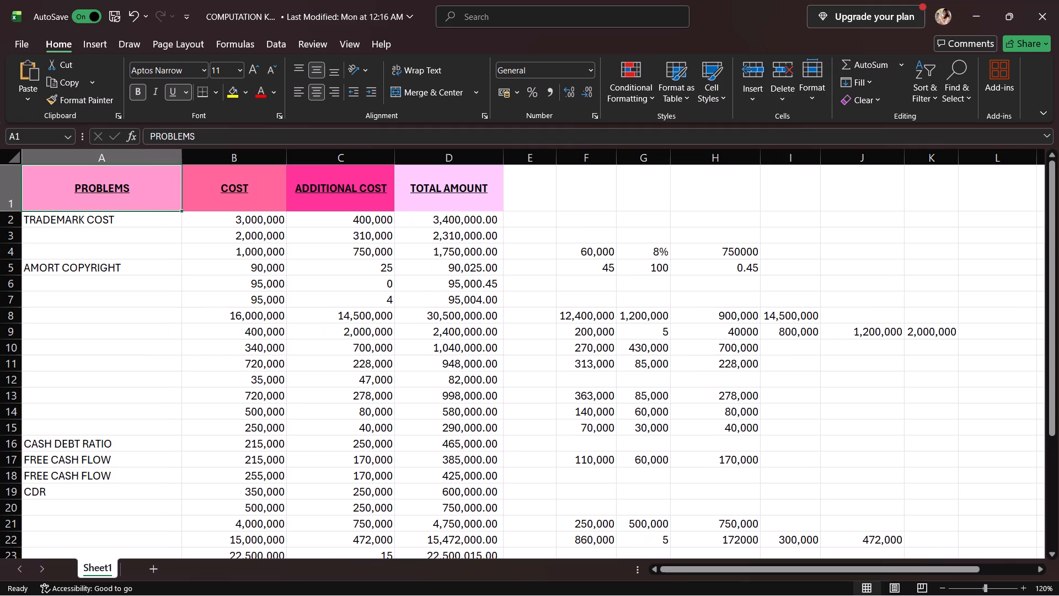
{"action": "left_click", "coordinate": [262, 164]}
{"action": "left_click_drag", "start_coordinate": [288, 161], "coordinate": [307, 167]}
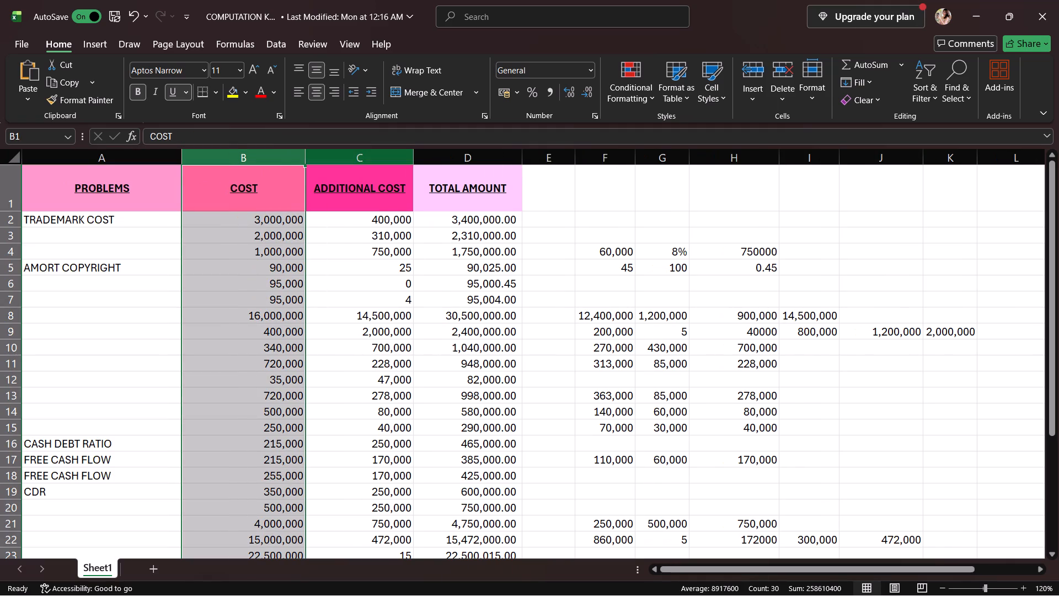
{"action": "left_click", "coordinate": [372, 161]}
{"action": "left_click_drag", "start_coordinate": [412, 161], "coordinate": [441, 169]}
{"action": "left_click", "coordinate": [478, 162]}
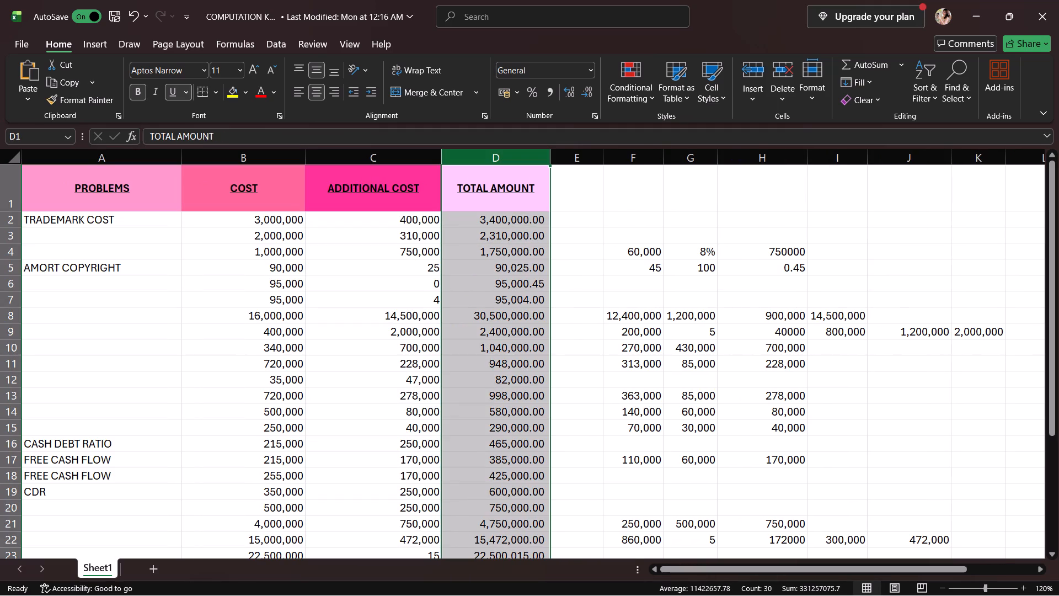
{"action": "left_click_drag", "start_coordinate": [548, 162], "coordinate": [565, 161]}
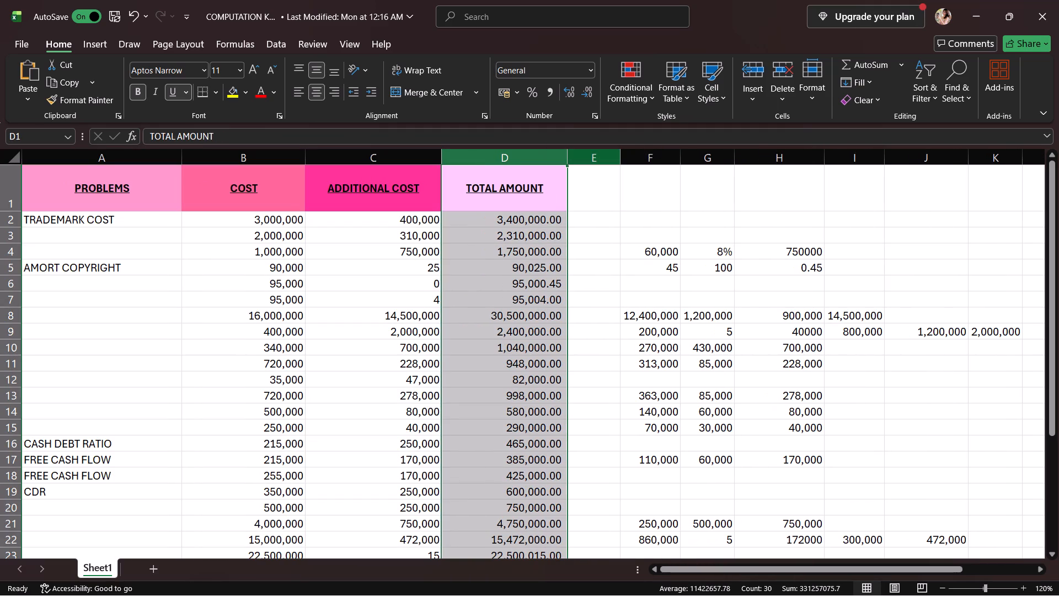
Slightly widen columns F and G of the side calculations.
{"action": "left_click", "coordinate": [649, 160]}
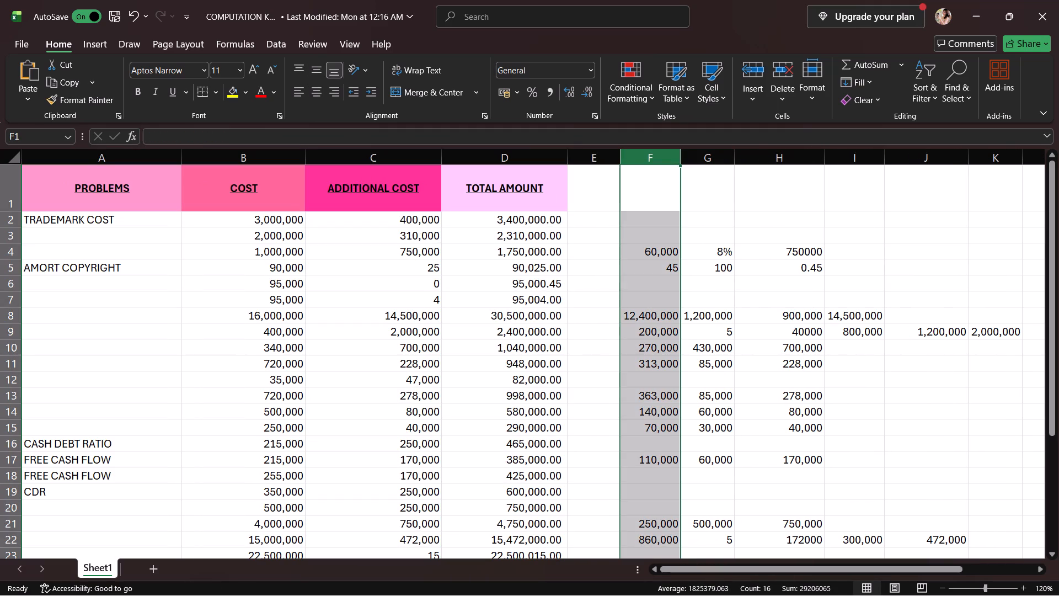
{"action": "left_click_drag", "start_coordinate": [681, 165], "coordinate": [691, 165]}
{"action": "left_click", "coordinate": [681, 165]}
{"action": "left_click_drag", "start_coordinate": [676, 164], "coordinate": [683, 164]}
{"action": "left_click", "coordinate": [683, 164]}
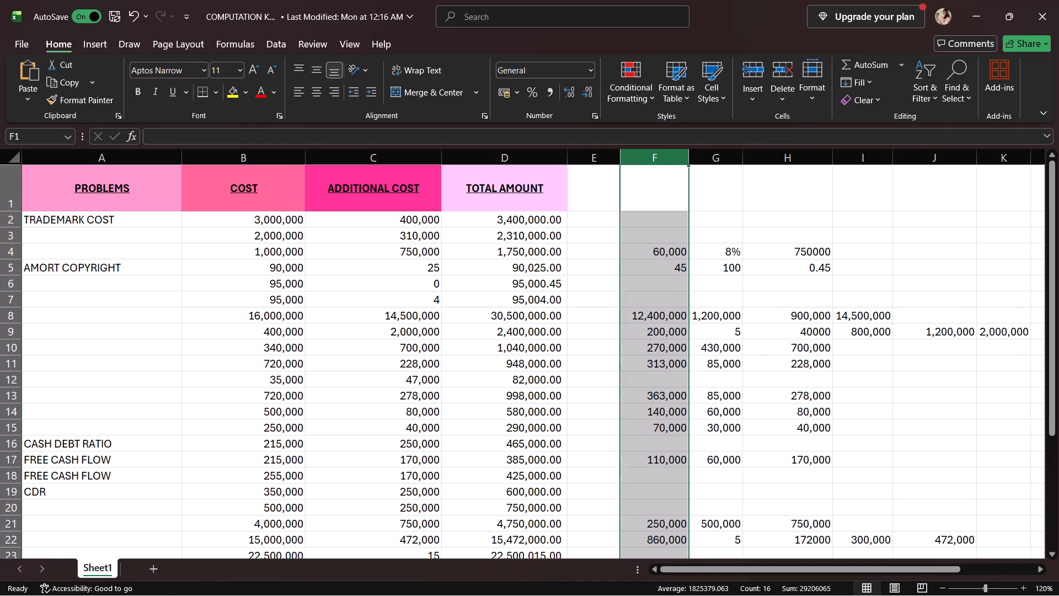
{"action": "left_click", "coordinate": [727, 163]}
{"action": "left_click_drag", "start_coordinate": [743, 158], "coordinate": [757, 158]}
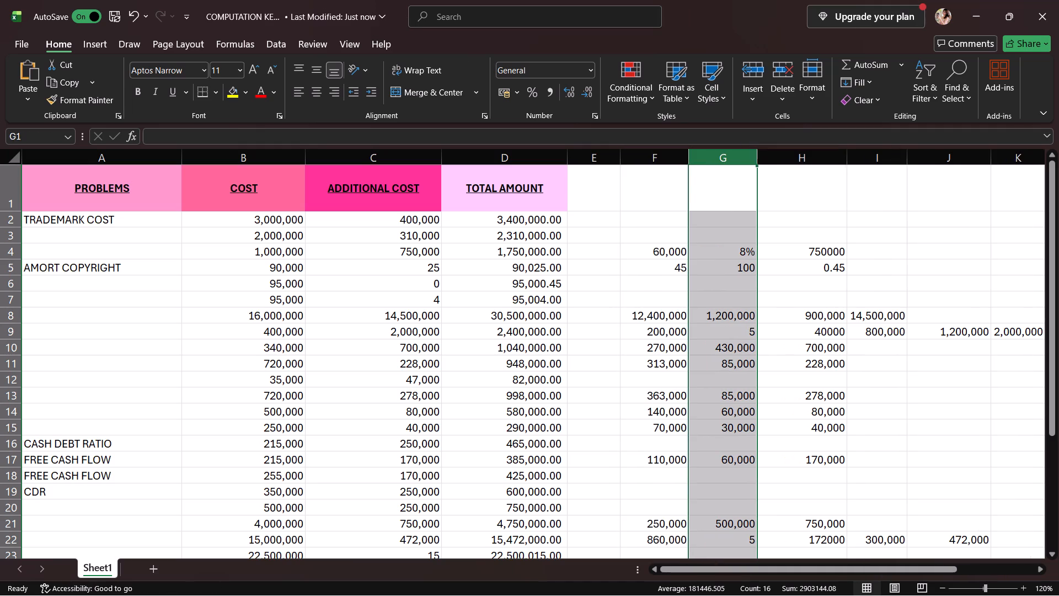
Review the computation table down to its TOTAL row, checking the cost entries in B12, B9, B27 and B28.
{"action": "scroll", "coordinate": [721, 326], "scroll_direction": "down", "scroll_amount": 1}
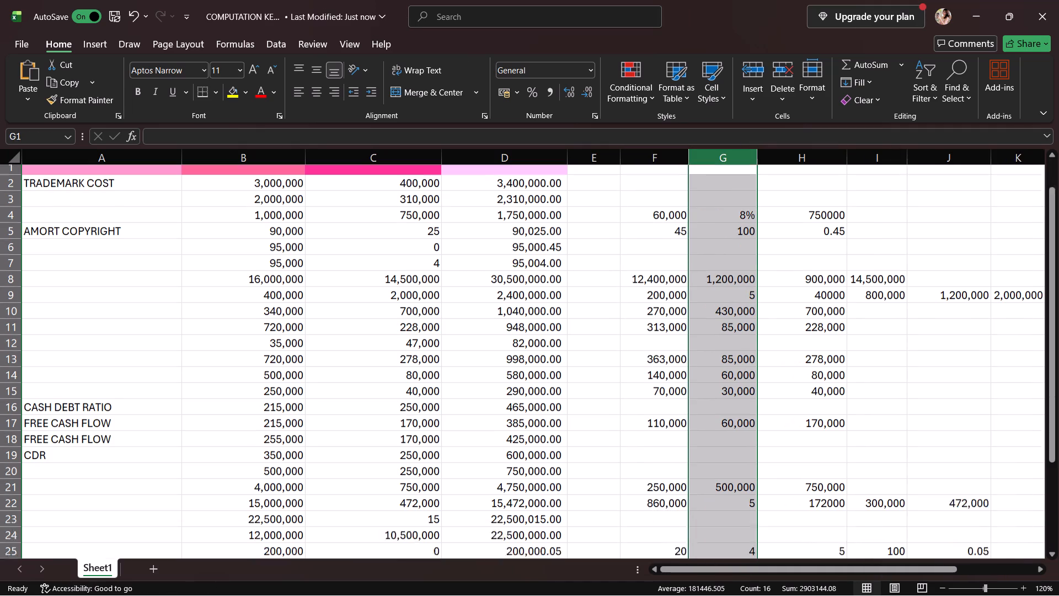
{"action": "scroll", "coordinate": [721, 326], "scroll_direction": "down", "scroll_amount": 3}
{"action": "scroll", "coordinate": [355, 354], "scroll_direction": "up", "scroll_amount": 2}
{"action": "scroll", "coordinate": [364, 350], "scroll_direction": "down", "scroll_amount": 4}
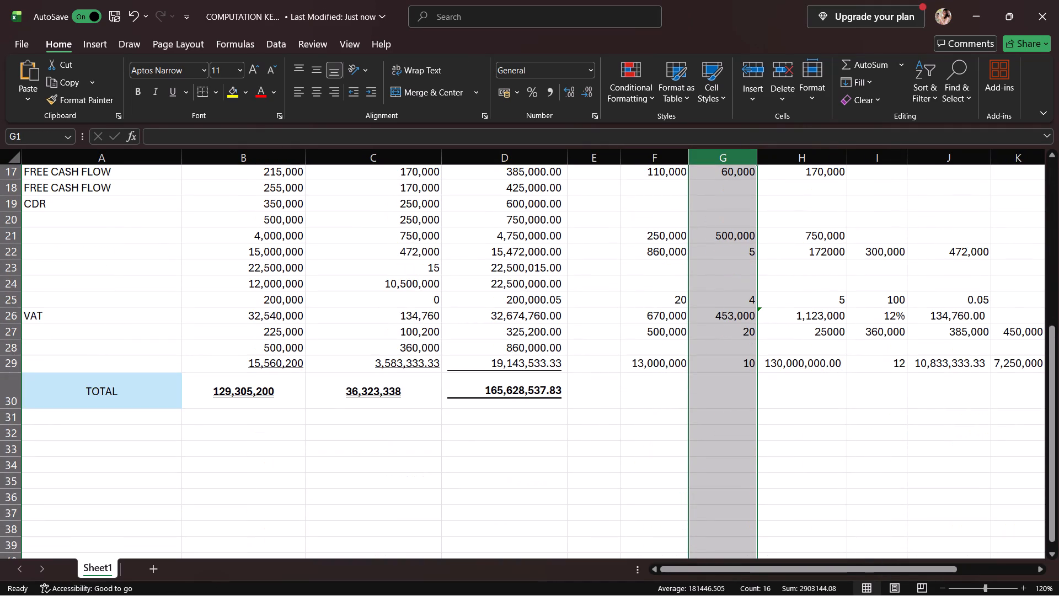
{"action": "scroll", "coordinate": [375, 350], "scroll_direction": "up", "scroll_amount": 7}
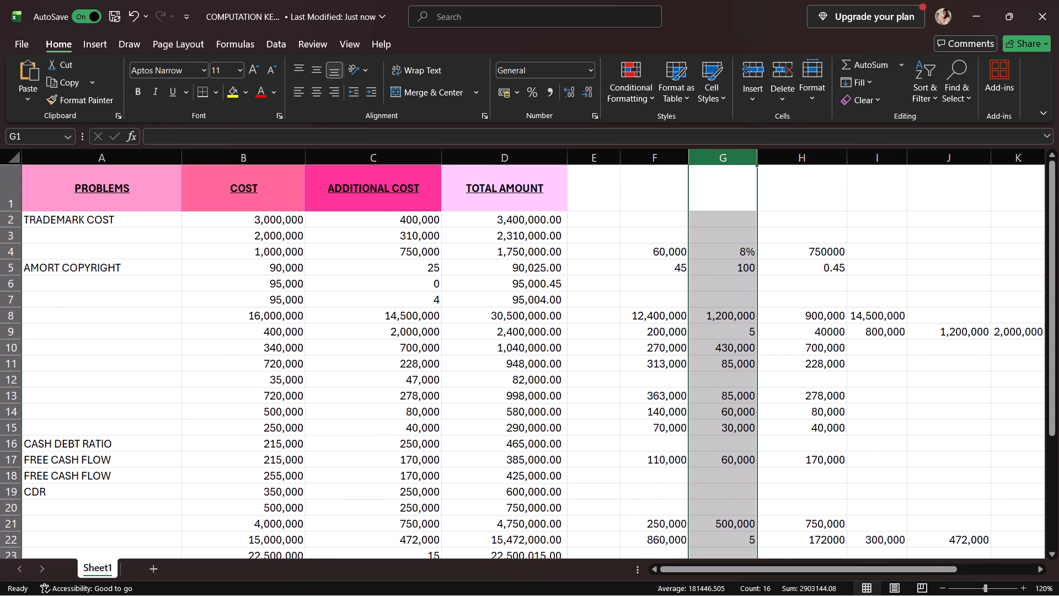
{"action": "scroll", "coordinate": [388, 346], "scroll_direction": "down", "scroll_amount": 1}
{"action": "scroll", "coordinate": [388, 345], "scroll_direction": "up", "scroll_amount": 4}
{"action": "scroll", "coordinate": [335, 314], "scroll_direction": "down", "scroll_amount": 2}
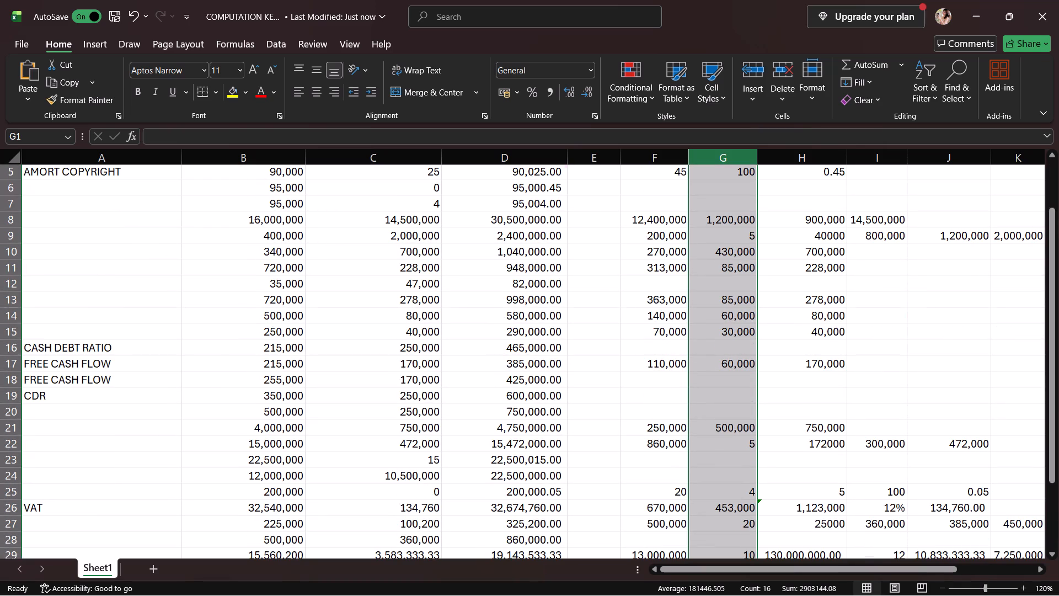
{"action": "left_click", "coordinate": [313, 285]}
{"action": "left_click", "coordinate": [279, 280]}
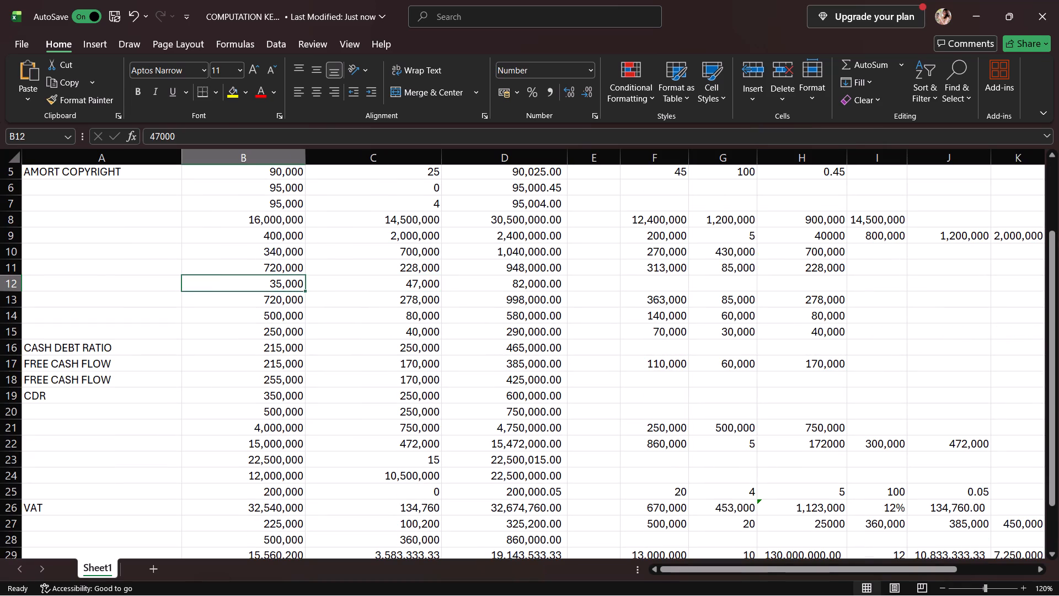
{"action": "left_click", "coordinate": [288, 235]}
{"action": "scroll", "coordinate": [325, 264], "scroll_direction": "down", "scroll_amount": 4}
{"action": "left_click", "coordinate": [266, 332]}
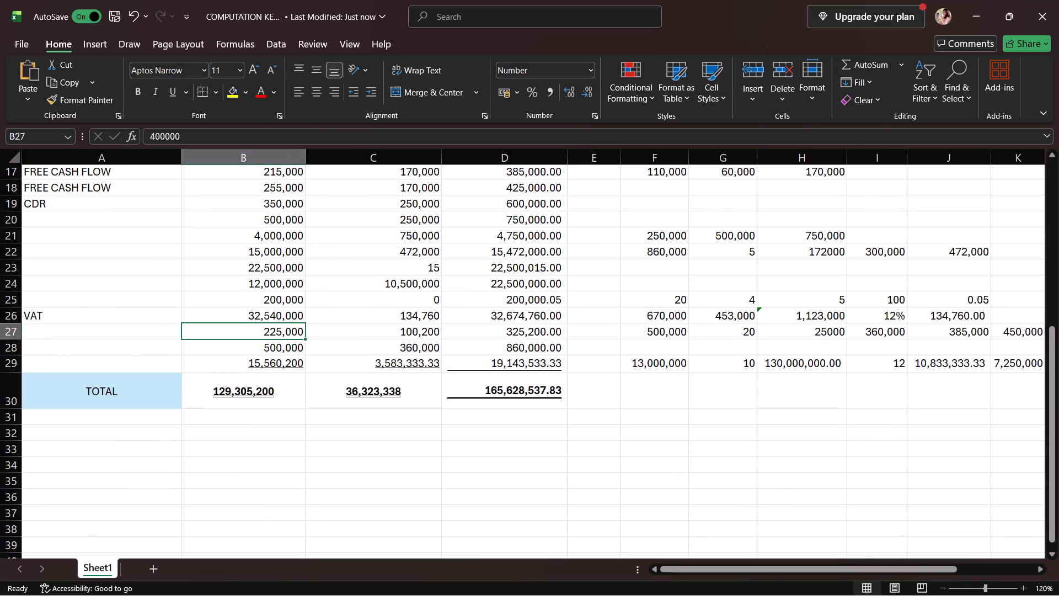
{"action": "left_click", "coordinate": [264, 356]}
{"action": "left_click", "coordinate": [256, 328]}
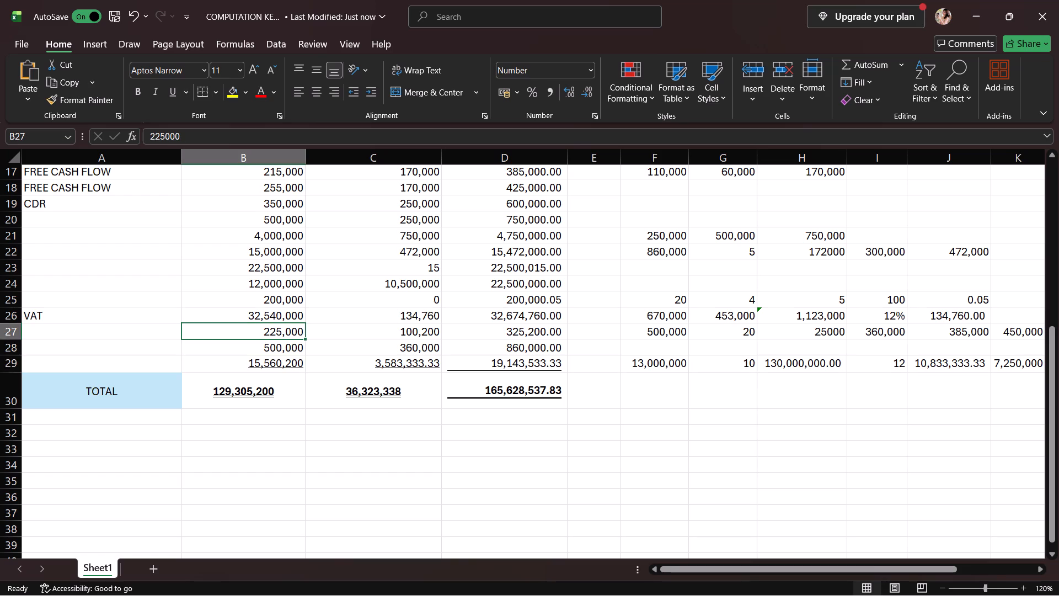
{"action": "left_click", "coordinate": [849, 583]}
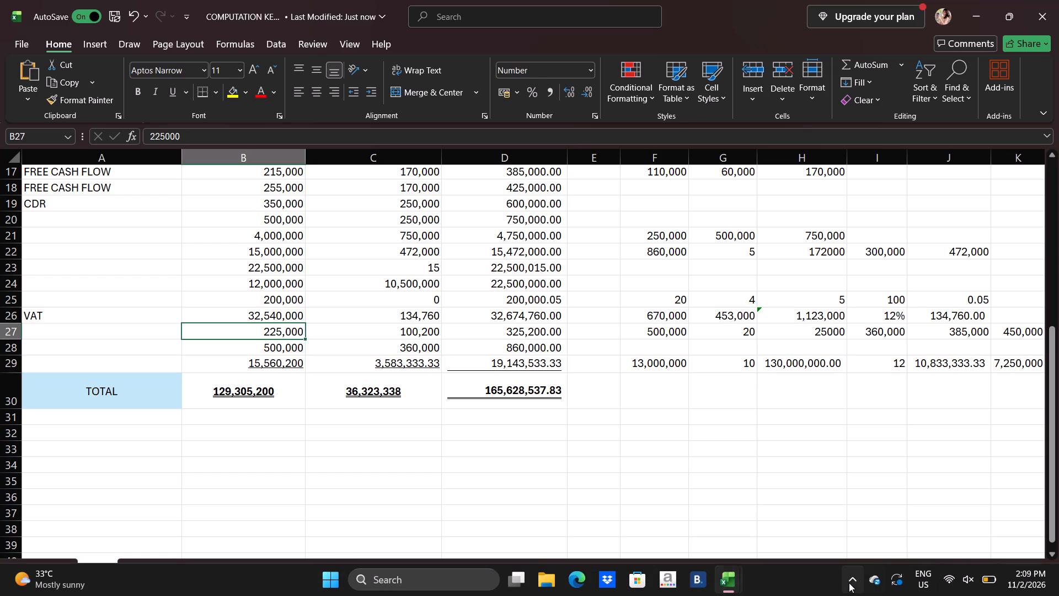
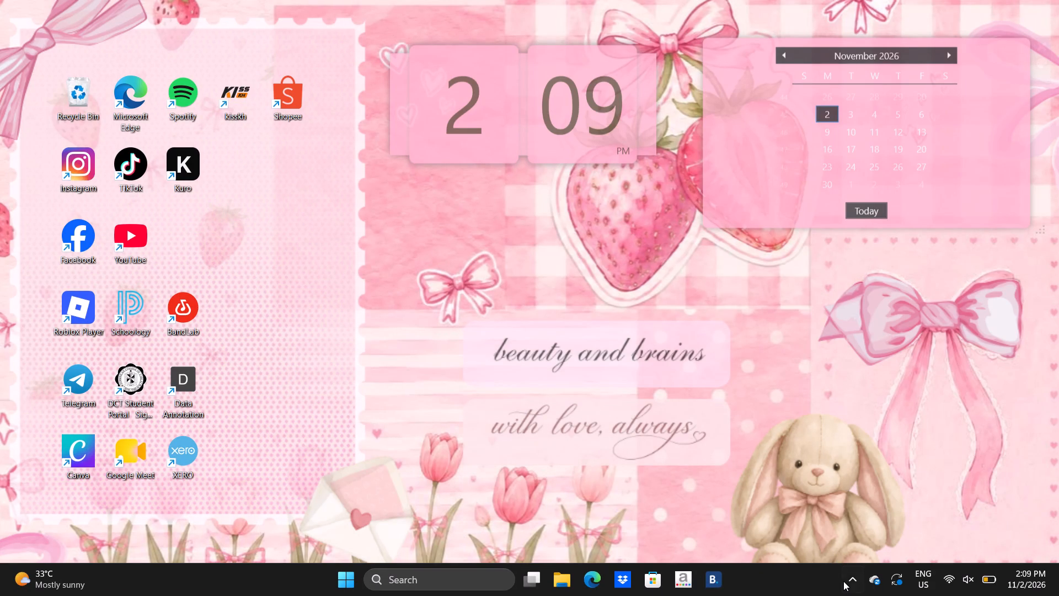
Show the hidden system tray icons of the background apps.
{"action": "left_click", "coordinate": [848, 581]}
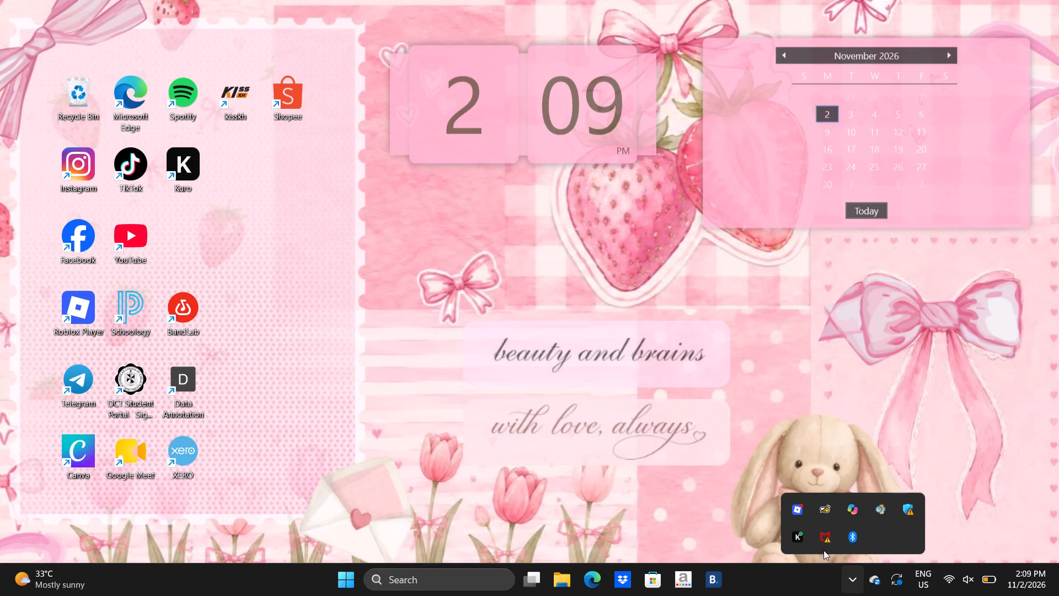